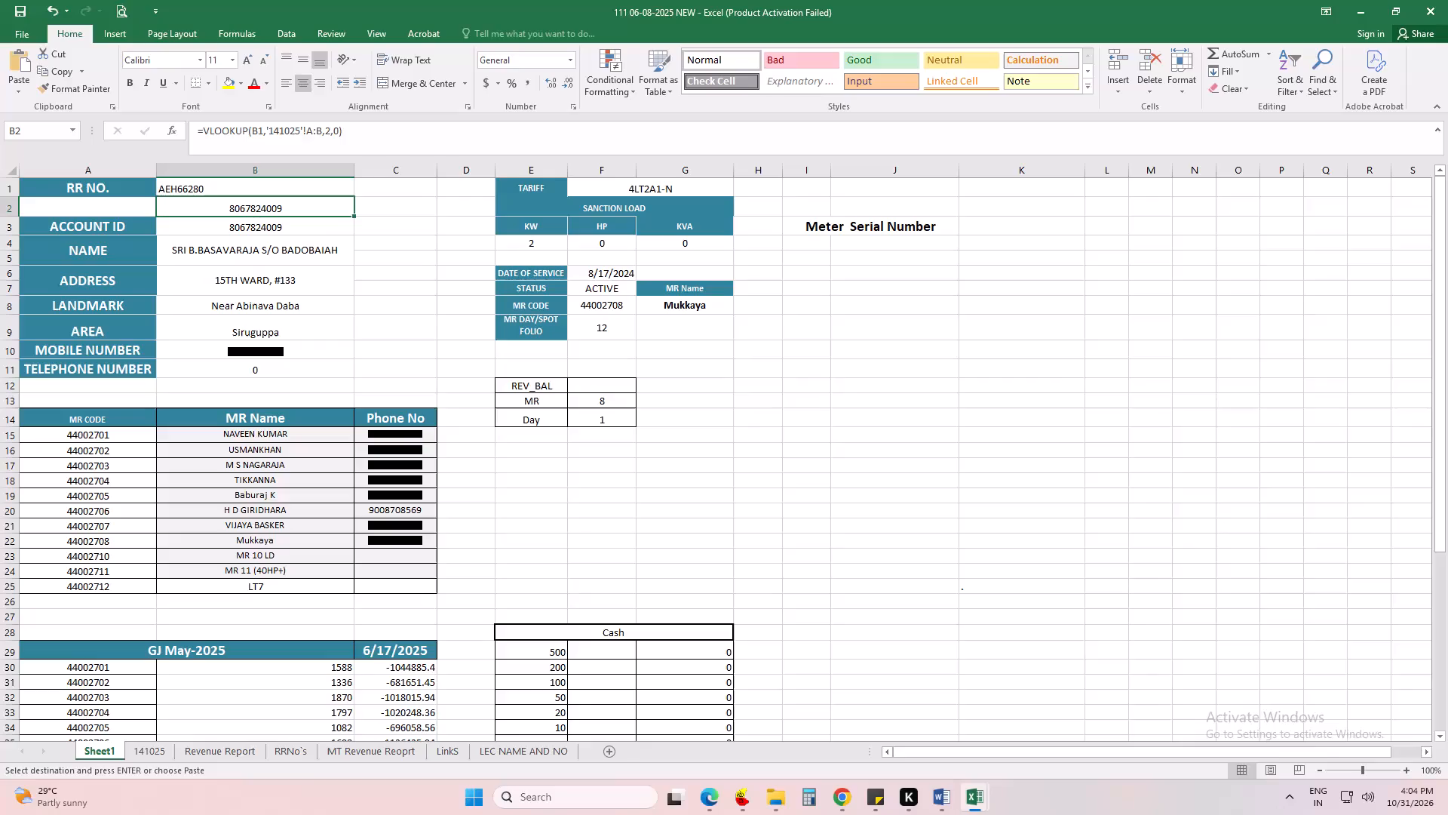
left_click(615, 312)
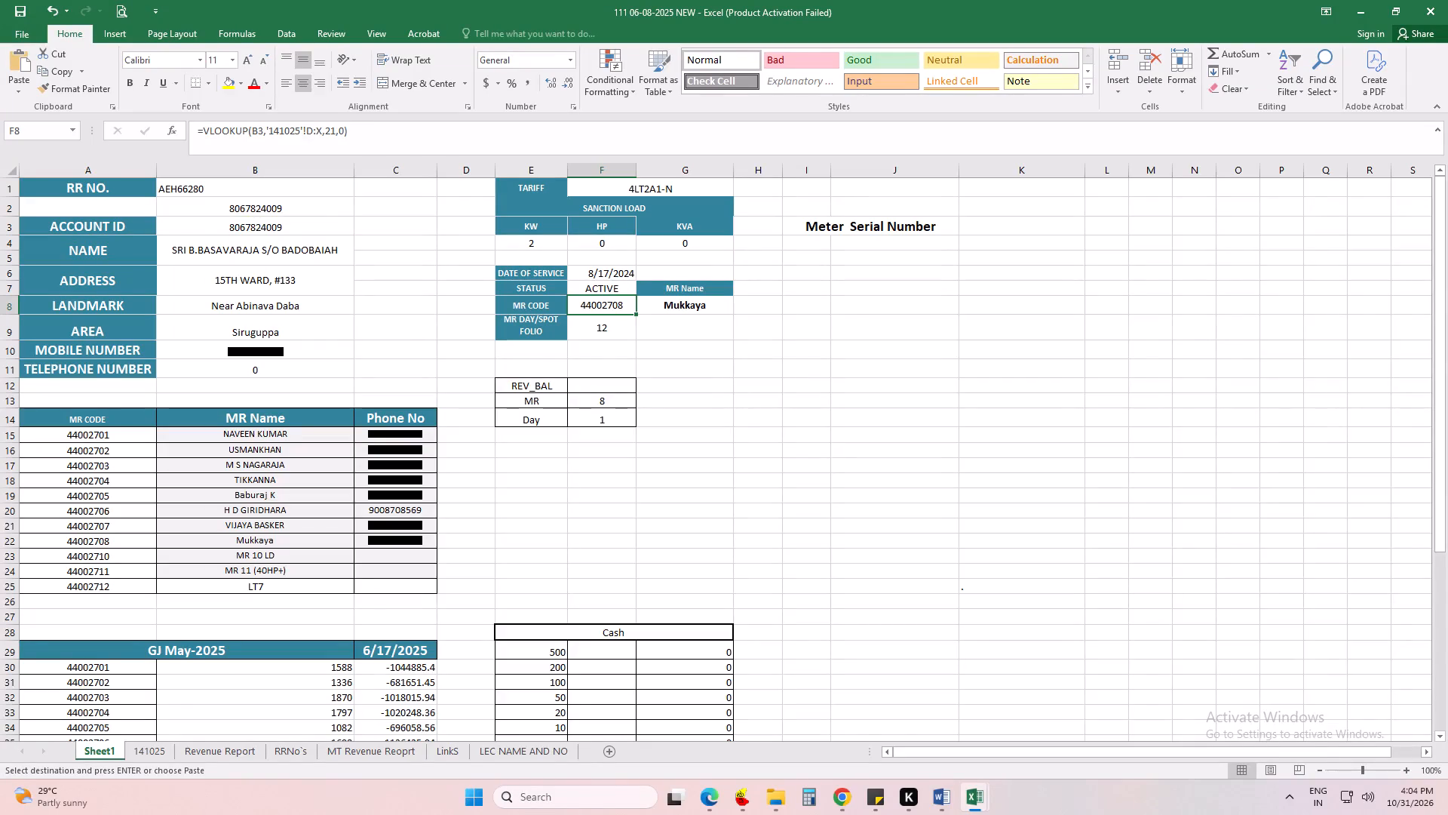
key("ctrl+c")
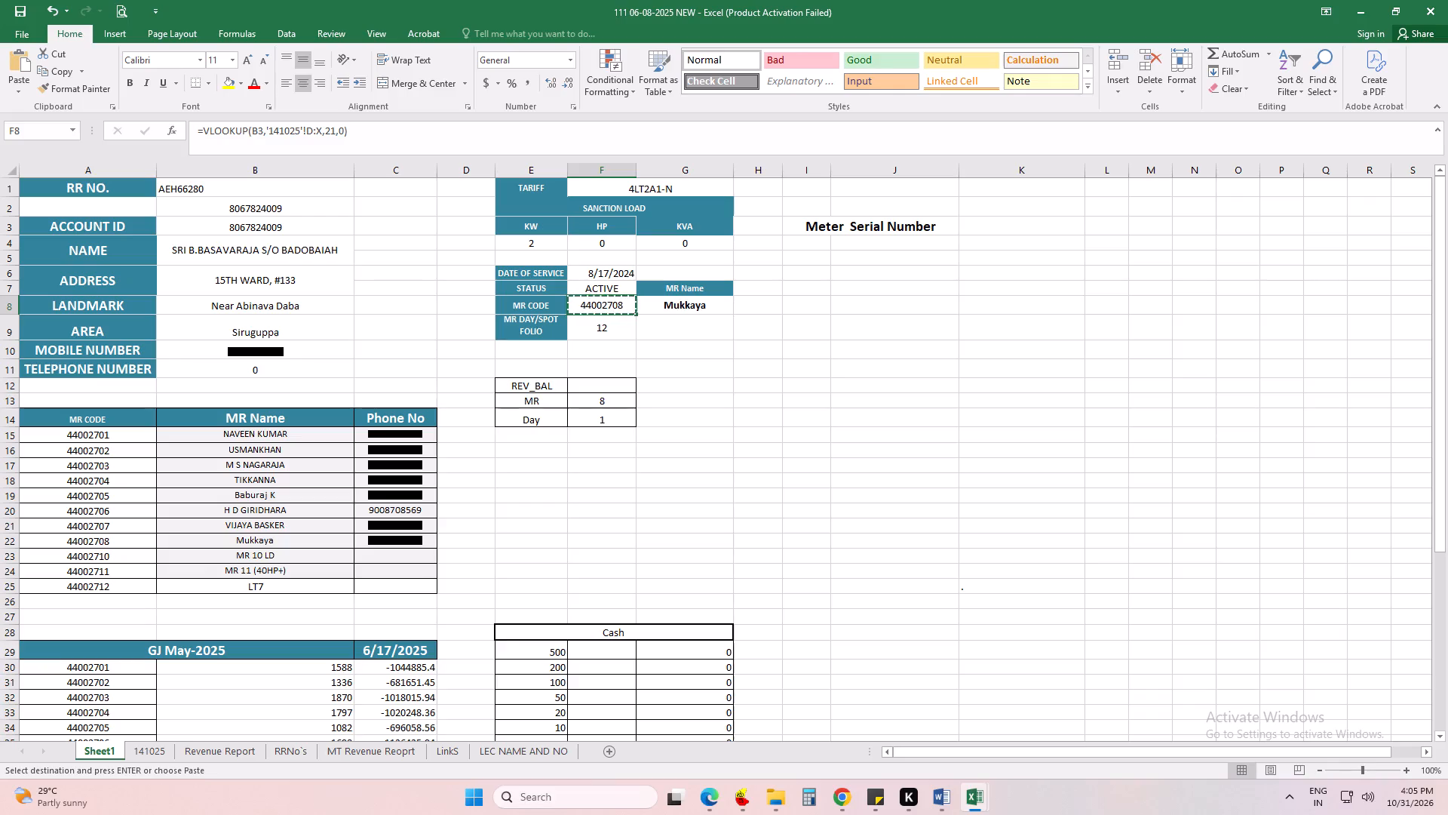
left_click(266, 172)
left_click(262, 183)
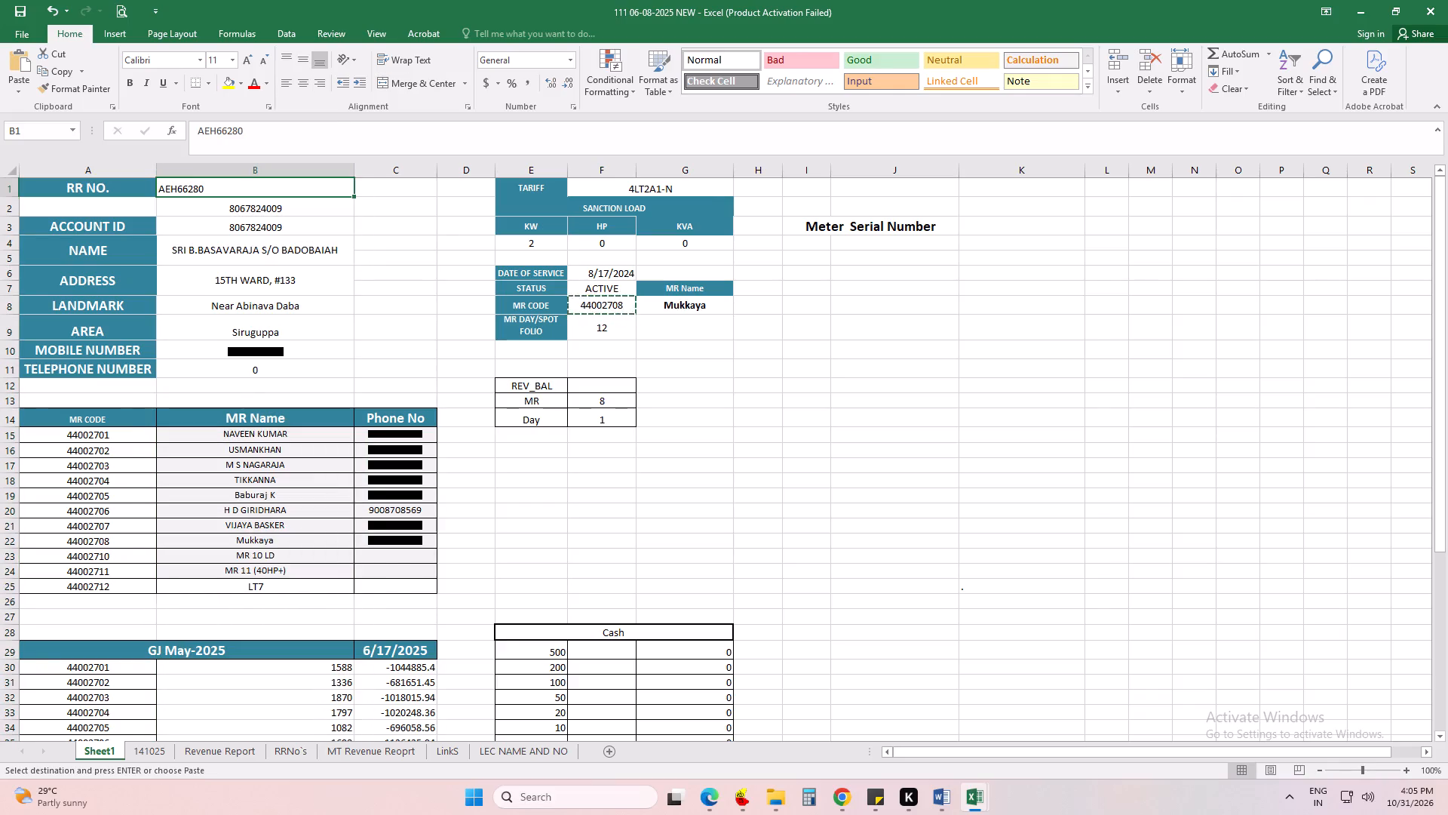
key("shift+s")
type("HTP")
type("240")
key("Return")
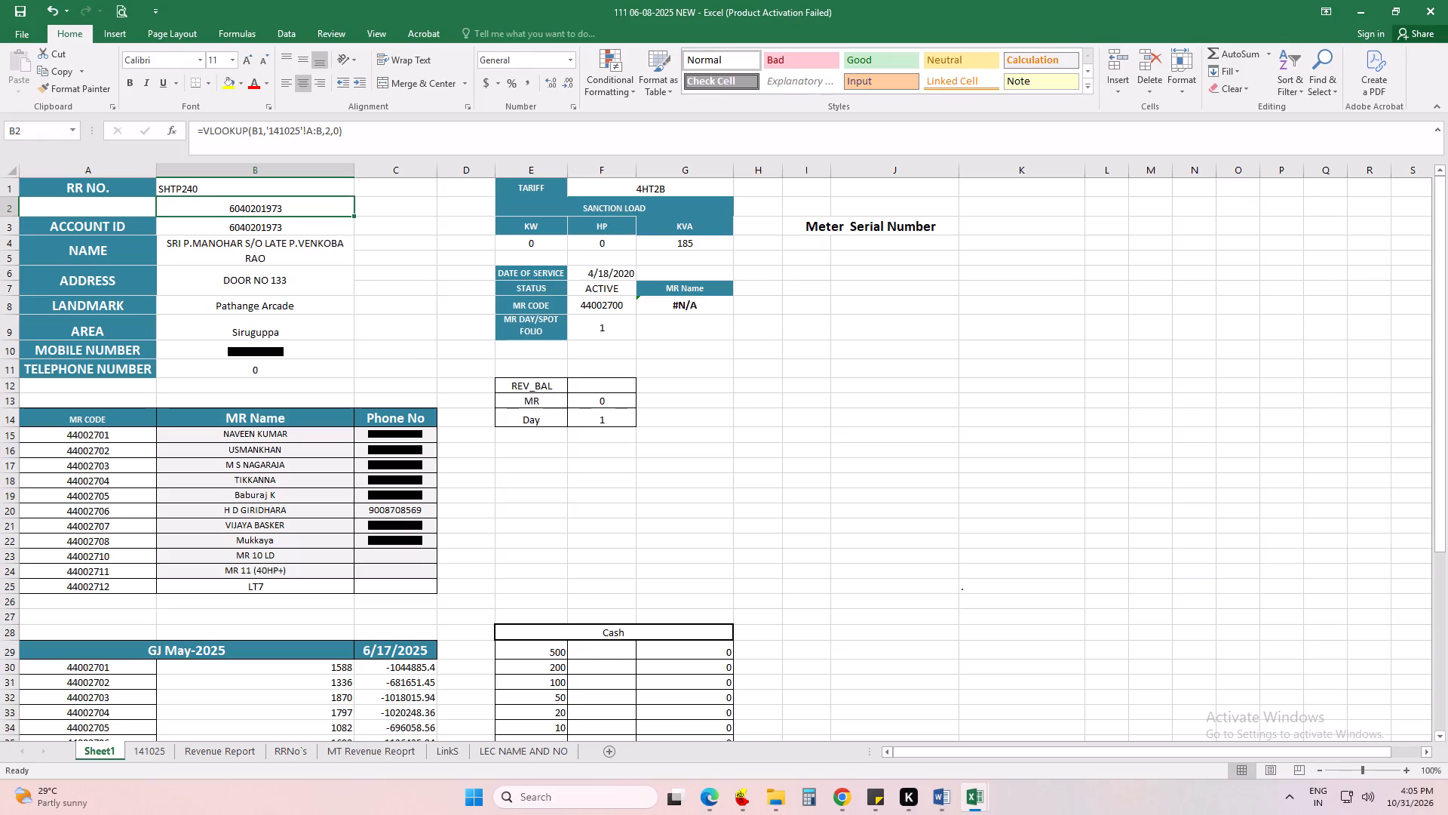
left_click(629, 306)
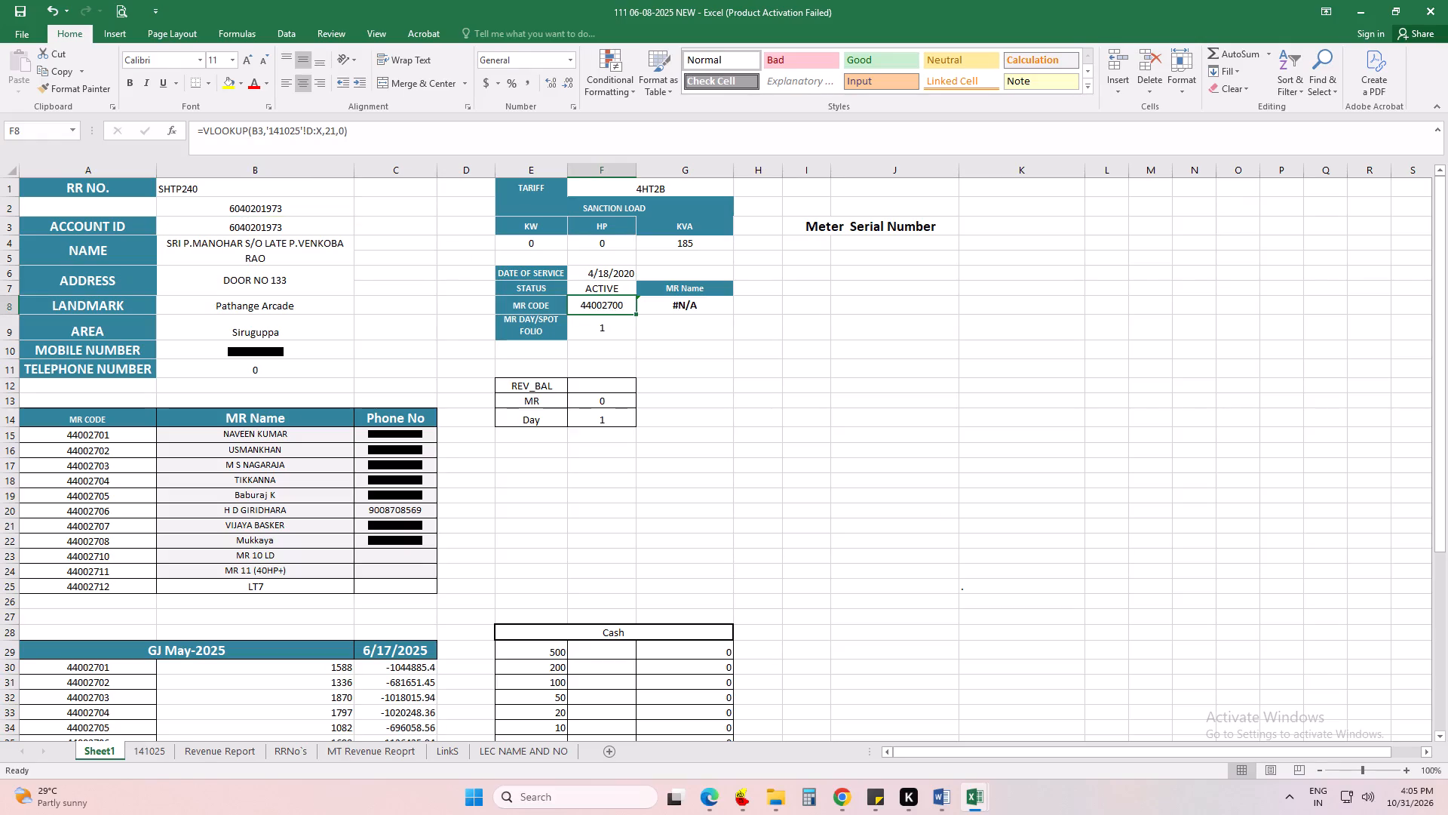
key("ctrl+c")
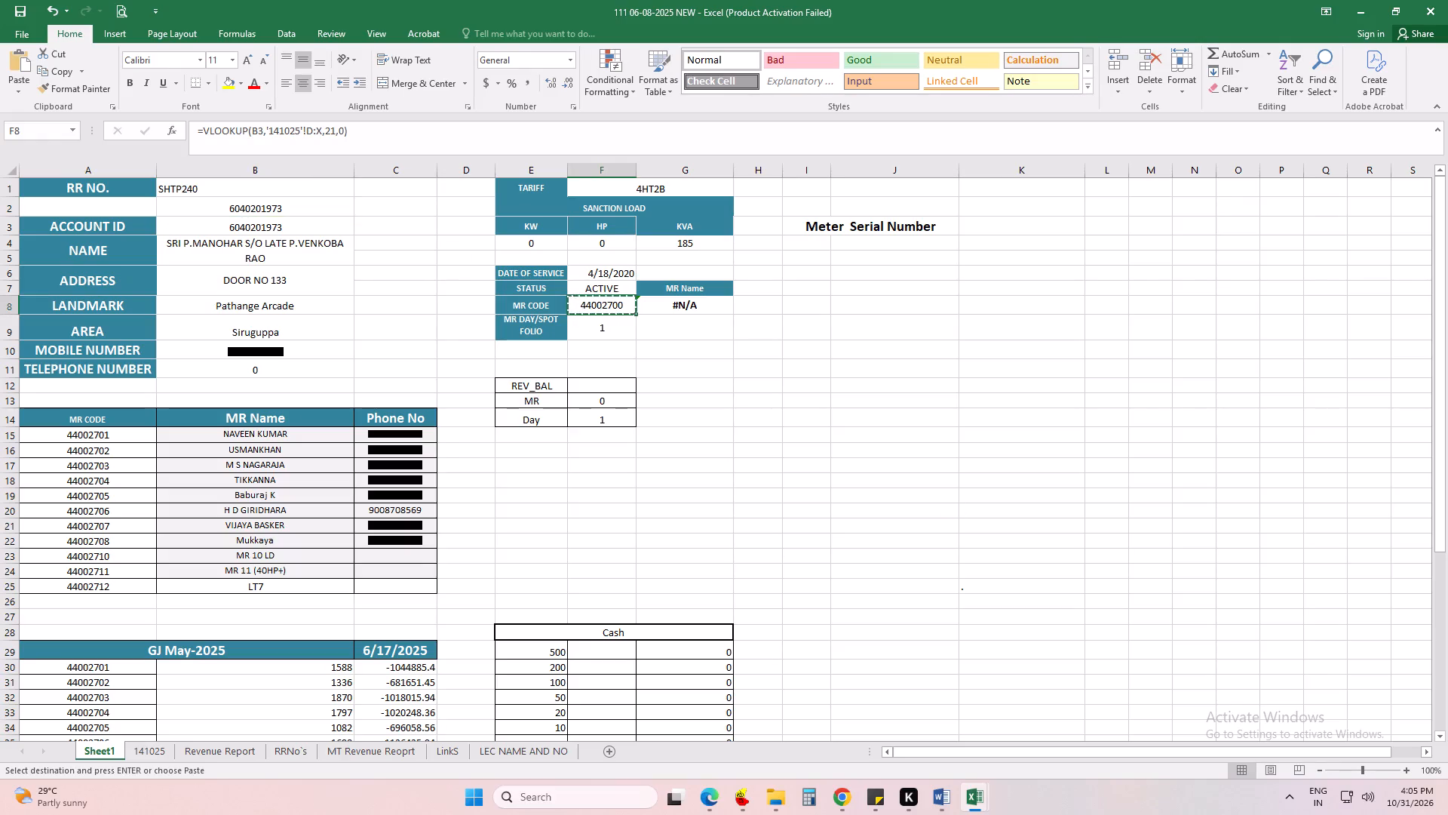
left_click(765, 737)
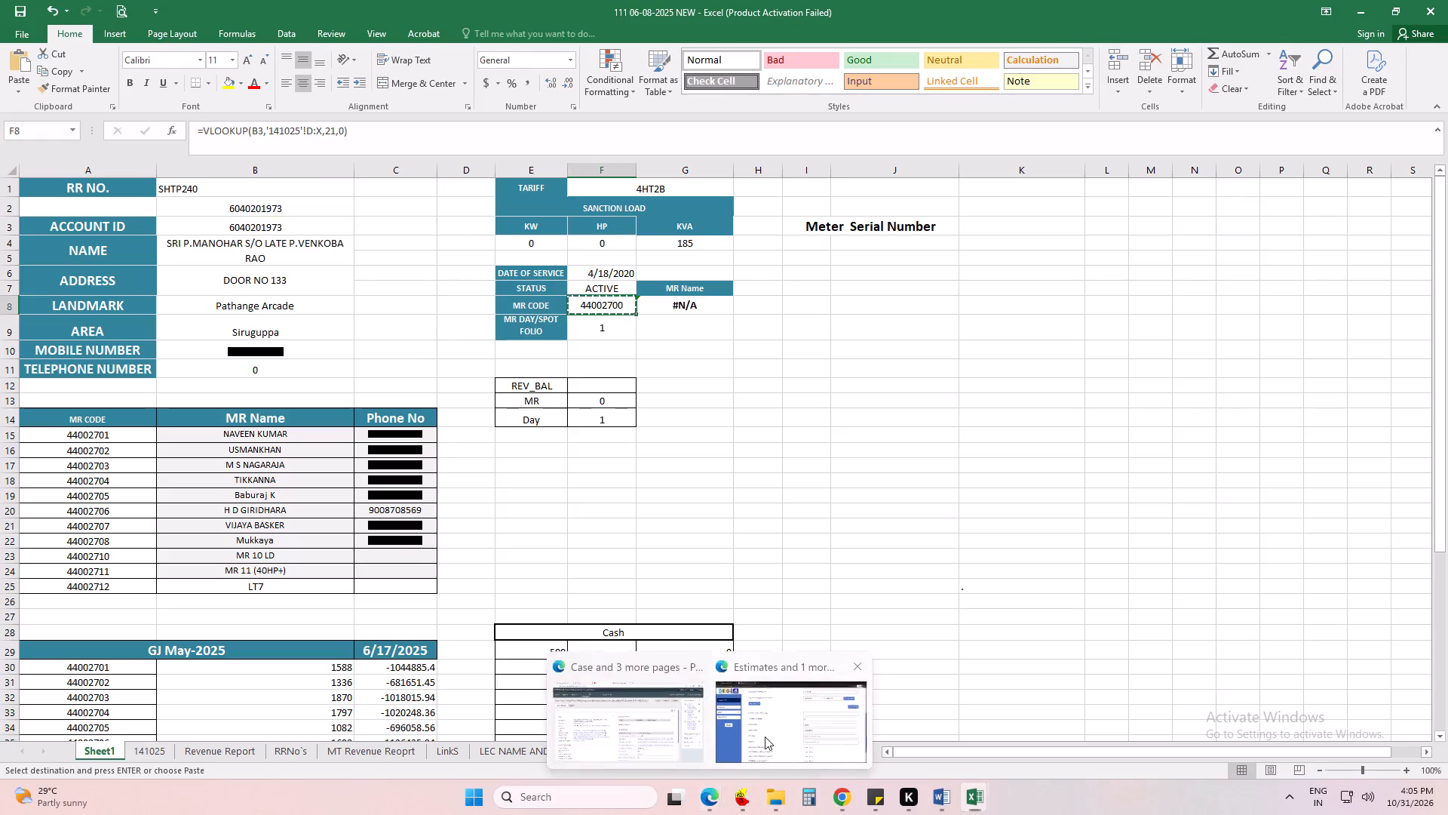
key("ctrl+v")
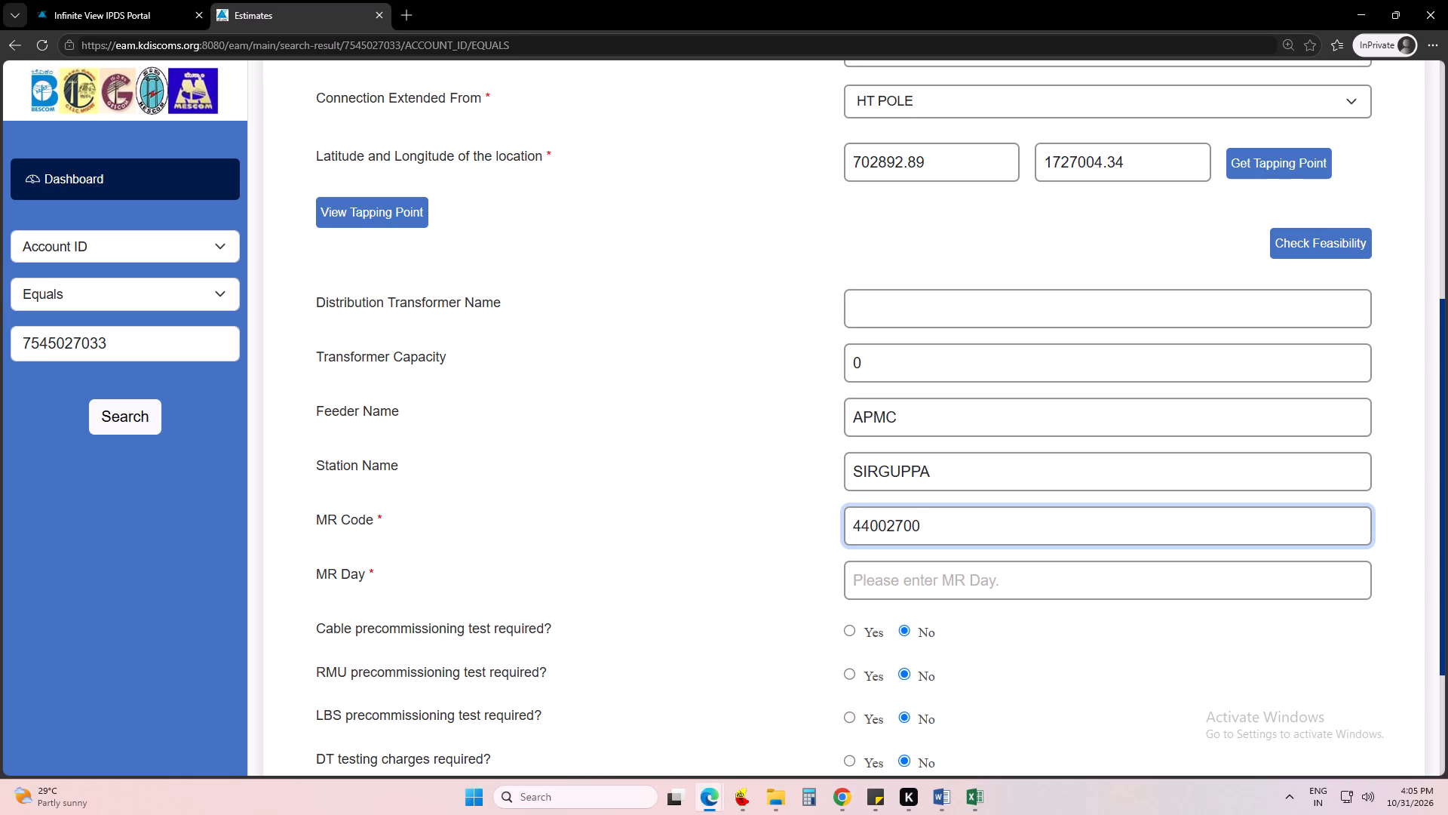
Set the MR Day to 1 and proceed to the Inspected By stage of the site inspection.
key("alt+Tab")
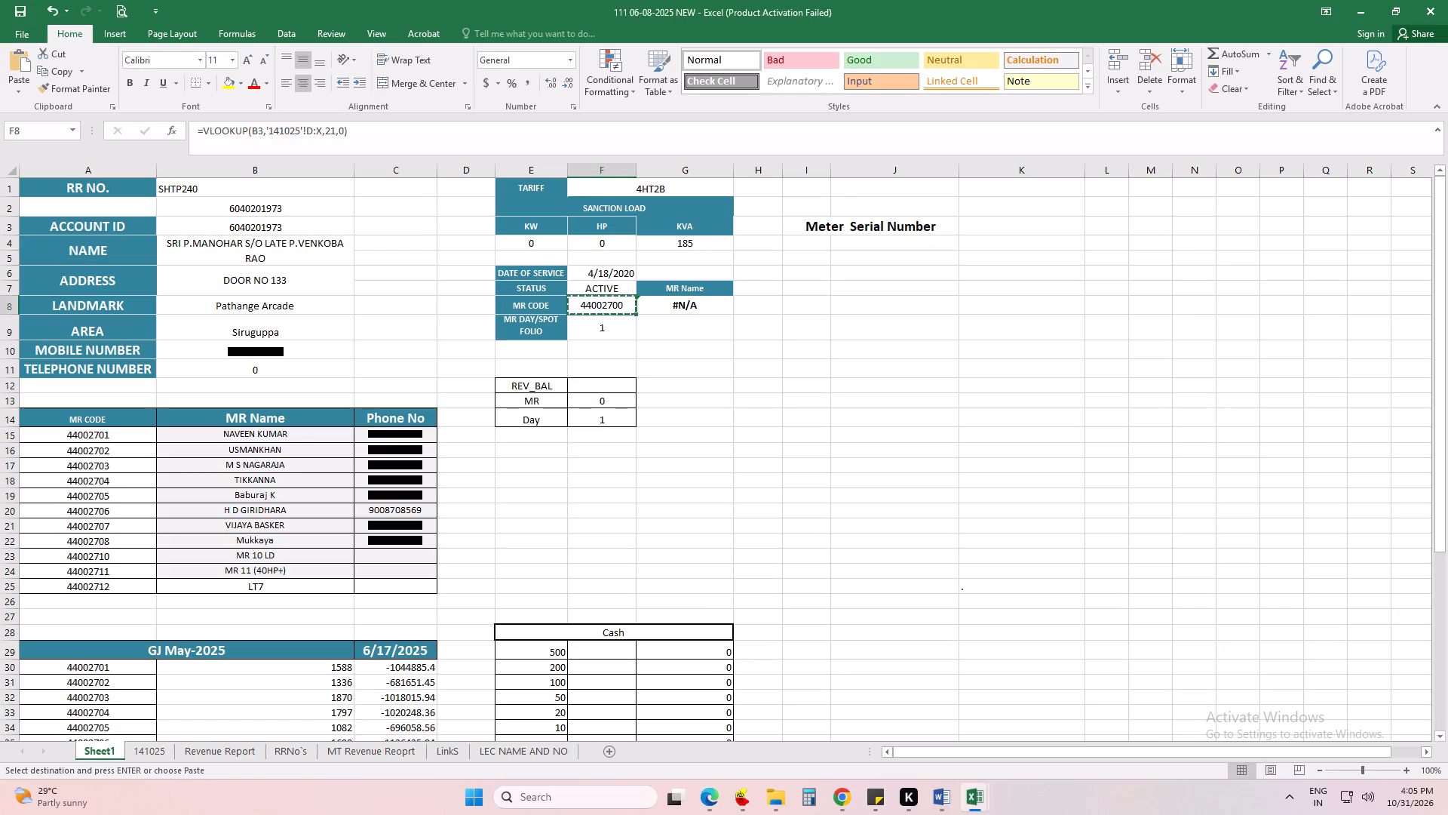
key("alt+Tab")
left_click(899, 565)
key("1")
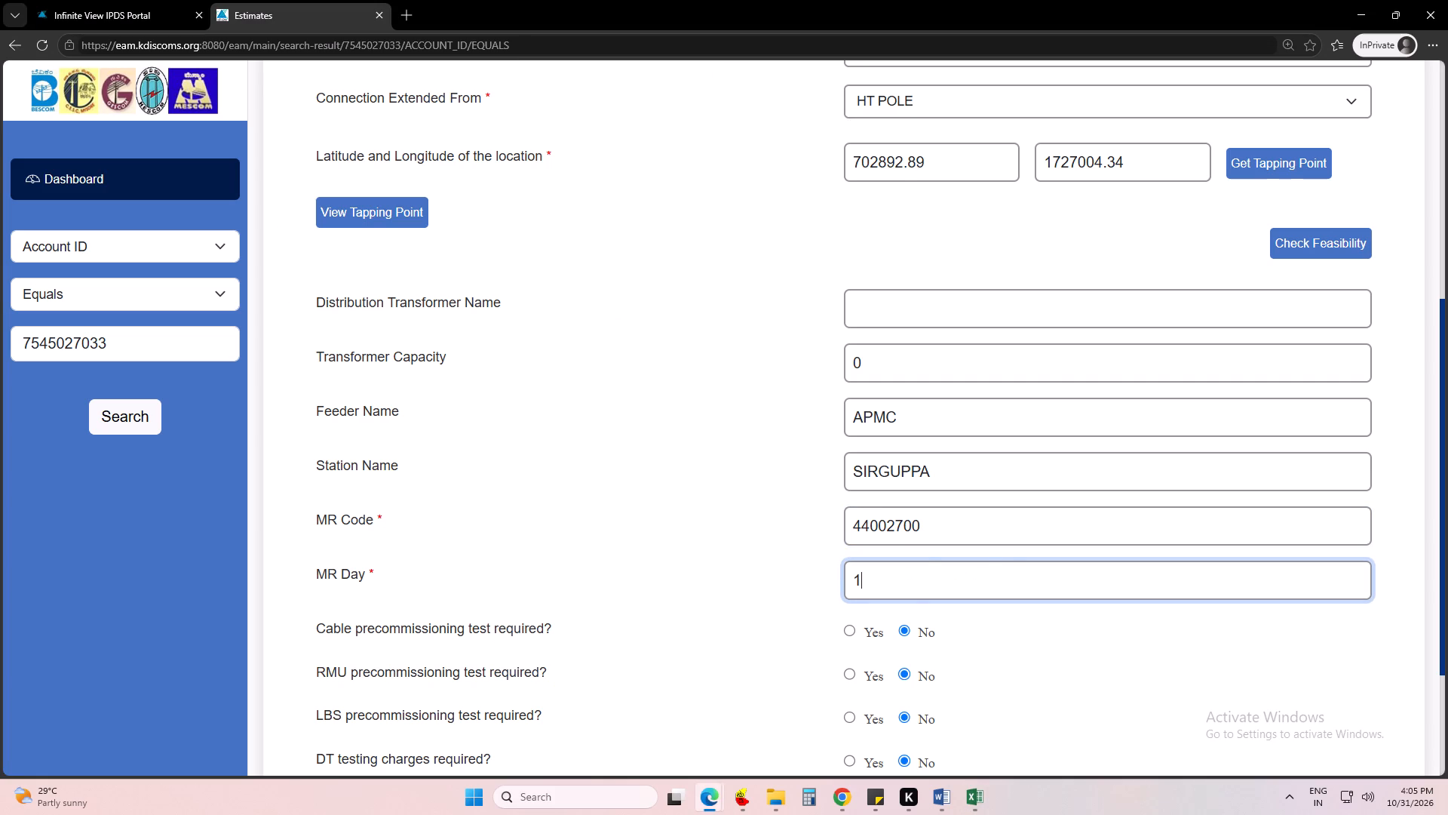
left_click(1058, 632)
scroll(1094, 580, "down", 4)
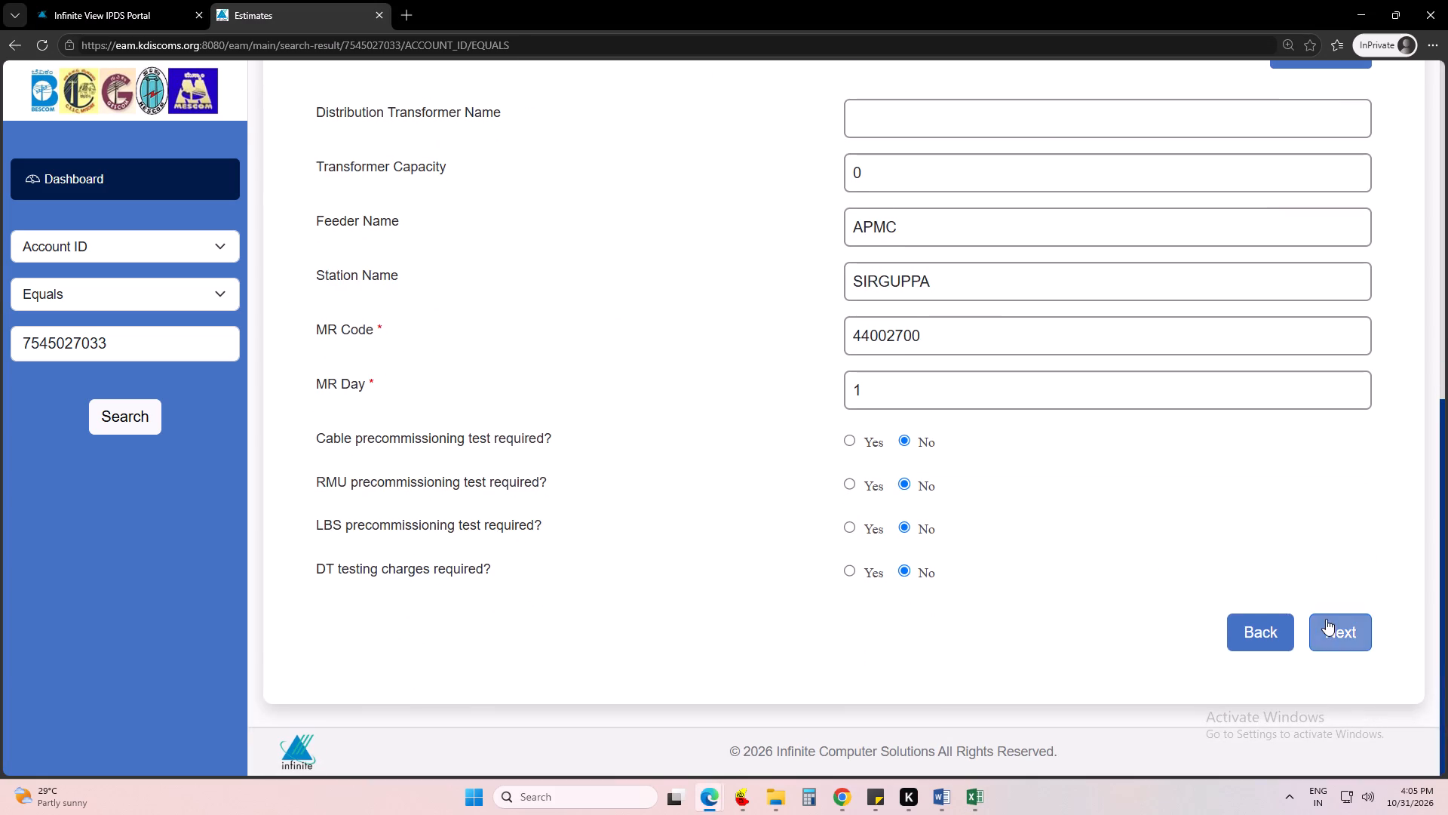
left_click(1327, 623)
Set the area to Electrified area and the premises category to Stray Sites in the deviation details.
scroll(1097, 578, "down", 2)
left_click(937, 532)
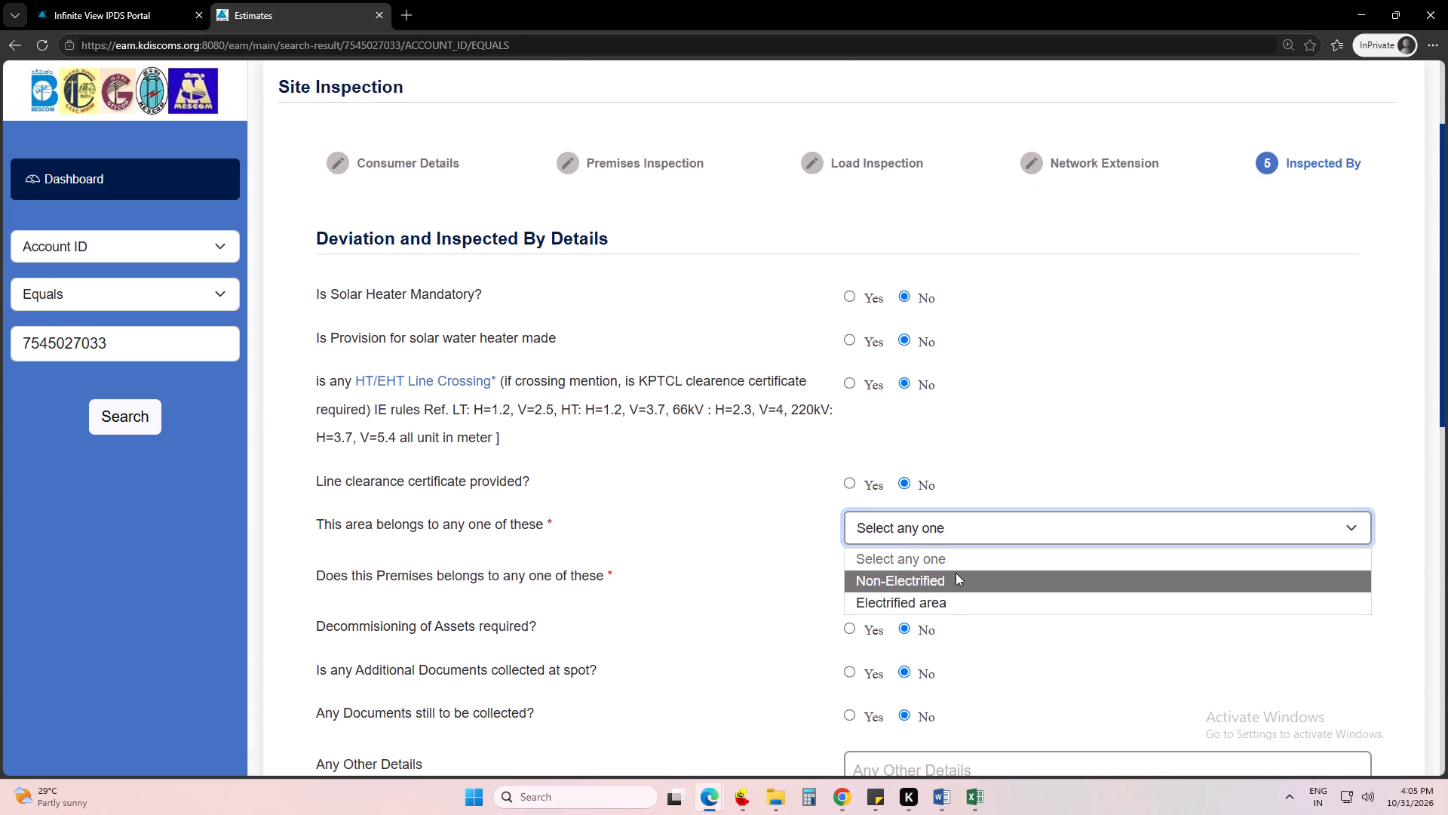
left_click(956, 595)
left_click(943, 567)
left_click(950, 654)
left_click(1001, 629)
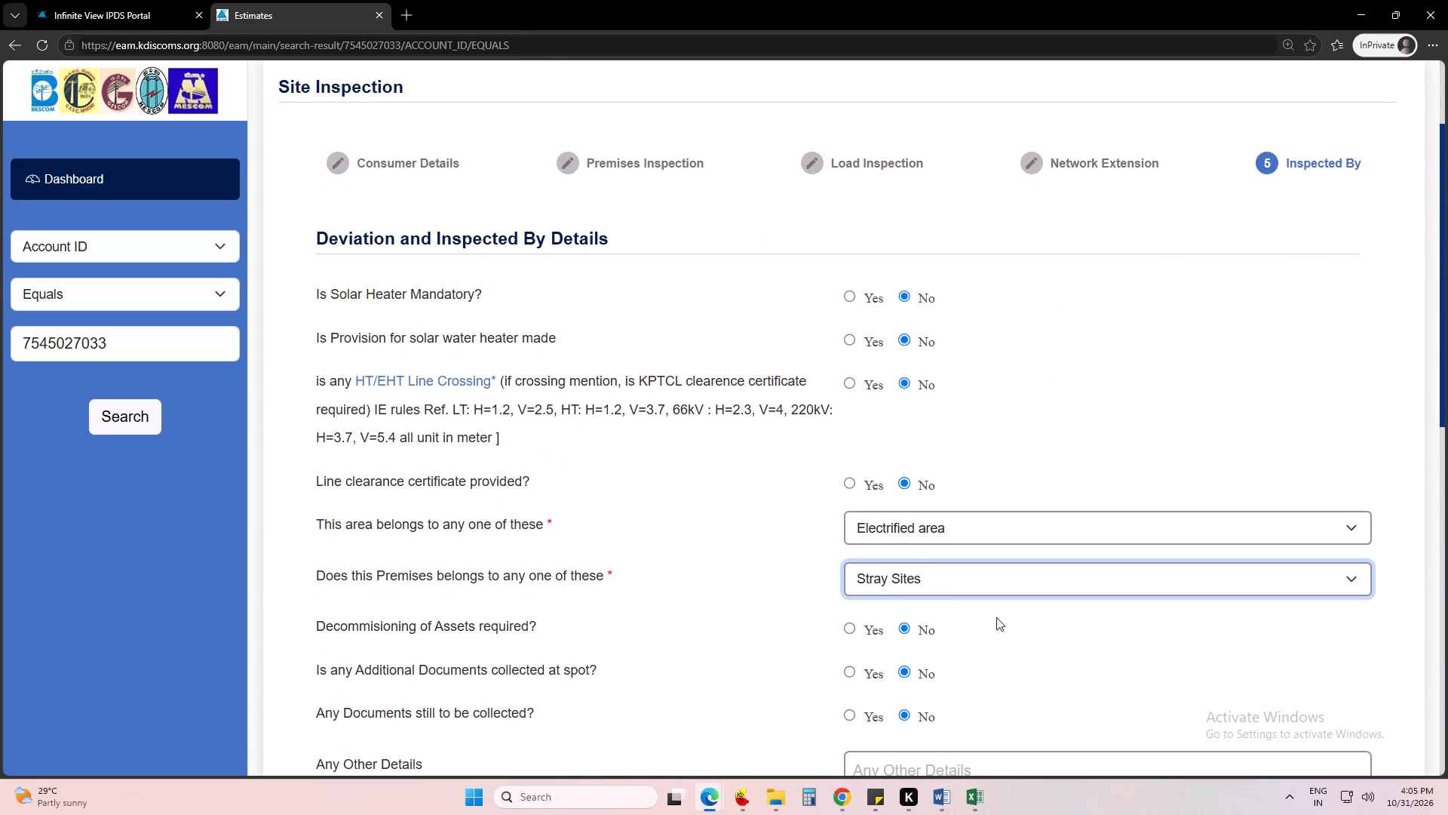
Upload the Sudhiksha Hospital image from Downloads as the applicant premises / building photo.
scroll(995, 617, "down", 13)
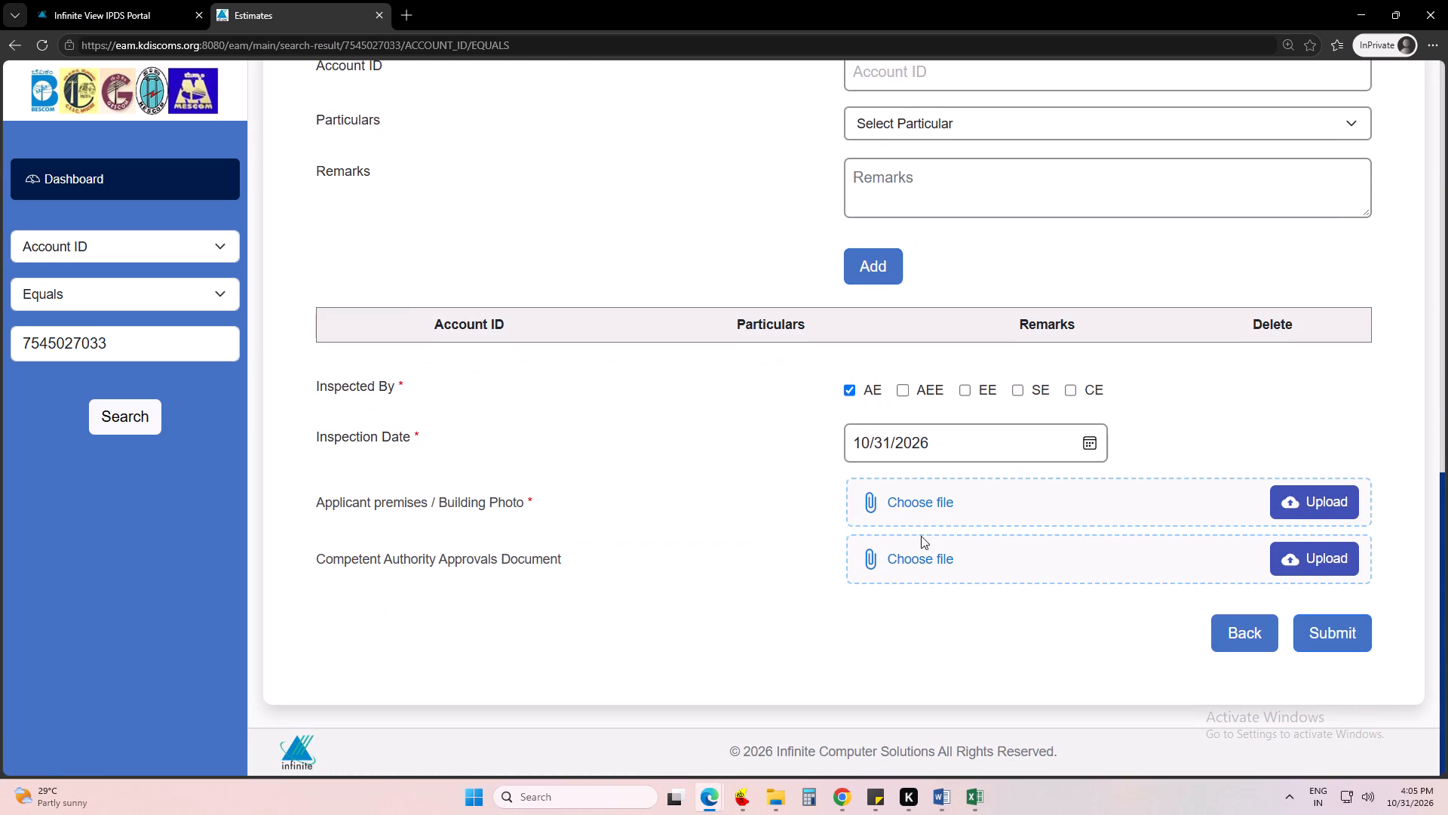
left_click(913, 499)
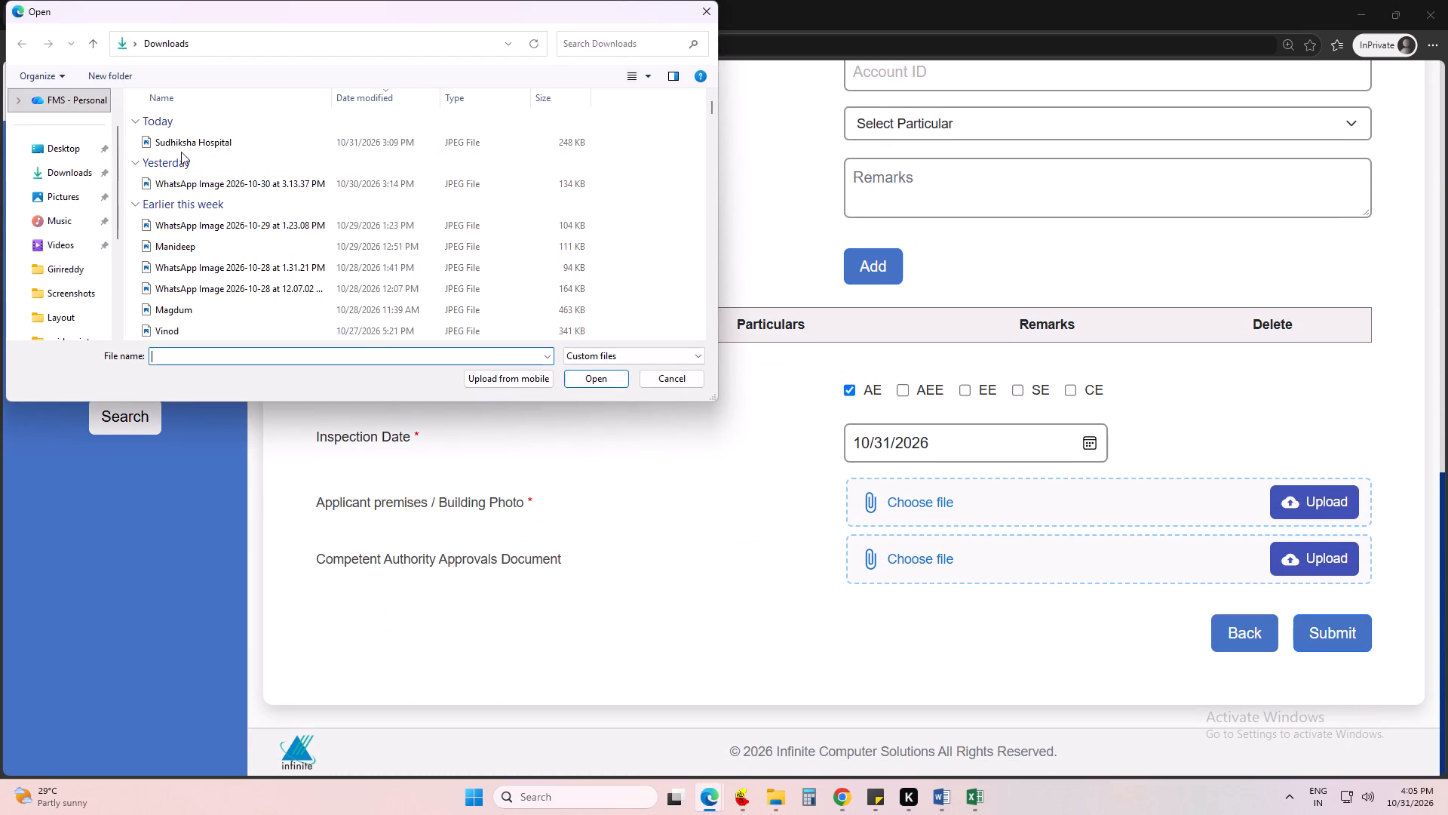
double_click(182, 150)
left_click(1308, 494)
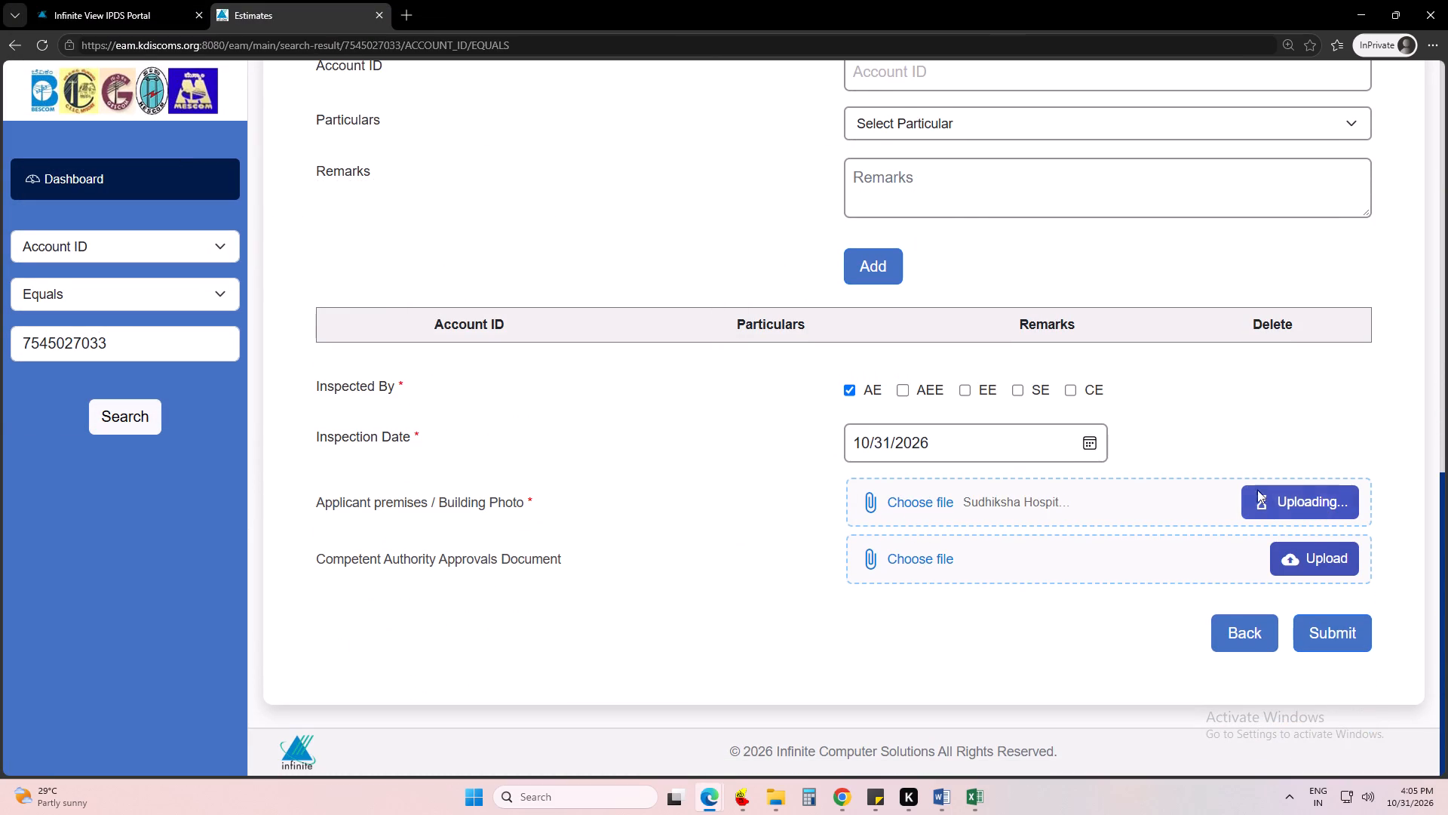
left_click(856, 111)
Submit the site inspection.
left_click(1326, 694)
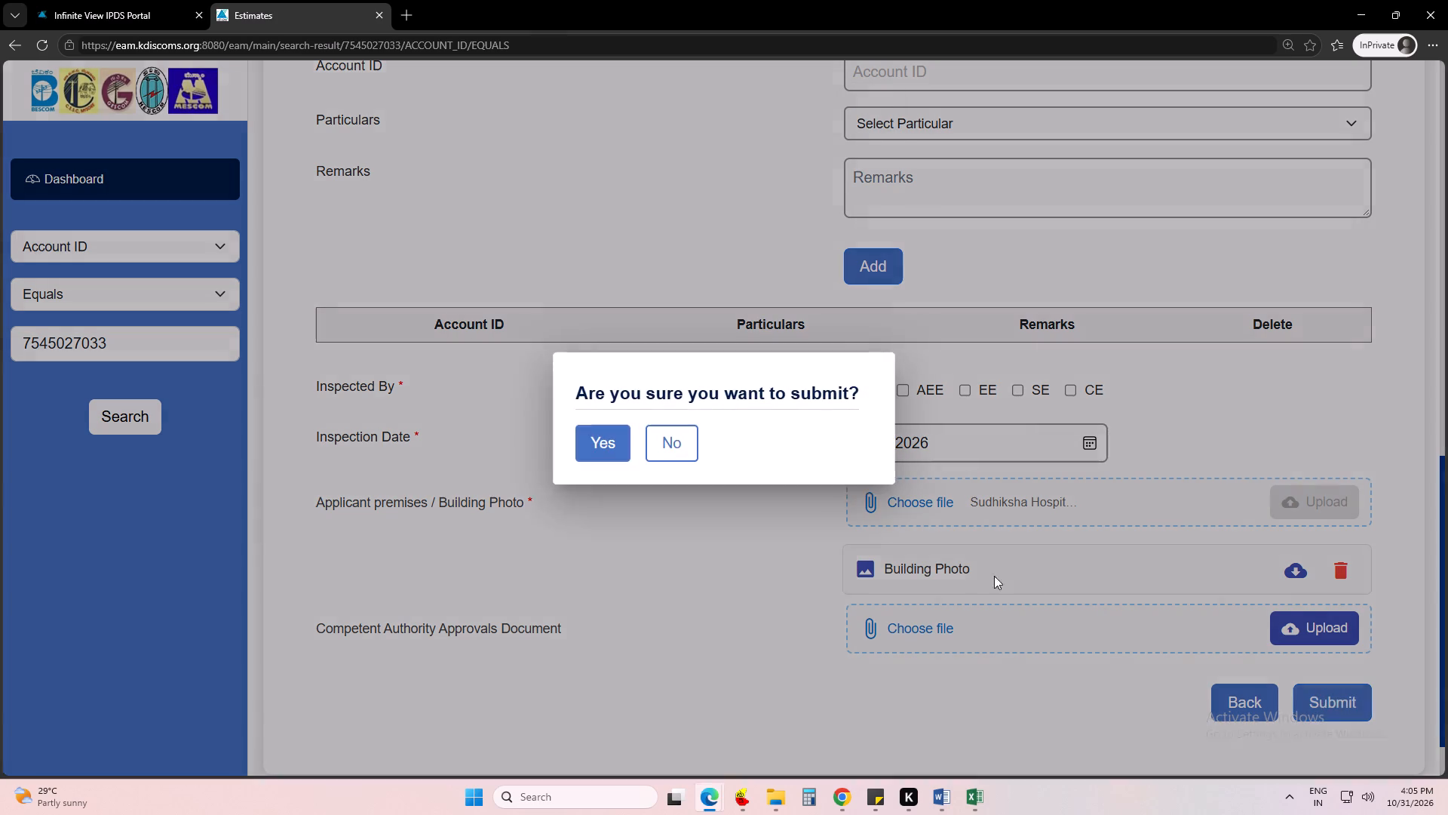
left_click(587, 456)
left_click(850, 106)
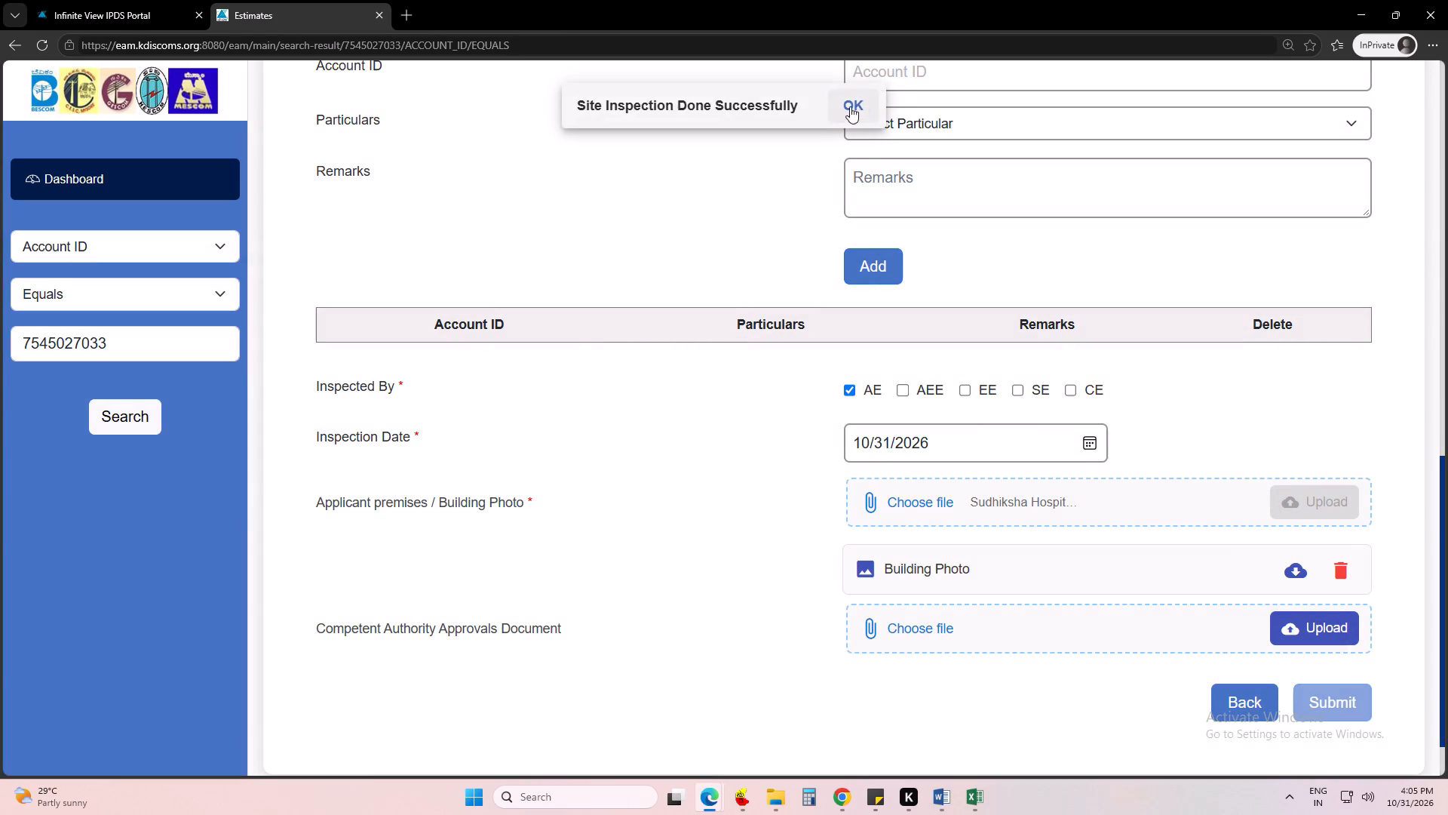
Search for the same account again, open its estimation form and proceed to Estimation Charges Details.
left_click(149, 423)
left_click(404, 429)
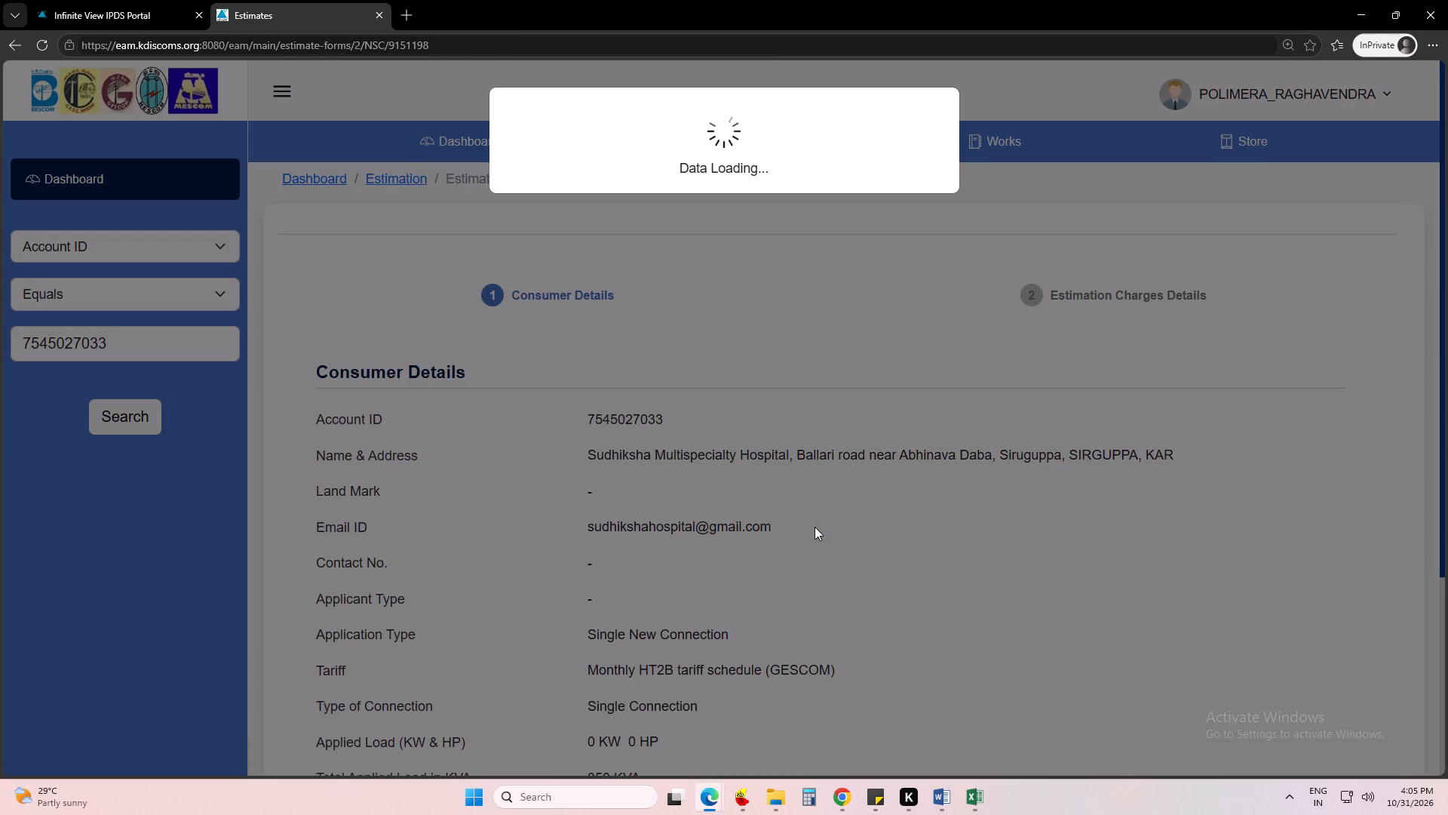
scroll(814, 527, "down", 5)
scroll(613, 662, "down", 4)
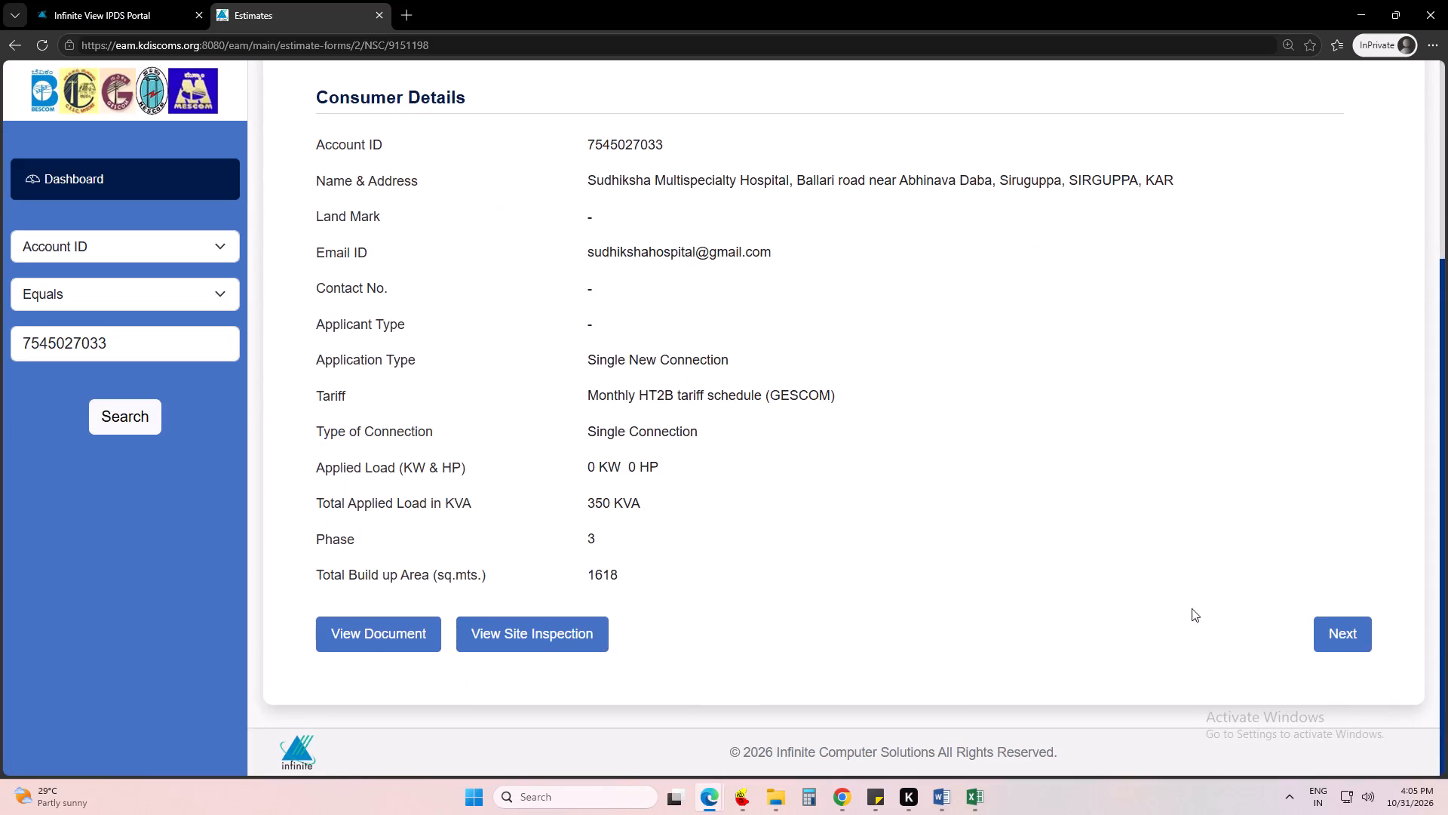
left_click(1318, 628)
left_click(1002, 497)
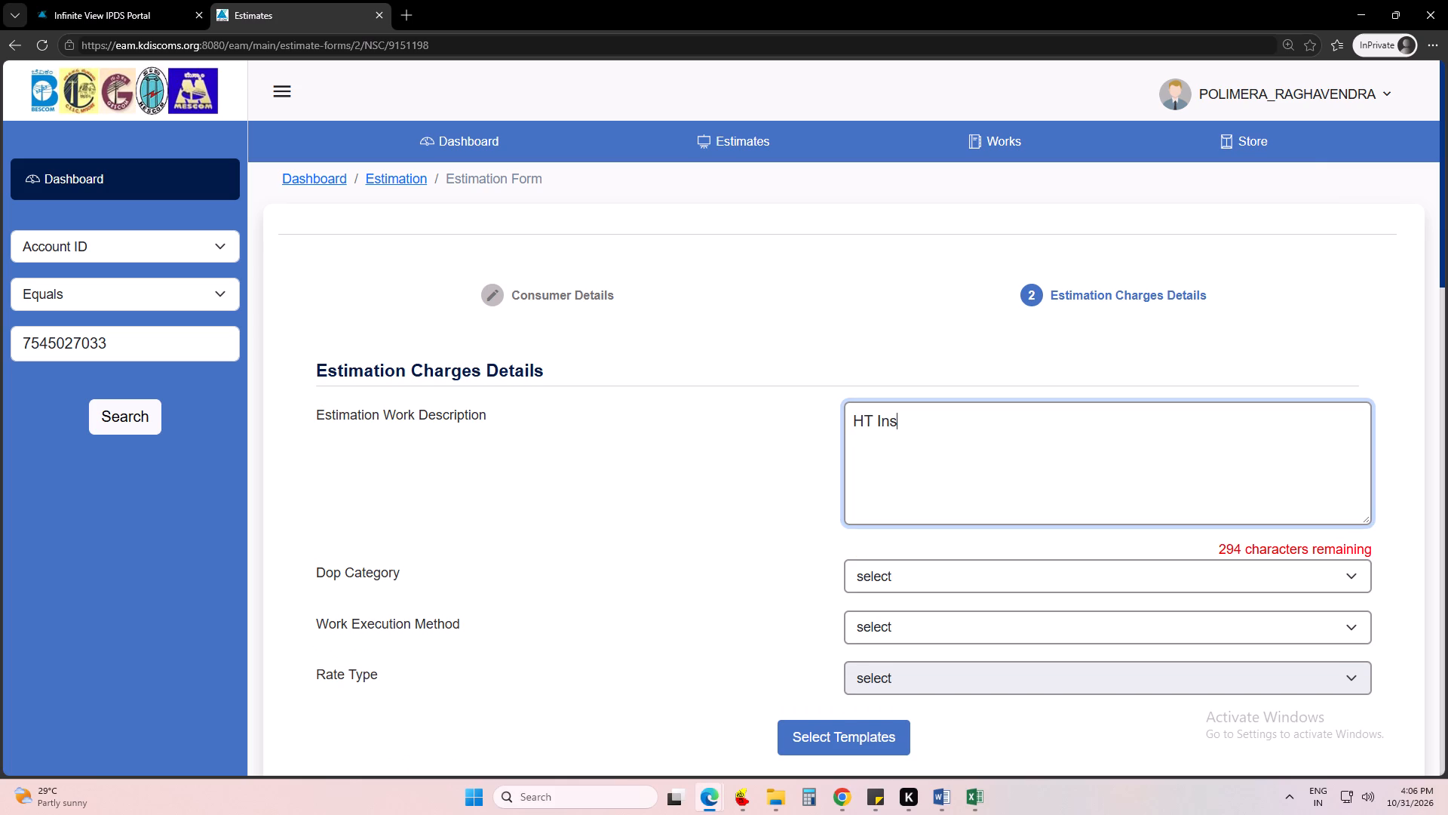
type("talatio")
key("n")
key("space")
type("for")
key("BackSpace")
key("BackSpace")
key("BackSpace")
key("BackSpace")
key("BackSpace")
key("BackSpace")
key("BackSpace")
key("BackSpace")
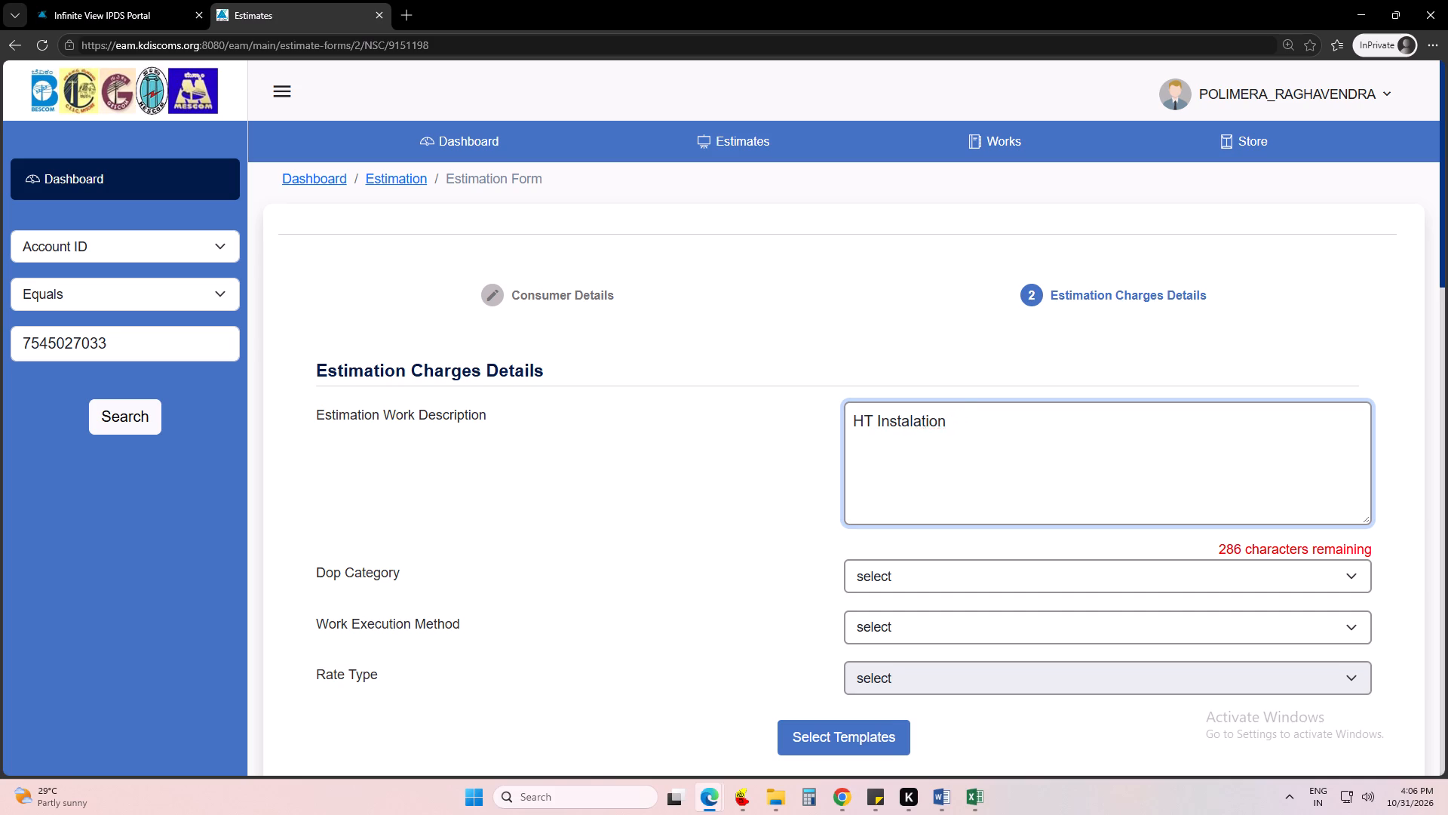
key("BackSpace")
type("lation for")
key("space")
type("SU")
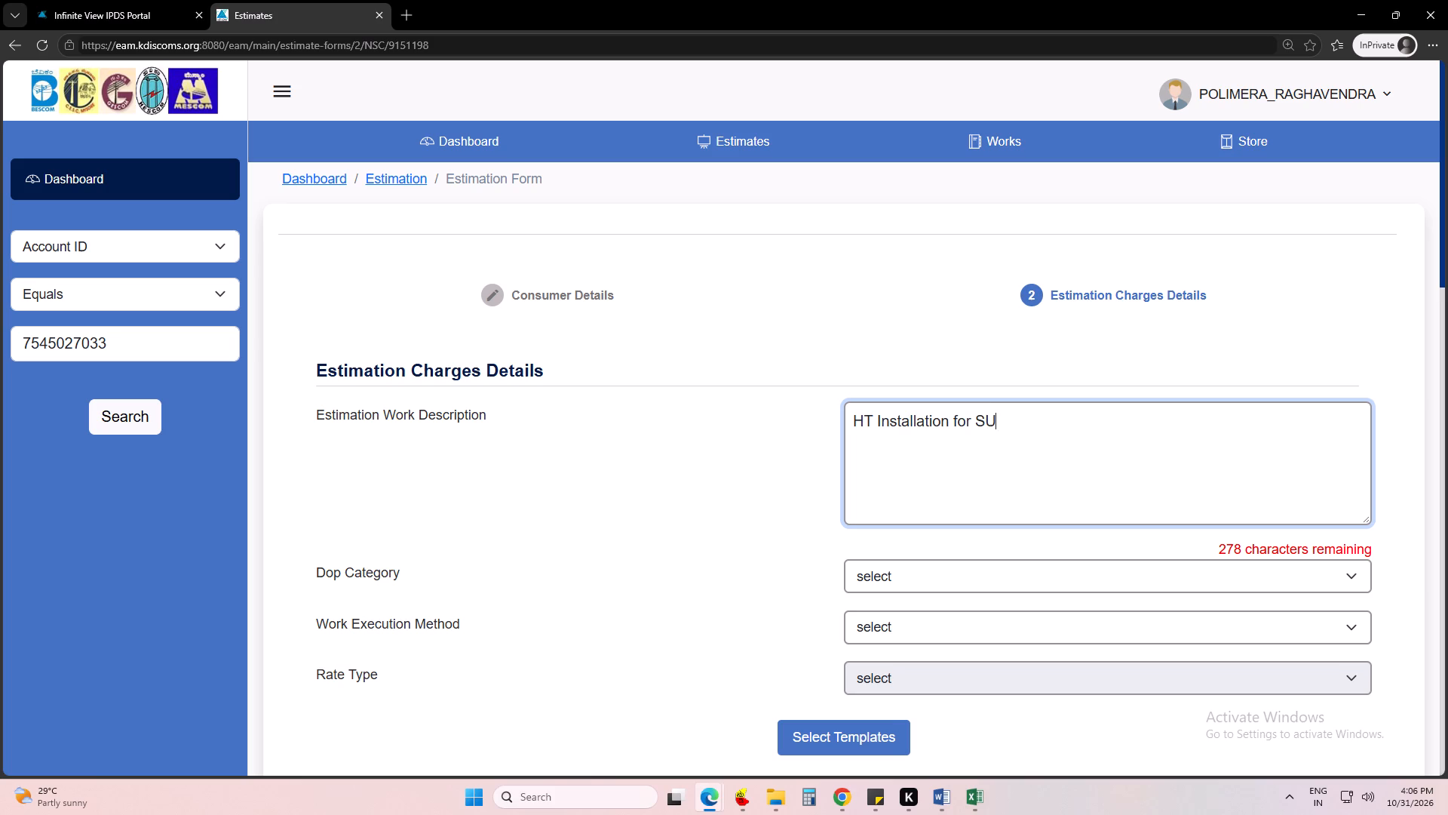
key("BackSpace")
key("BackSpace")
type("Hospi")
type("ta")
key("l")
left_click(865, 538)
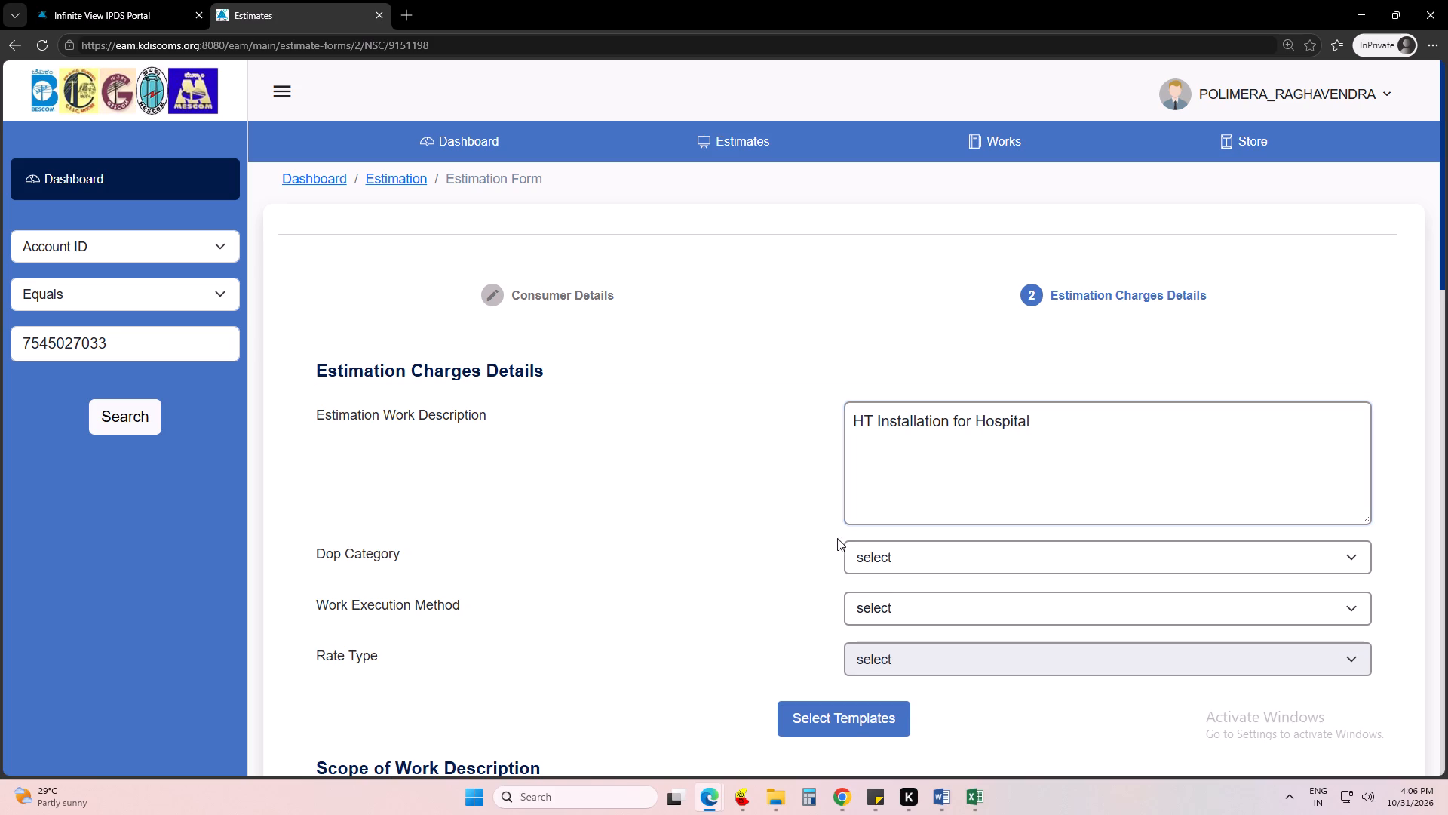
Set the Dop Category to Service Connection Works and the Work Execution Method to Self Execution.
left_click(873, 559)
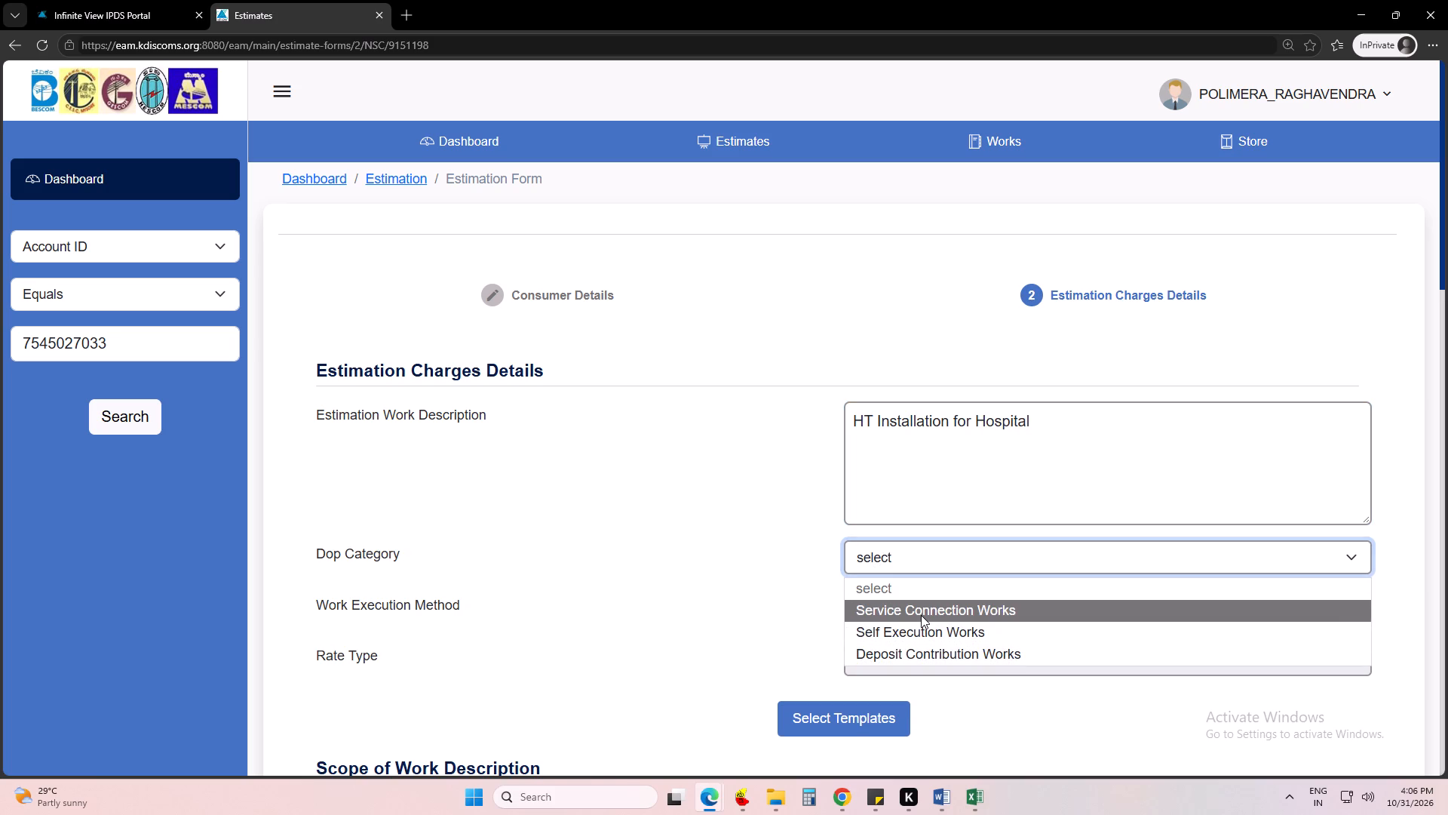
left_click(921, 615)
left_click(921, 614)
left_click(925, 679)
left_click(598, 589)
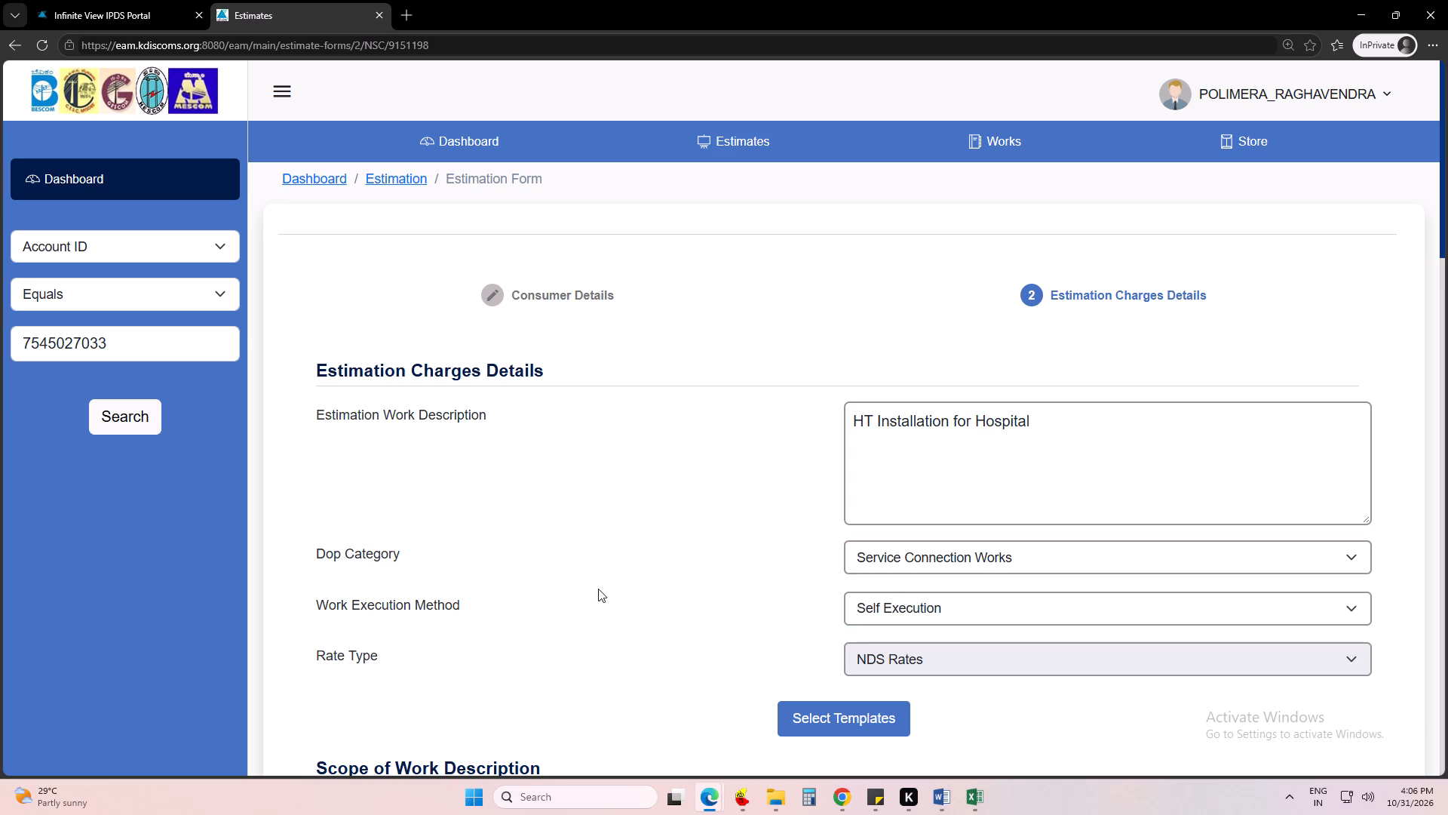
Add a scope of work entry with estimate type Regular, type of work LT, Part A and a work description.
scroll(581, 594, "down", 4)
left_click(391, 561)
left_click(422, 603)
left_click(420, 614)
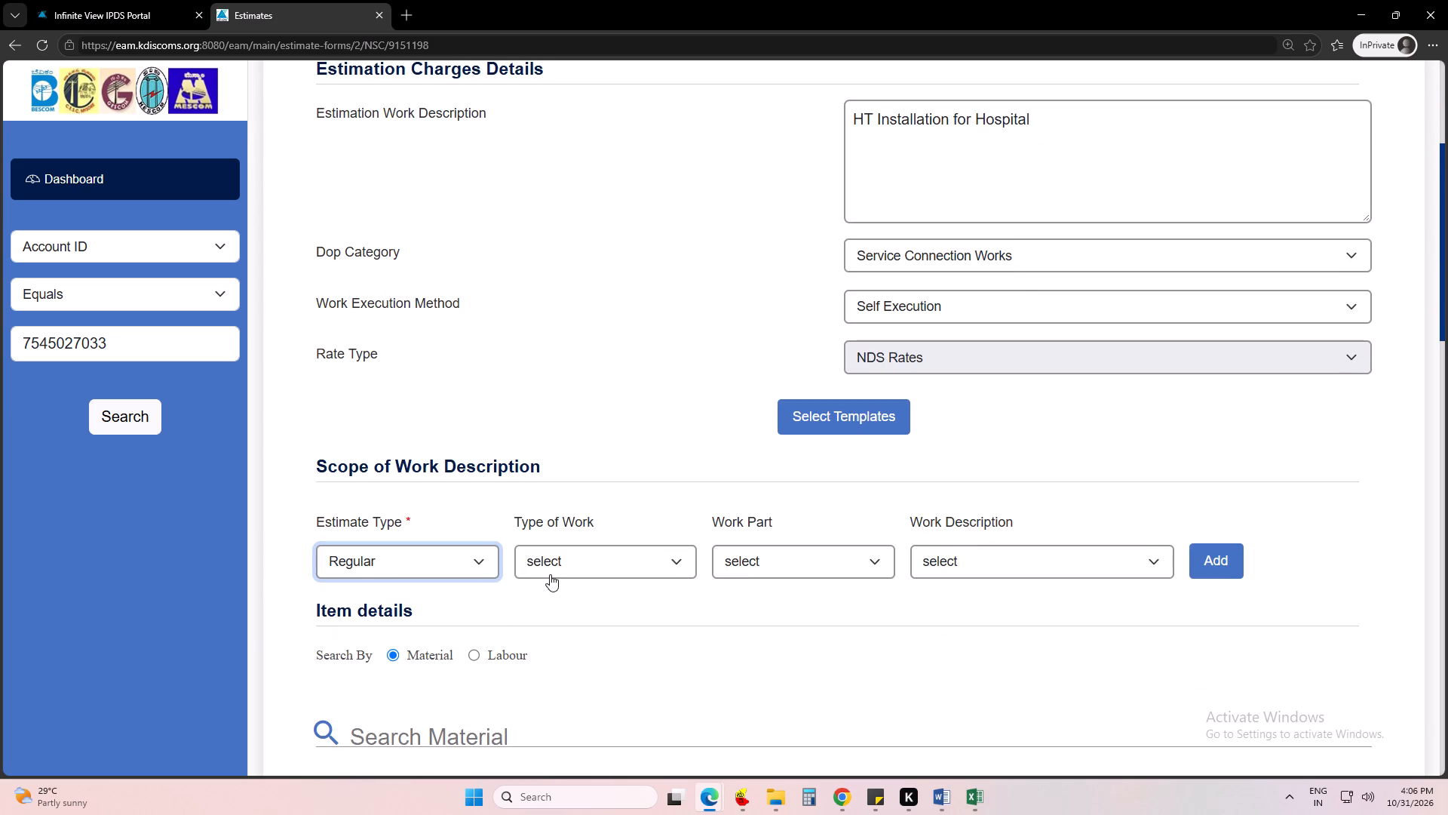
left_click(552, 574)
left_click(584, 623)
left_click(749, 567)
left_click(744, 608)
left_click(959, 568)
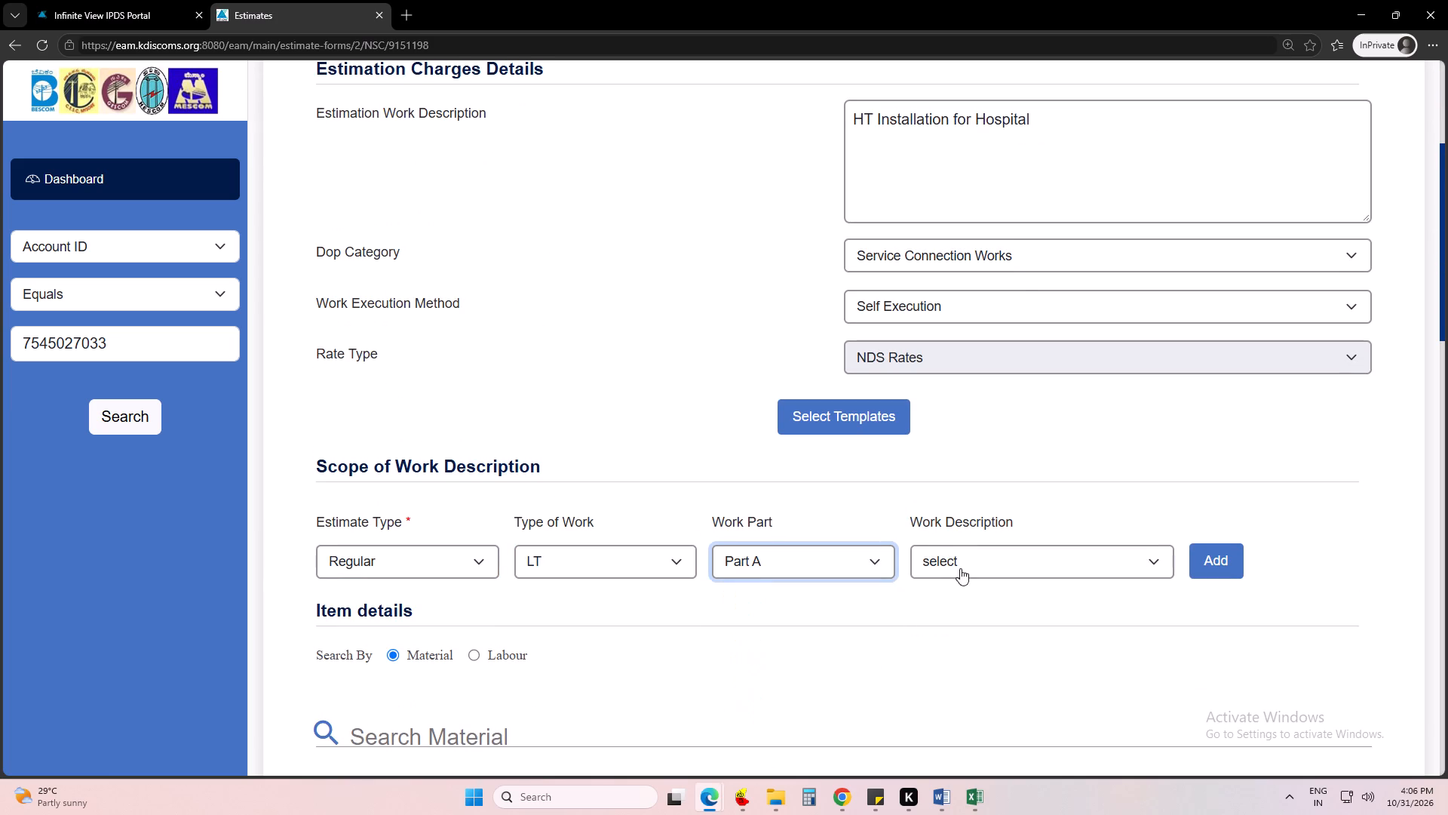
left_click(952, 611)
left_click(1072, 666)
left_click(1222, 574)
Browse the Search Material list in the item details for a suitable material for the estimate.
scroll(916, 603, "down", 3)
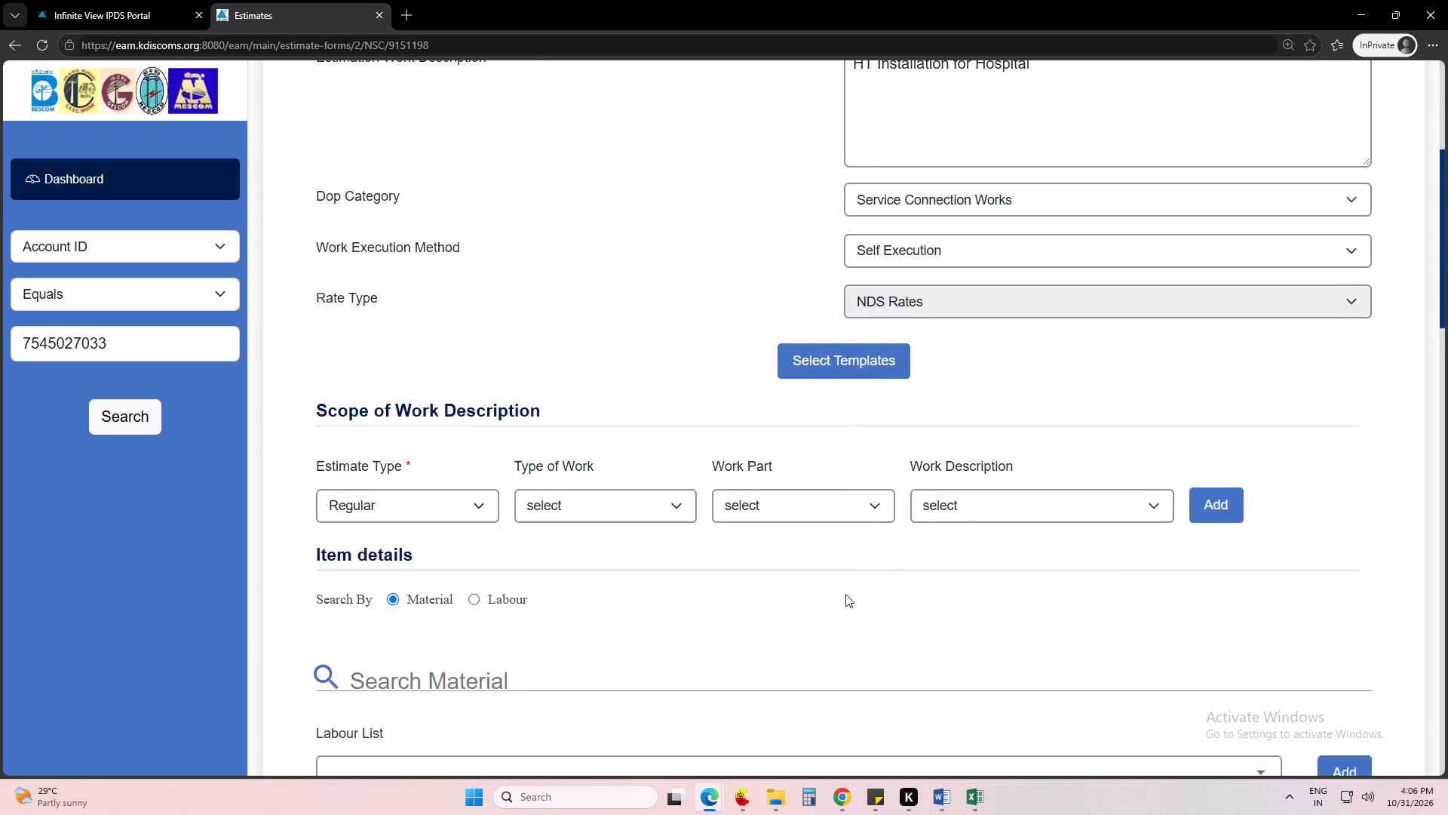
left_click(477, 507)
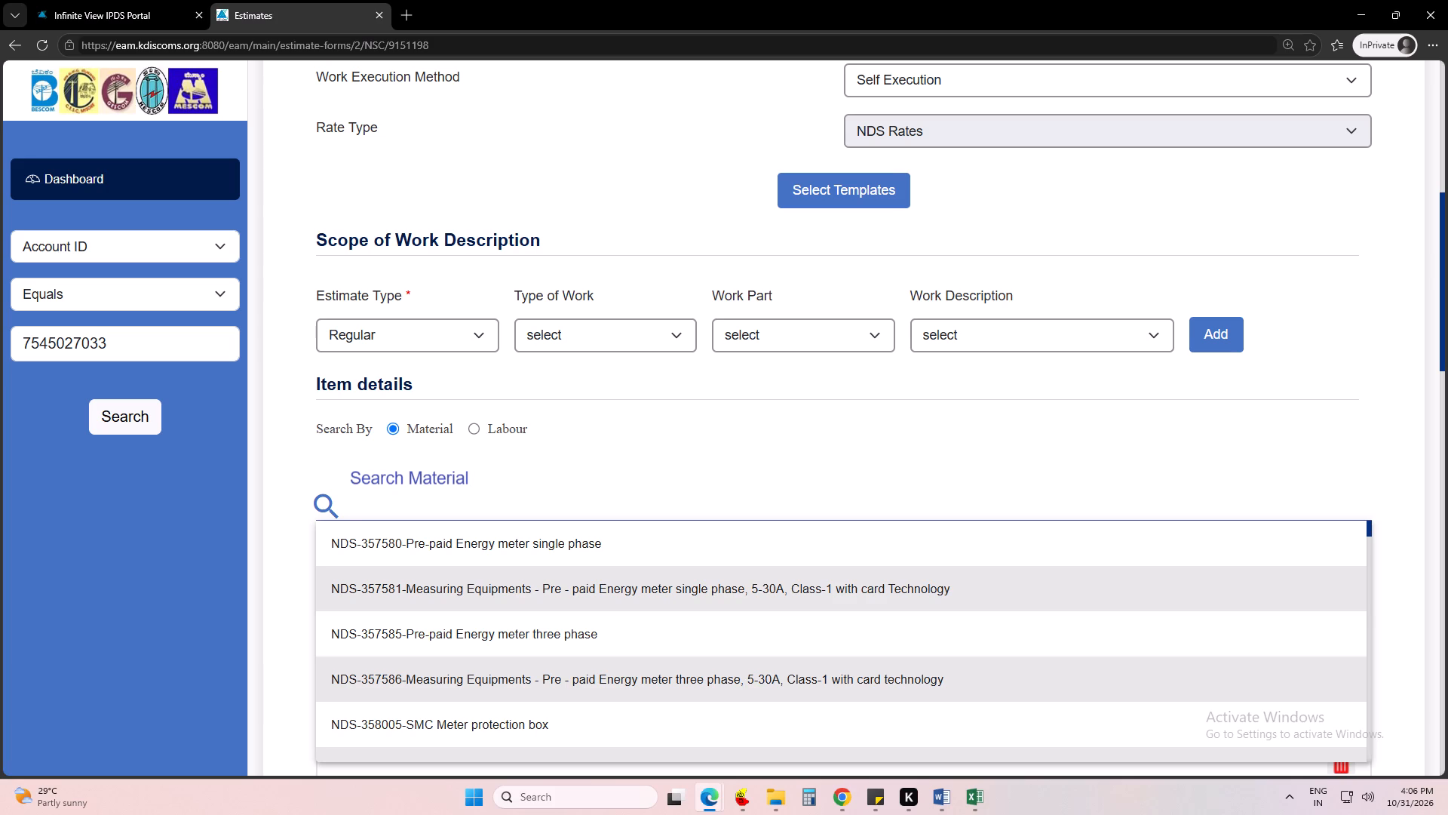
scroll(523, 660, "down", 5)
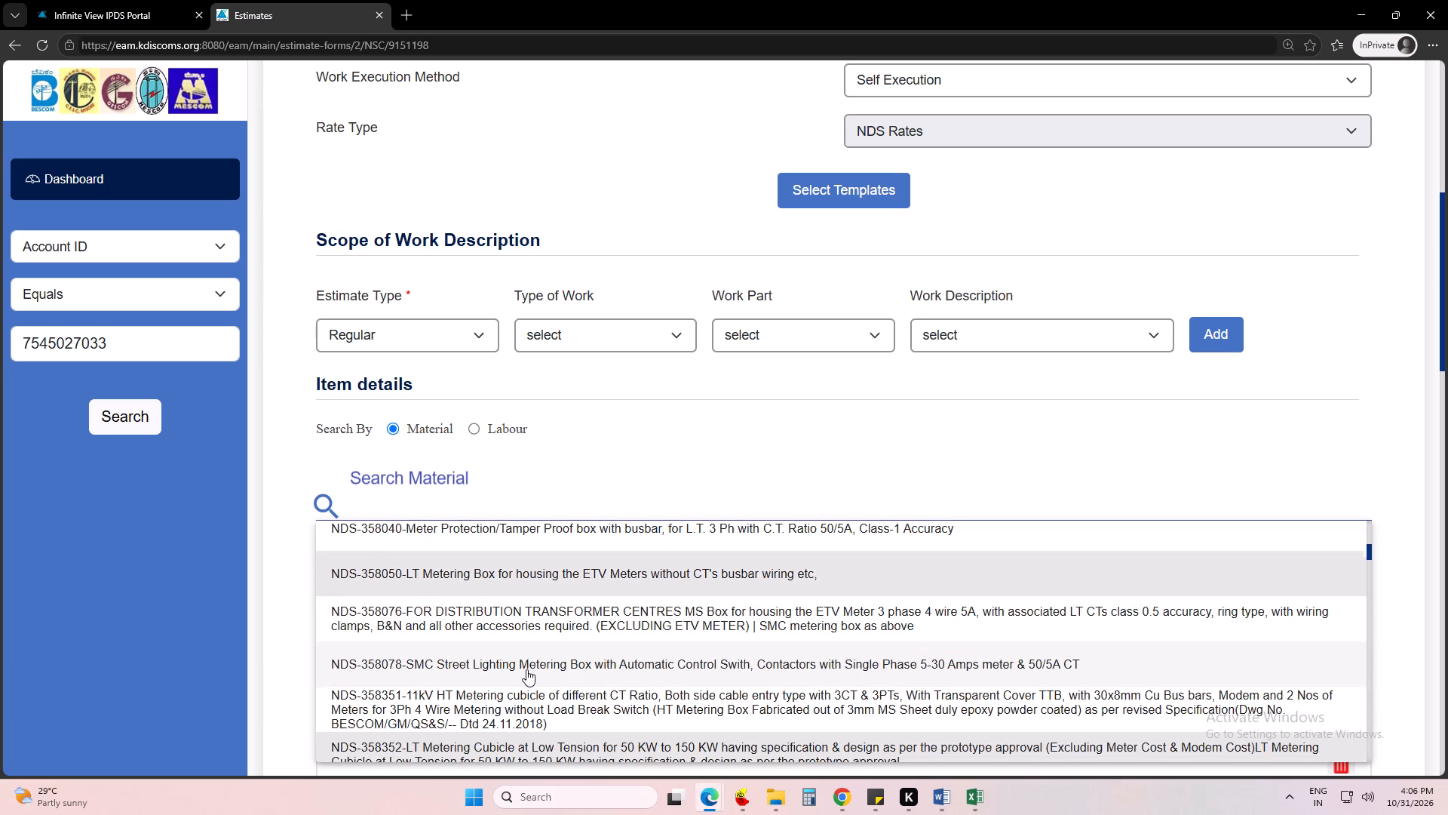
scroll(526, 669, "down", 8)
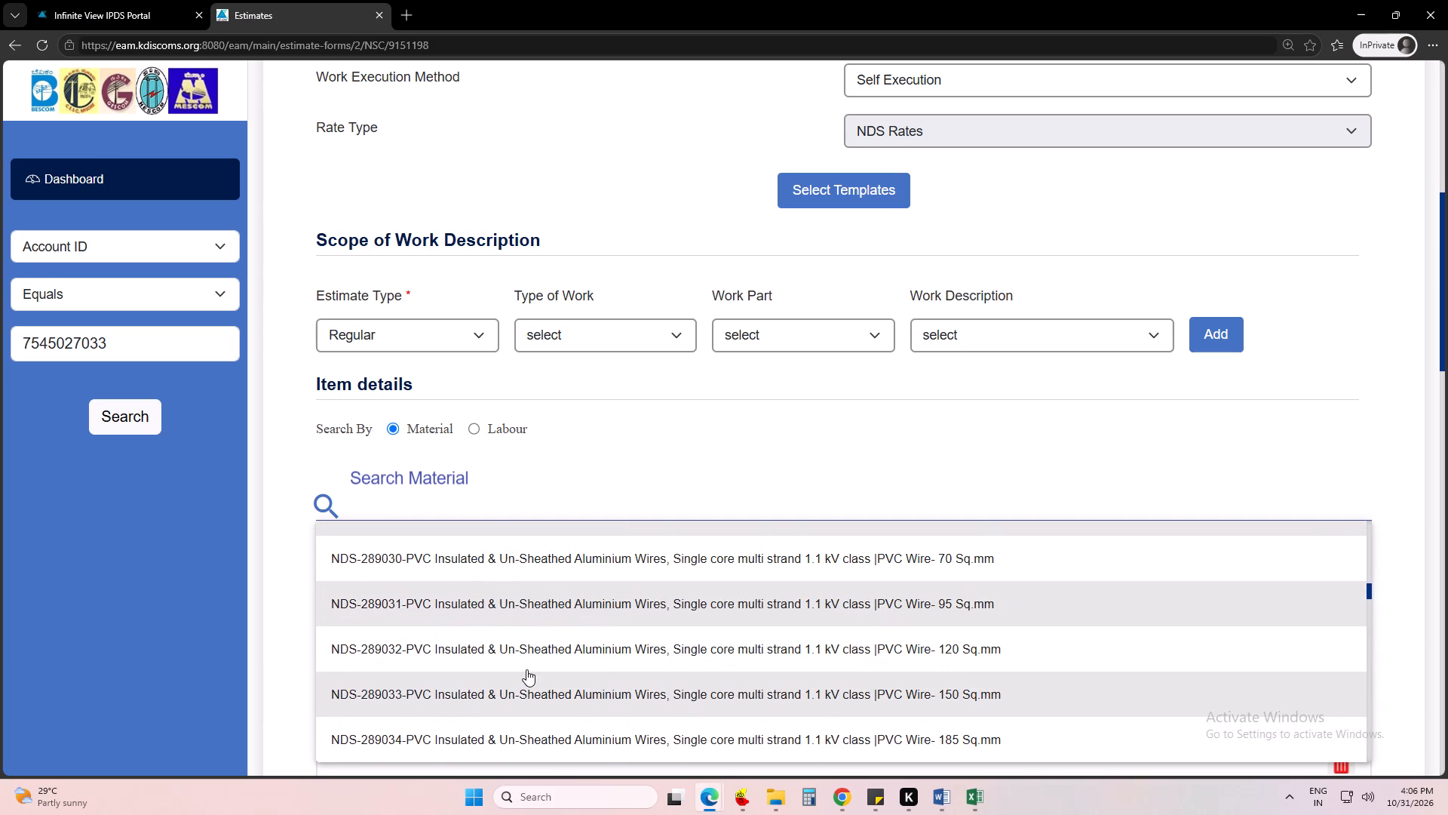
scroll(526, 669, "down", 16)
scroll(526, 669, "down", 5)
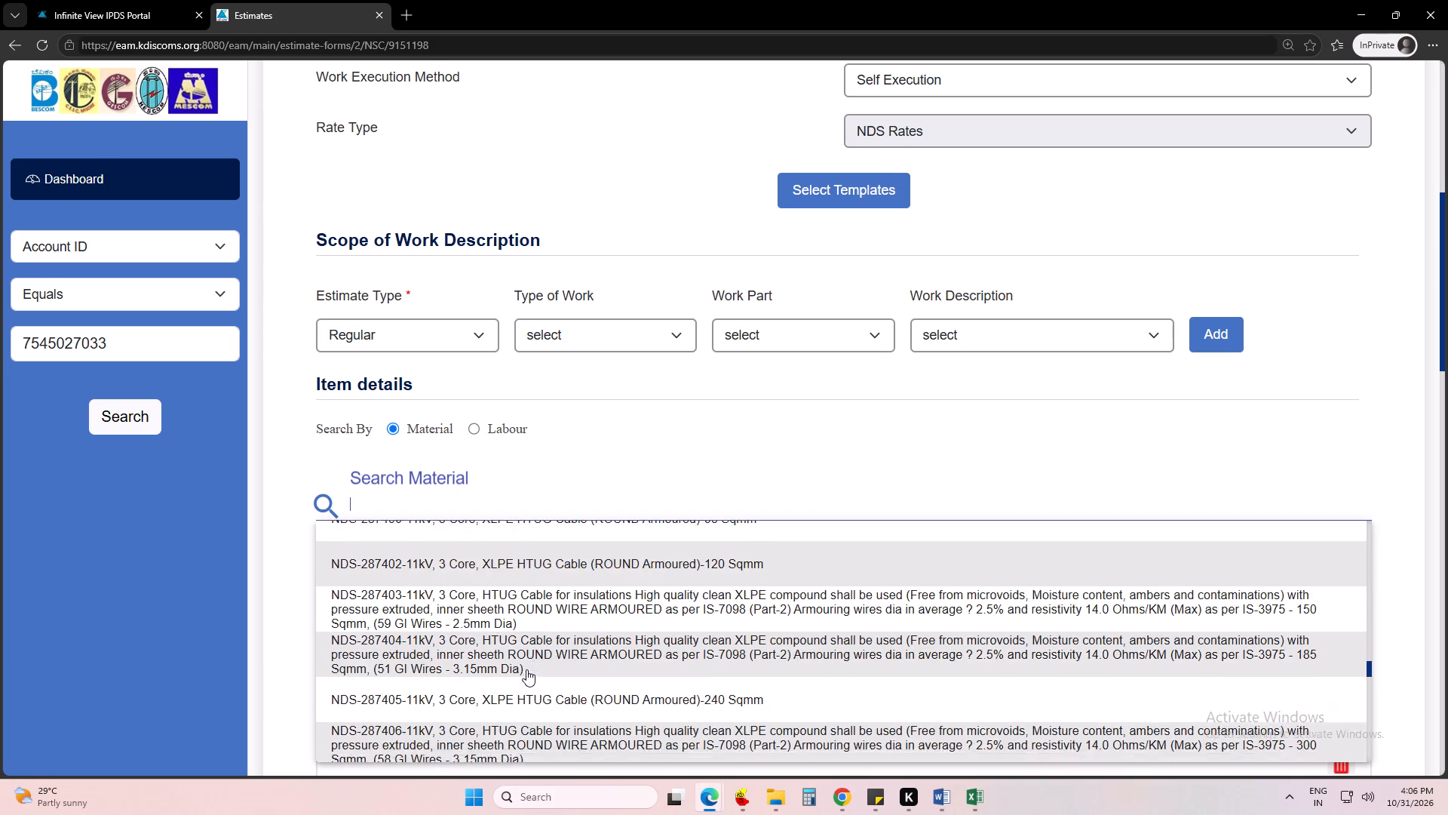
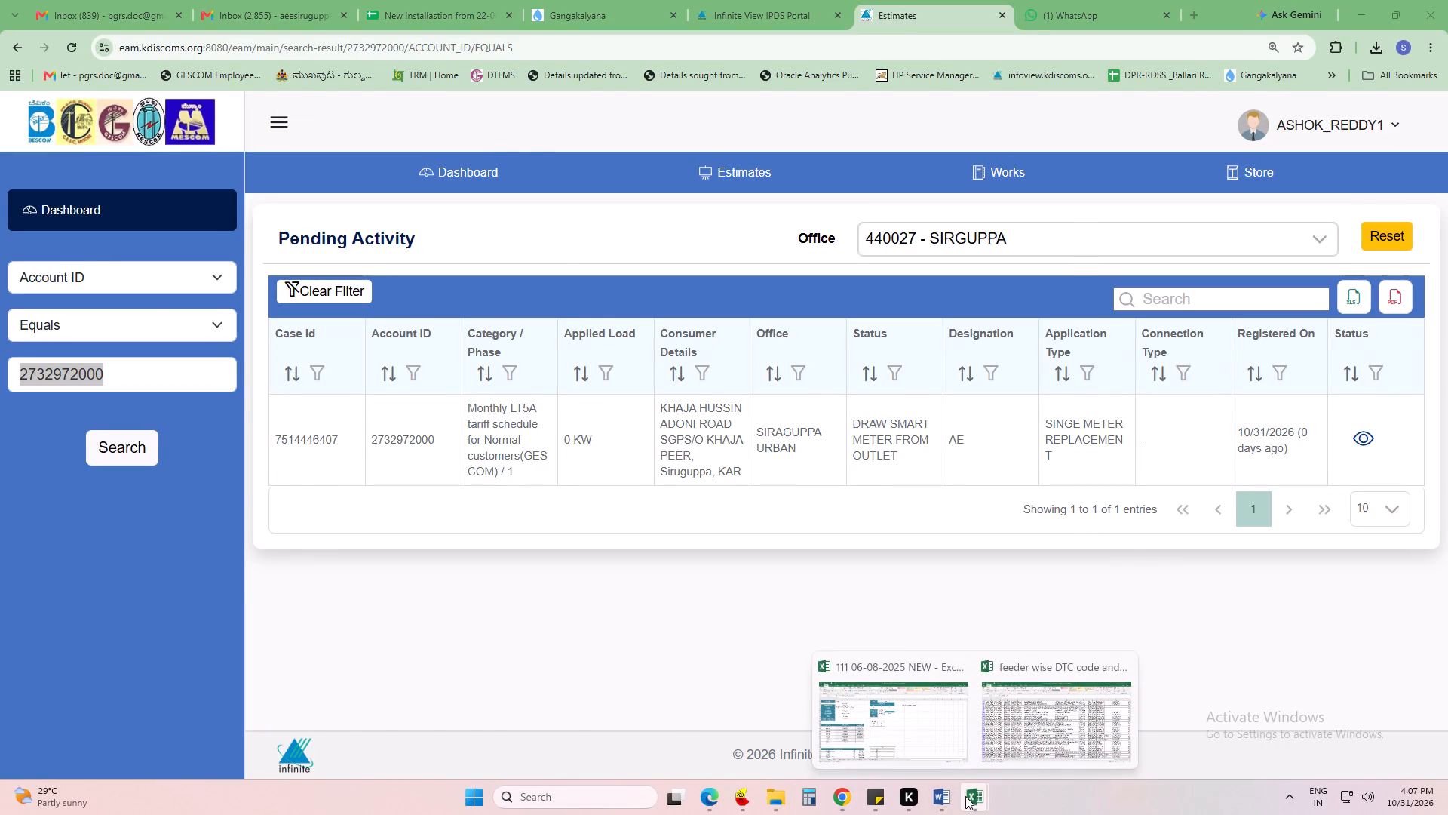
left_click(929, 752)
left_click(299, 195)
left_click(299, 205)
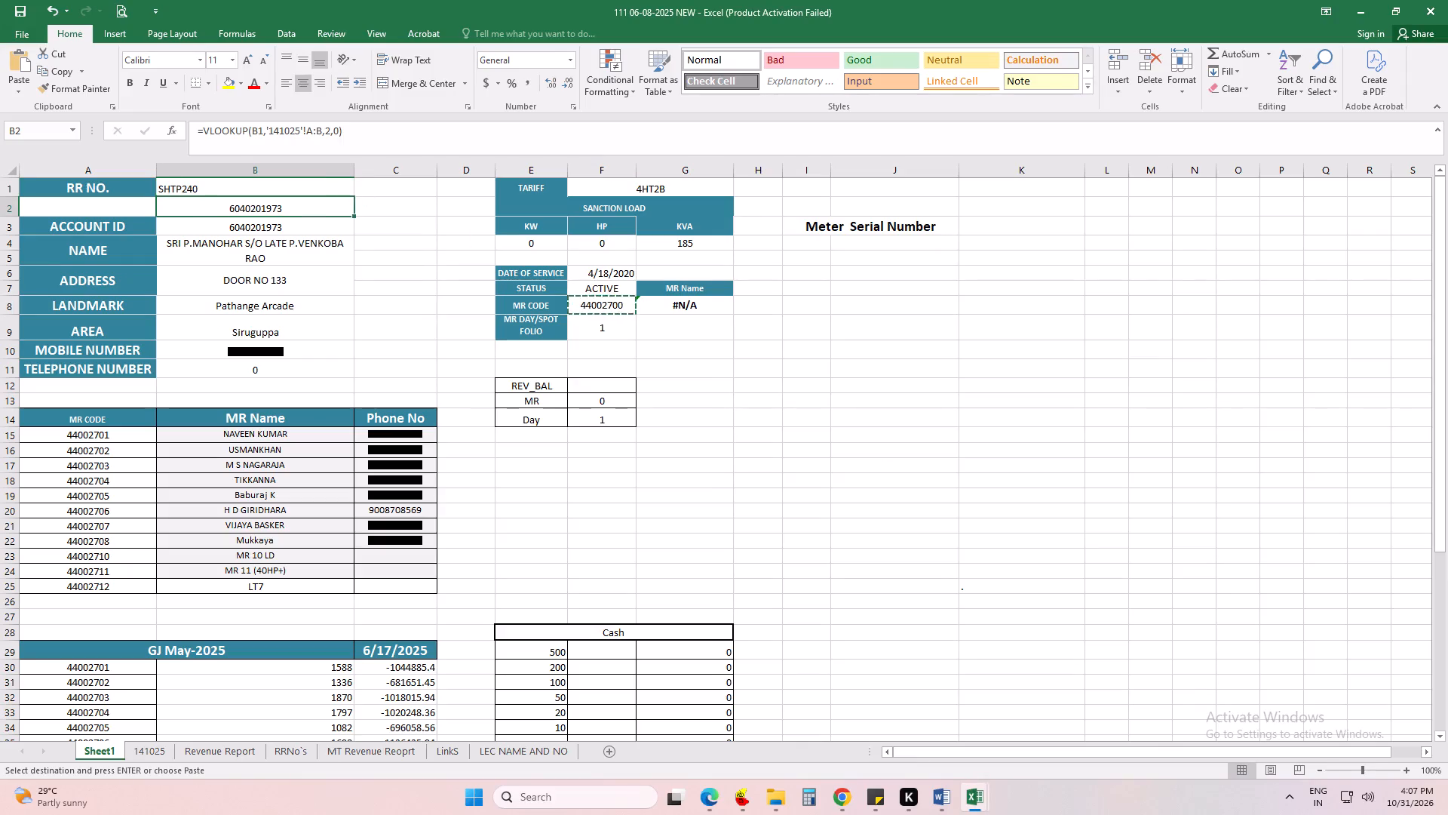
key("ctrl+c")
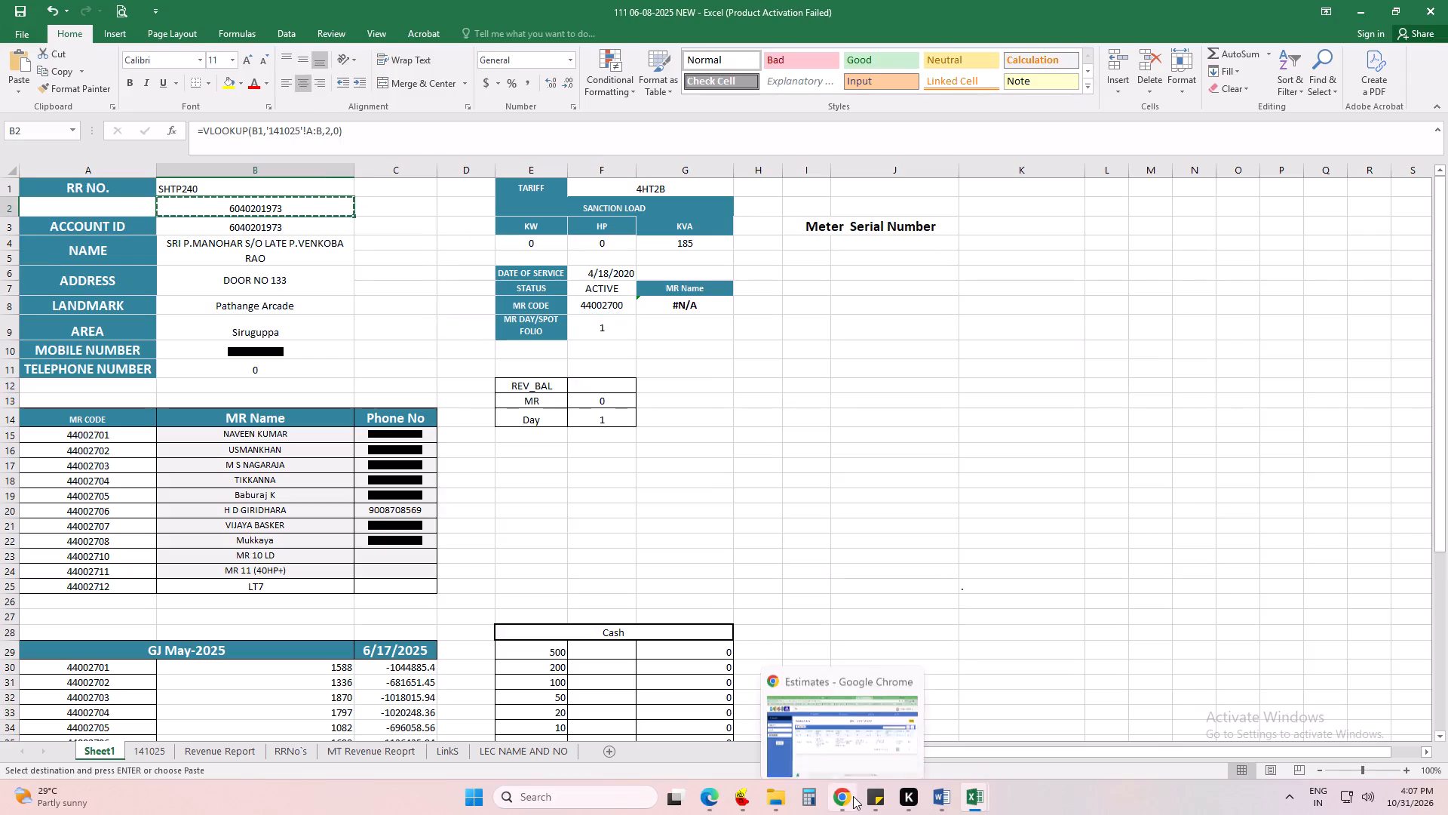
left_click(822, 733)
key("ctrl+v")
left_click(119, 436)
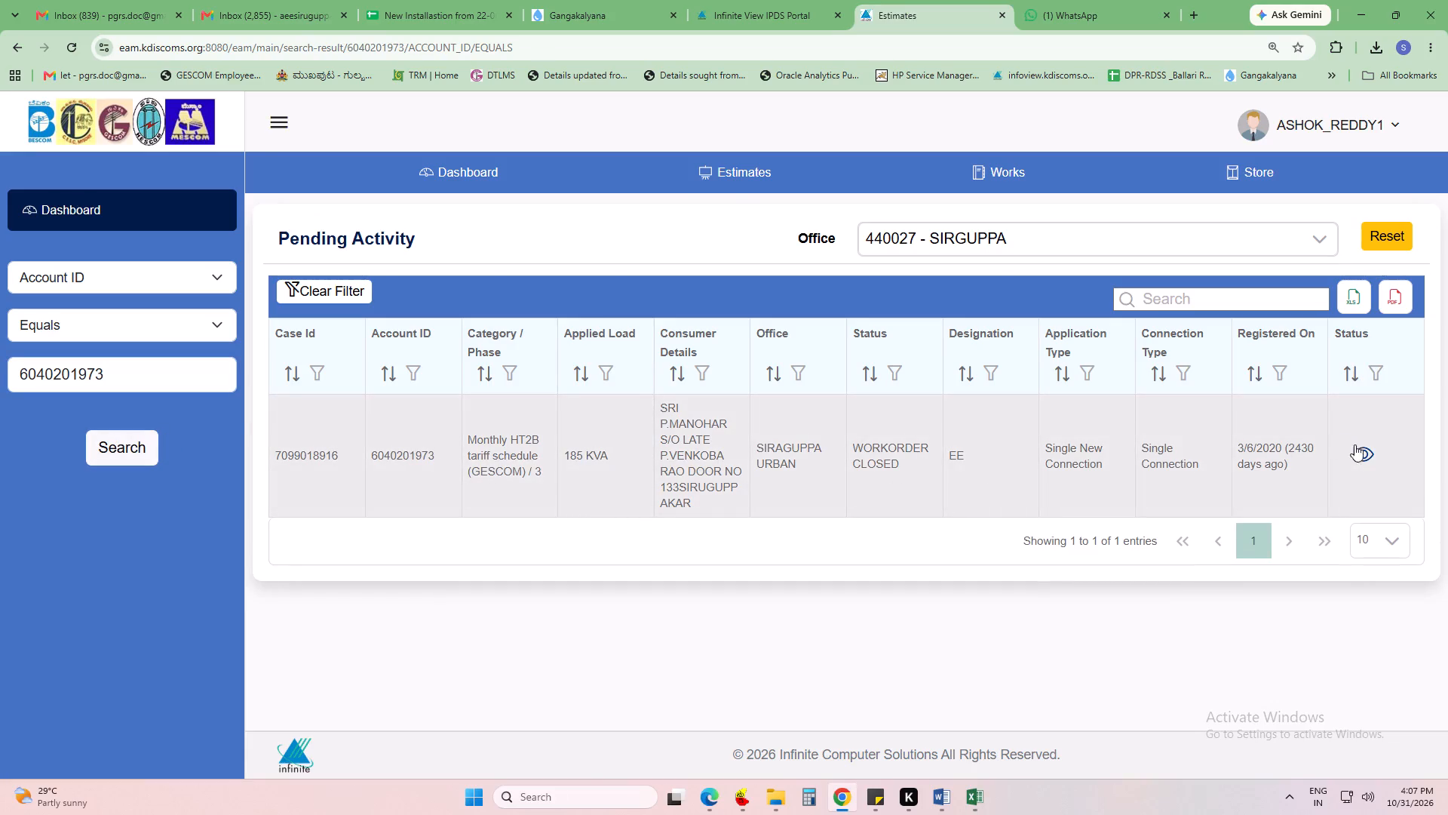
Open the full details of the found HT2B case, then download and open the report from its Estimation Details.
left_click(1359, 448)
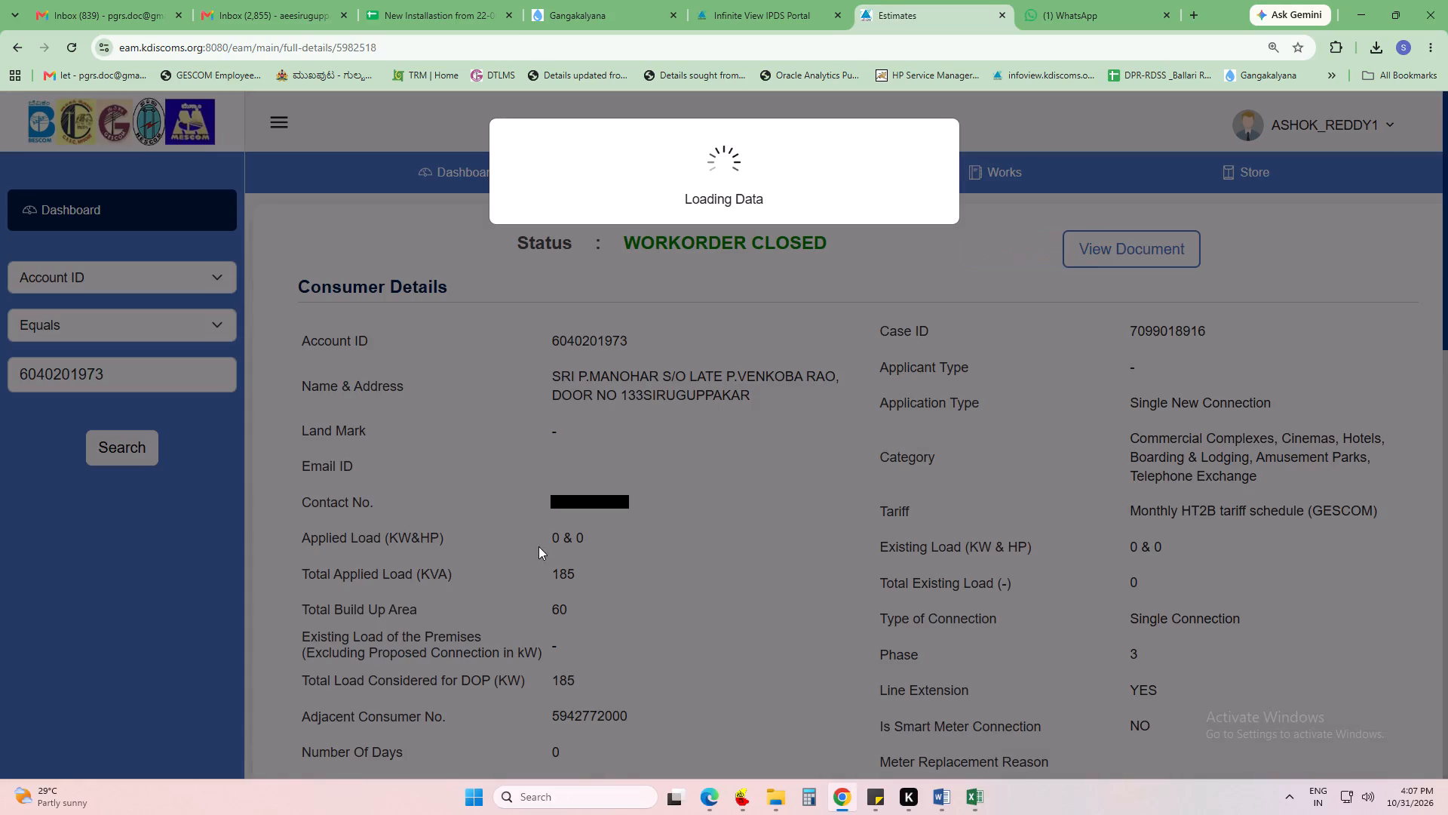
scroll(538, 546, "down", 2)
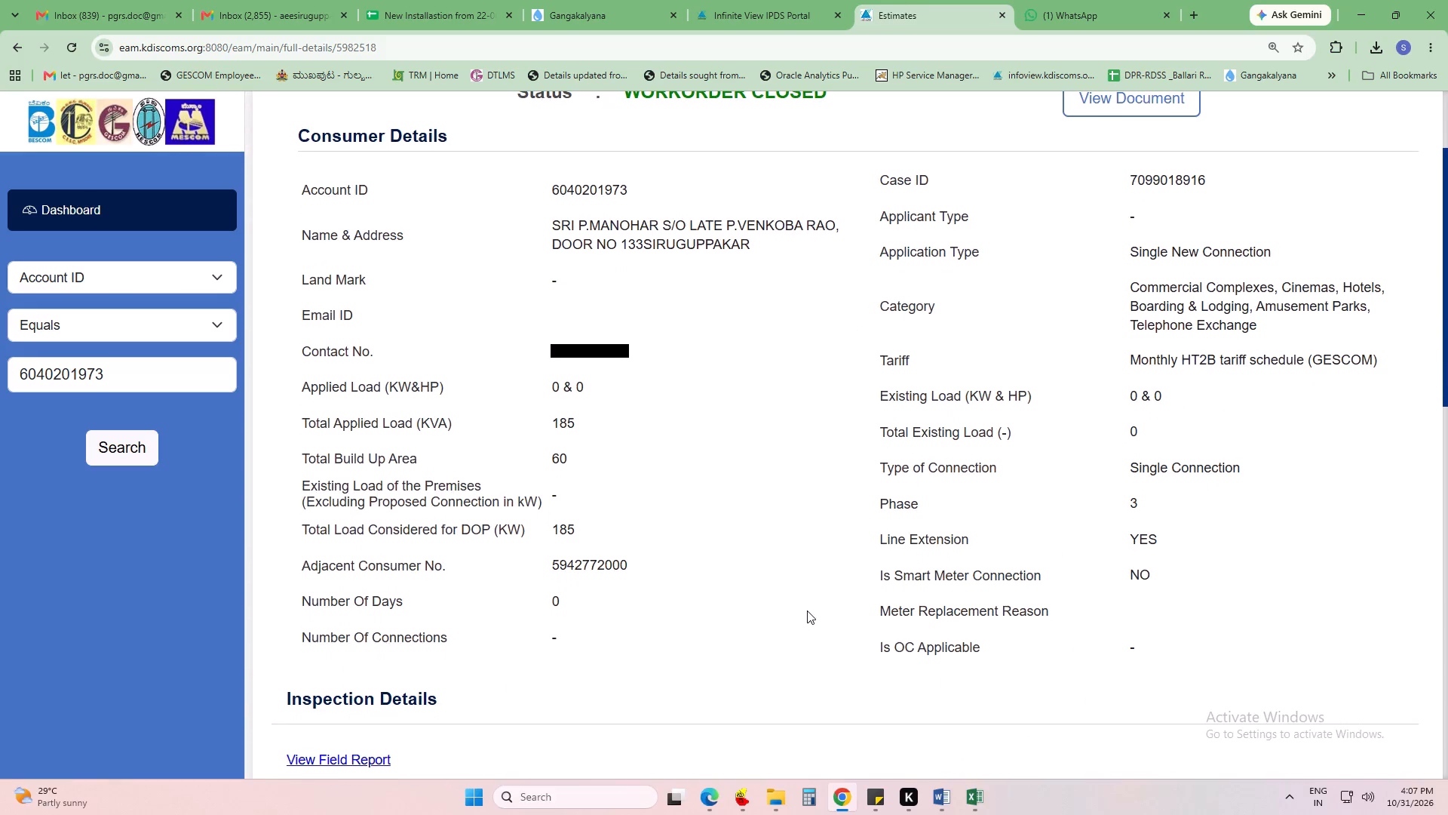
scroll(807, 609, "down", 5)
scroll(597, 647, "down", 6)
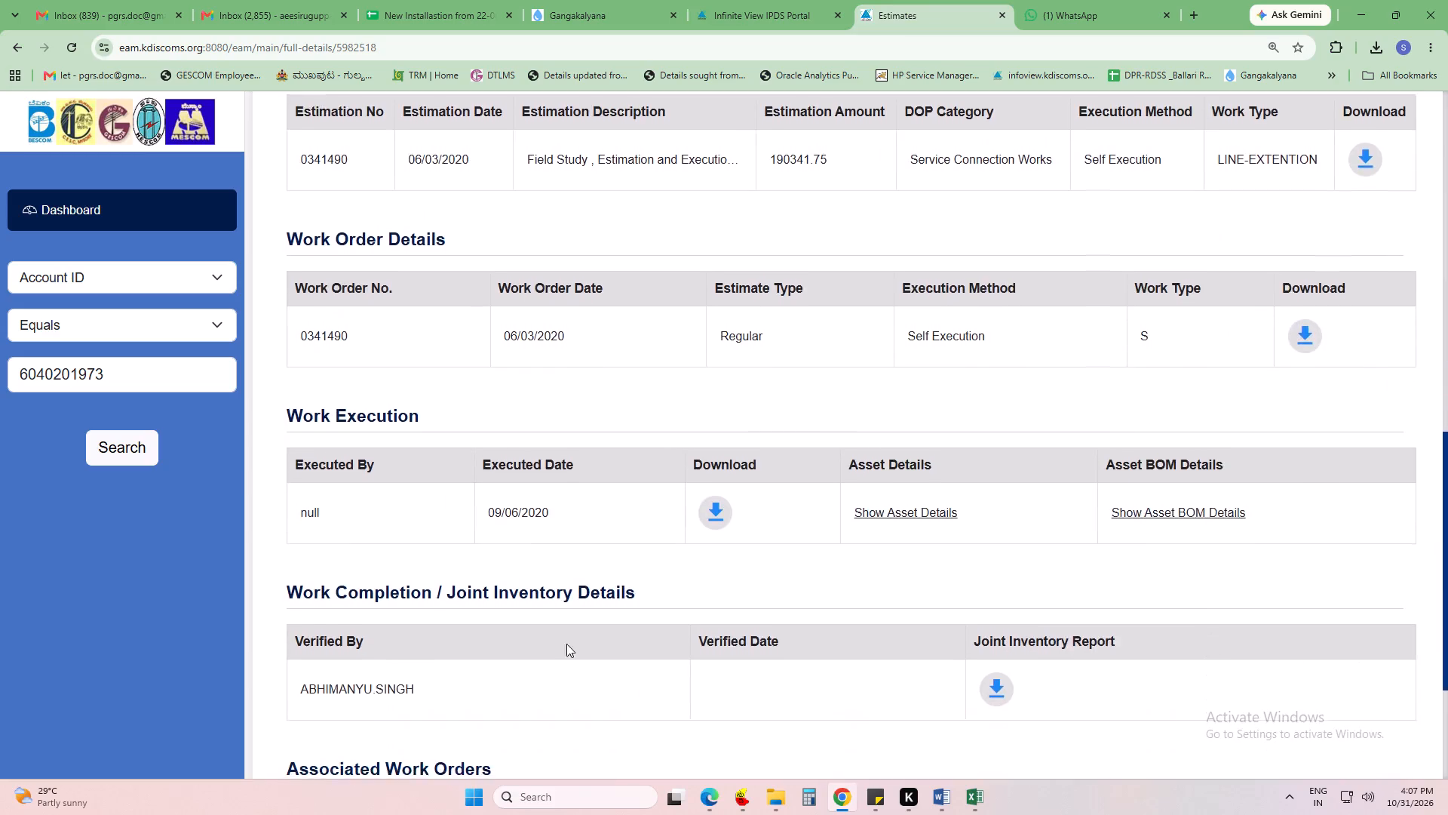
scroll(566, 644, "down", 3)
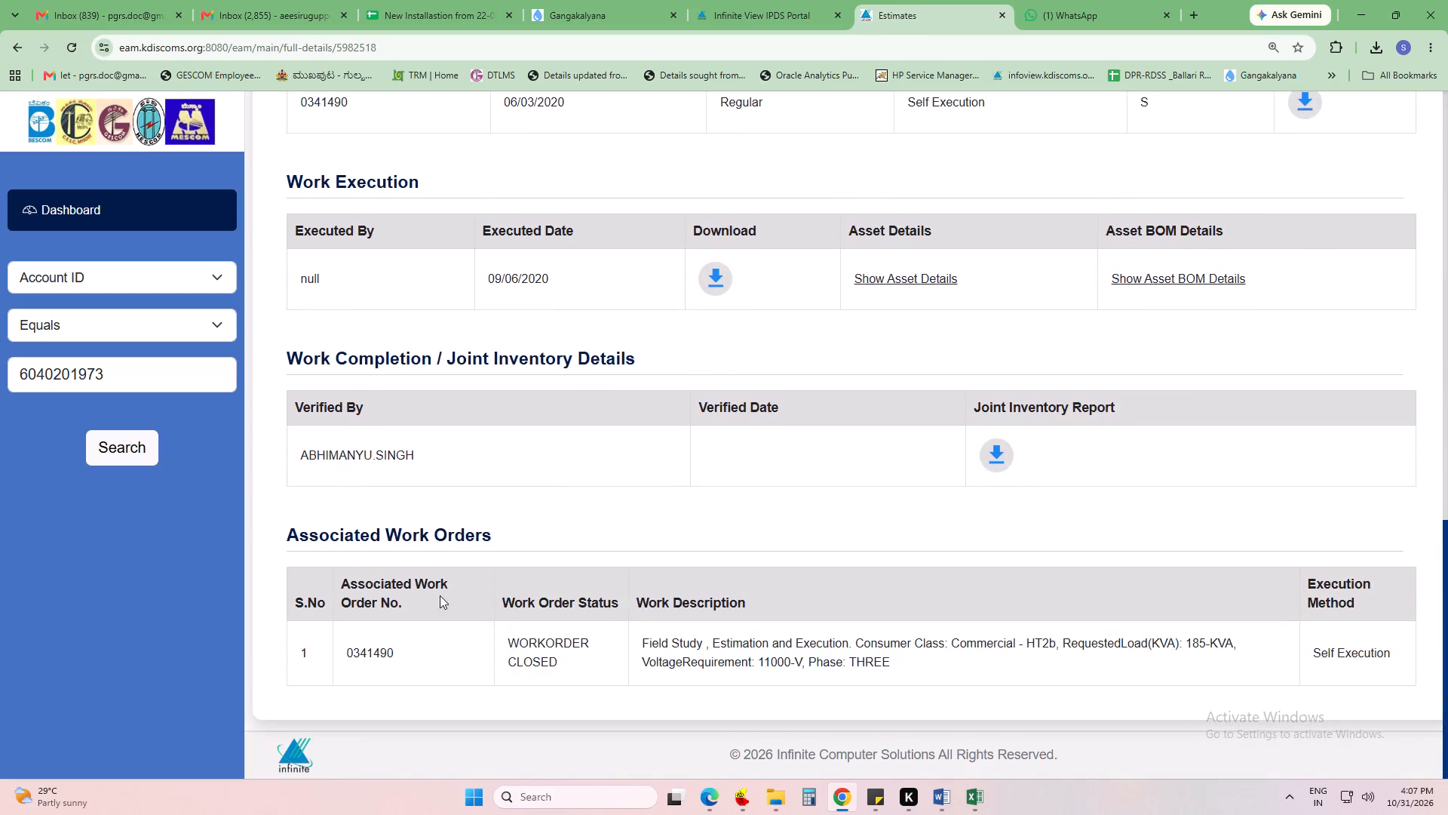
scroll(380, 558, "up", 2)
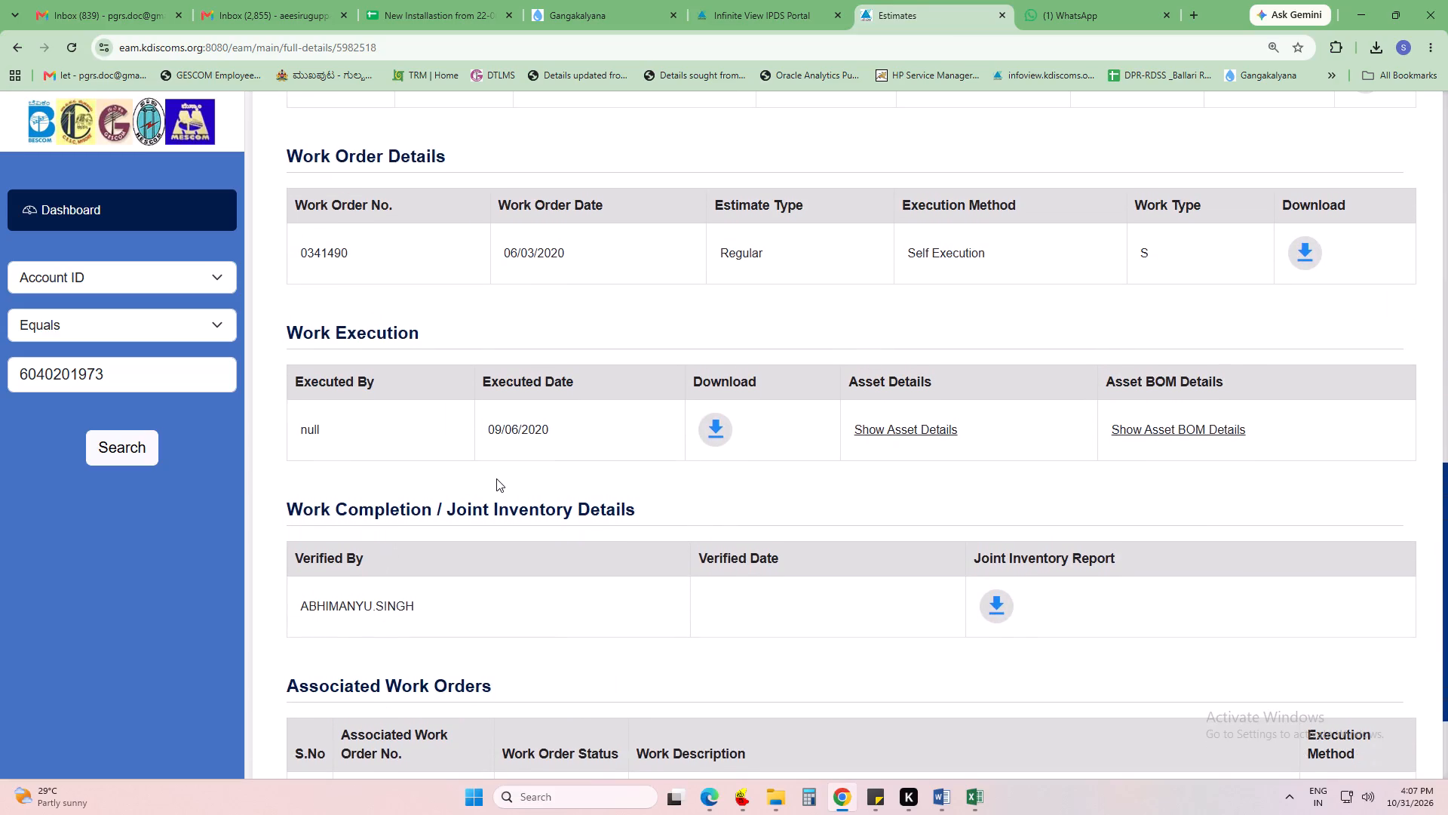
scroll(496, 478, "up", 2)
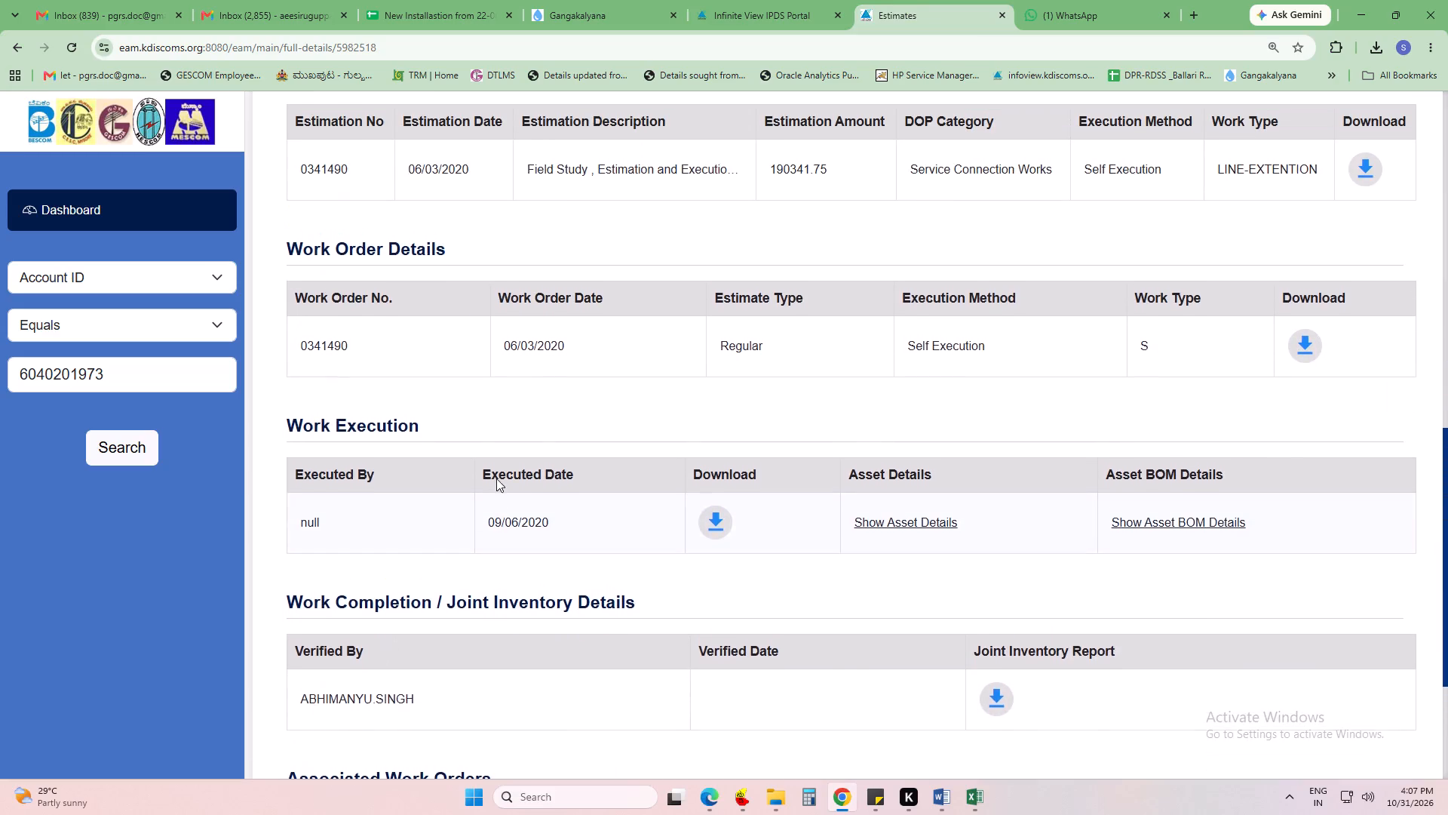
scroll(496, 478, "up", 1)
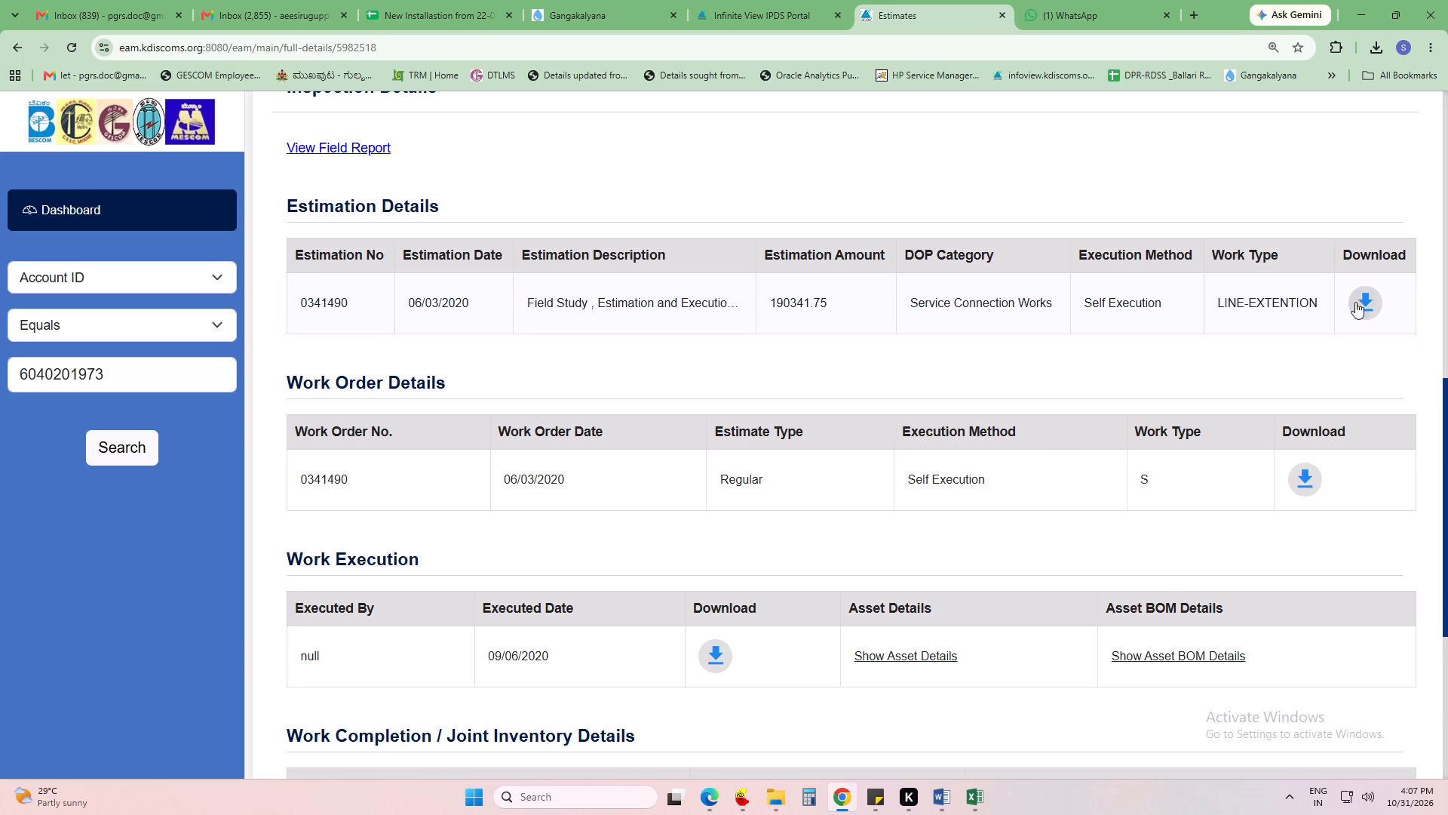
left_click(1363, 298)
double_click(1203, 79)
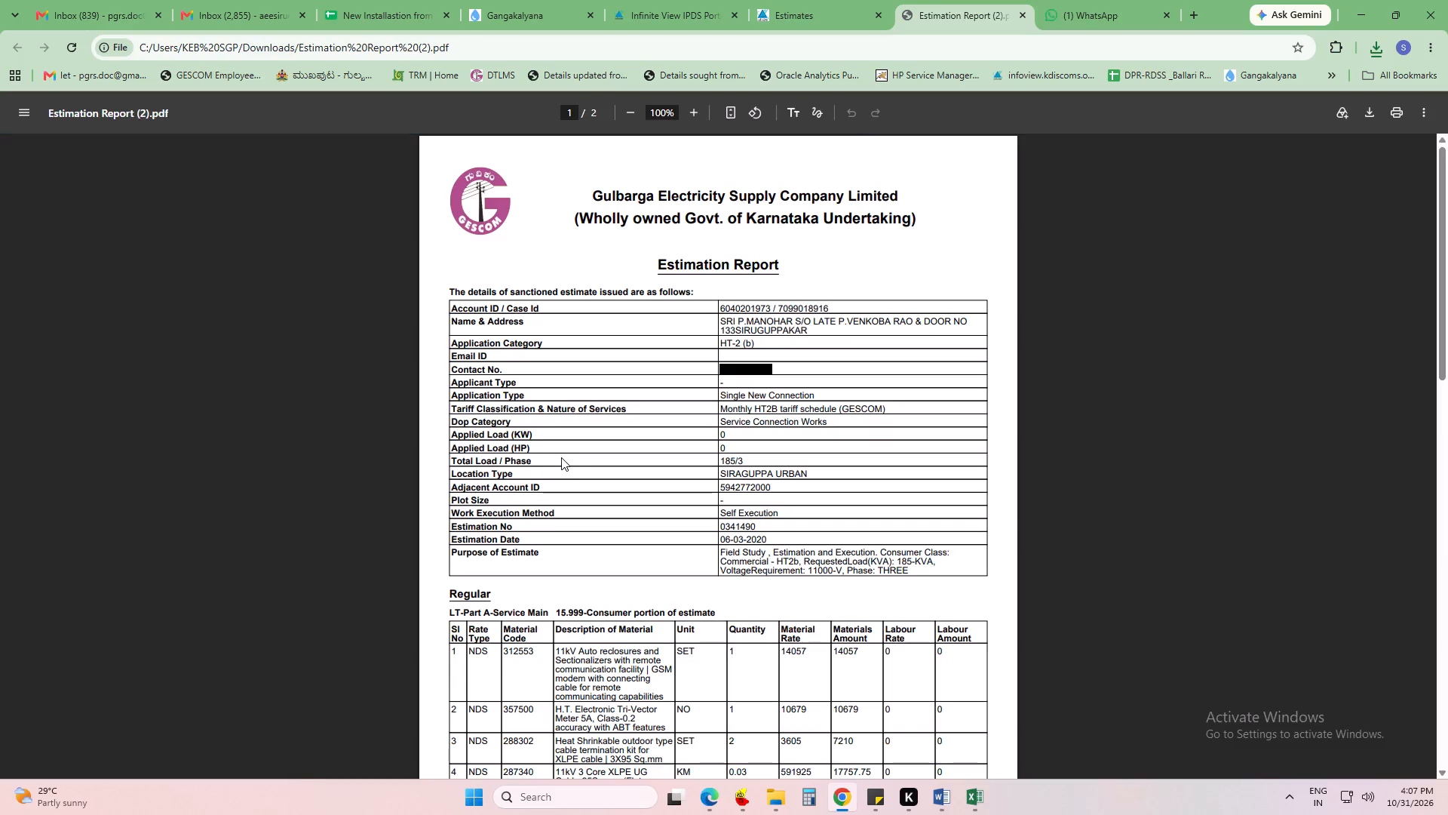
Review the materials, quantities, rates and cost abstract in the downloaded Estimation Report.
scroll(566, 465, "down", 1)
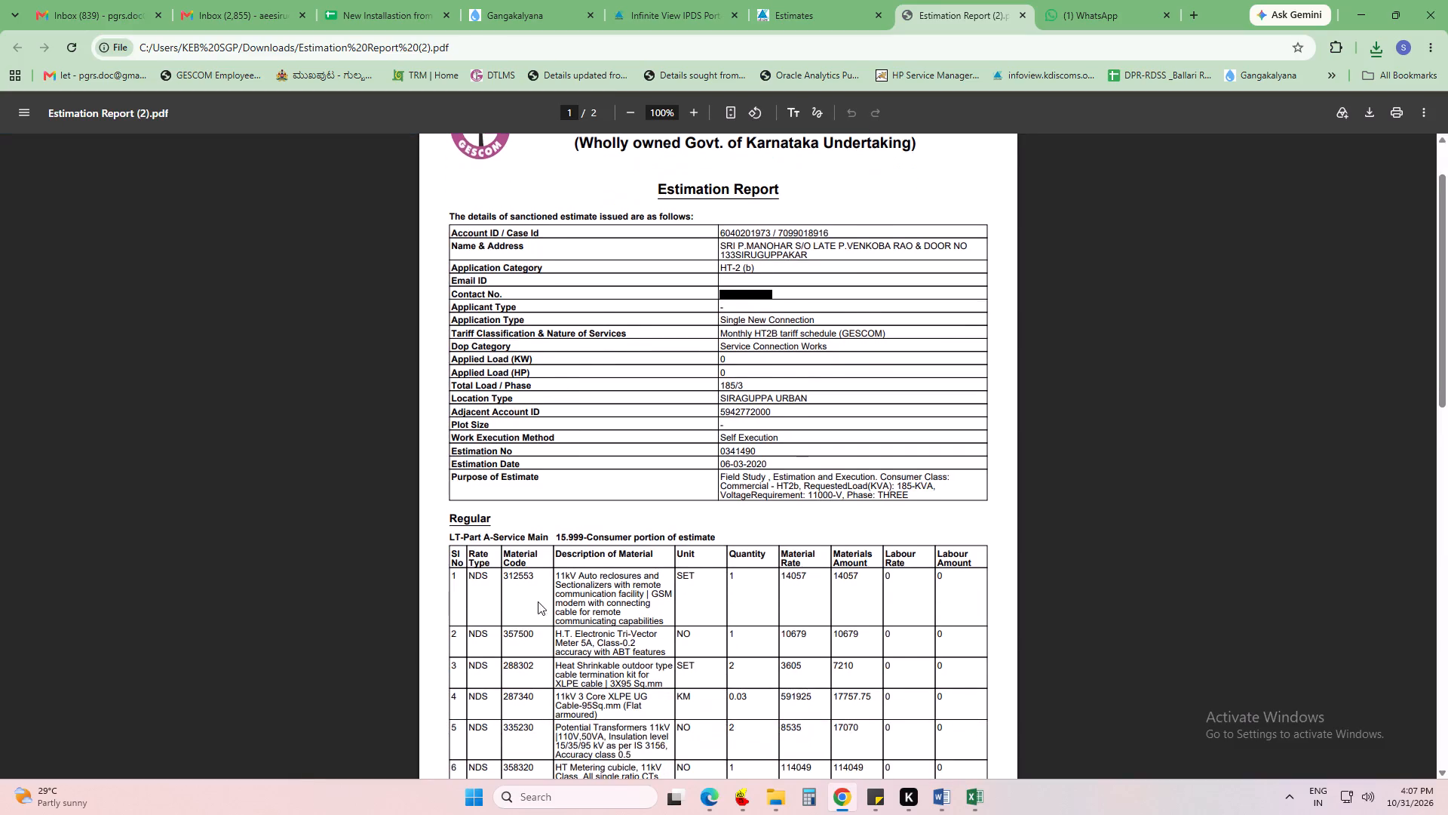
scroll(542, 601, "down", 2)
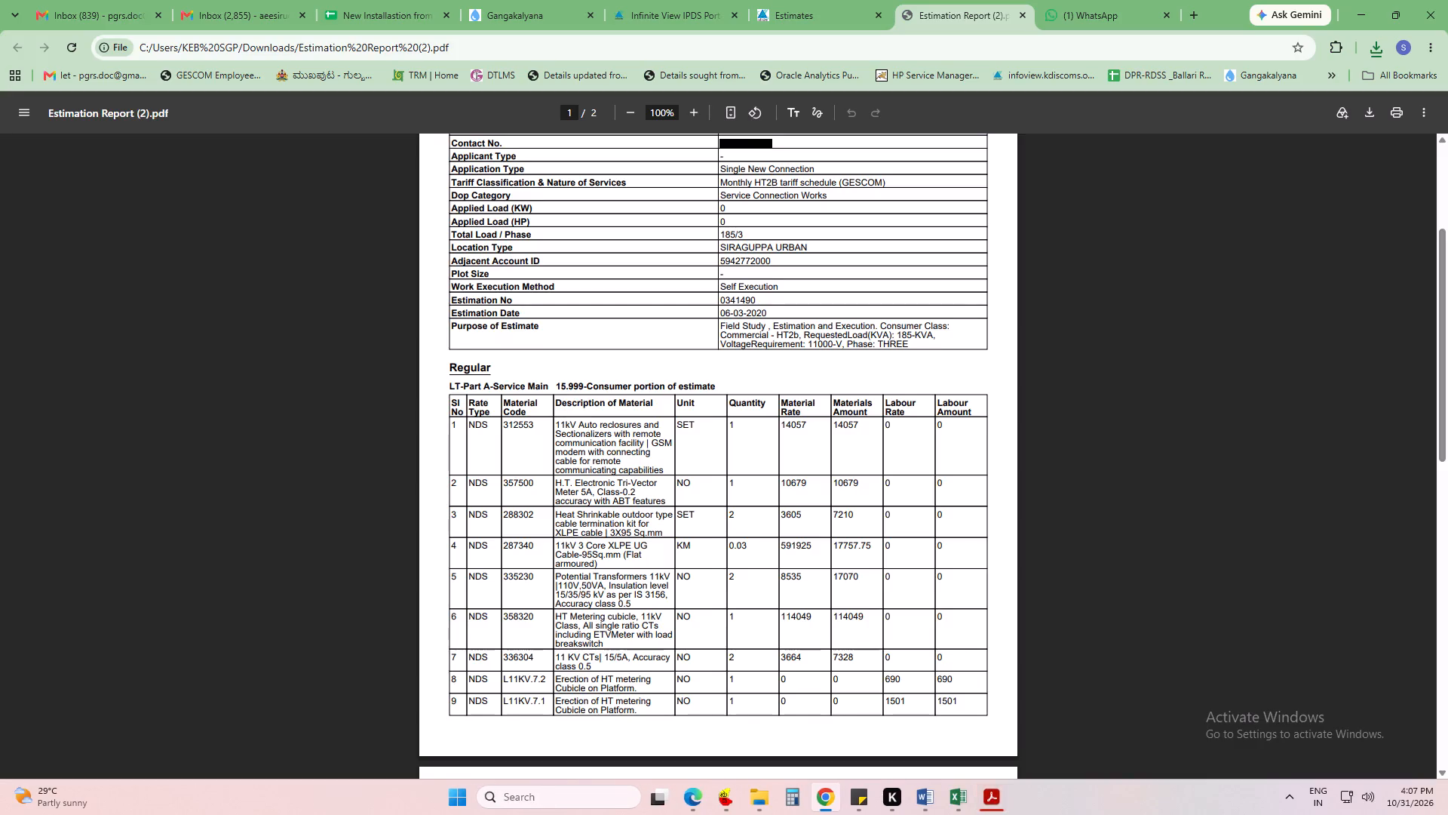
scroll(625, 566, "down", 2)
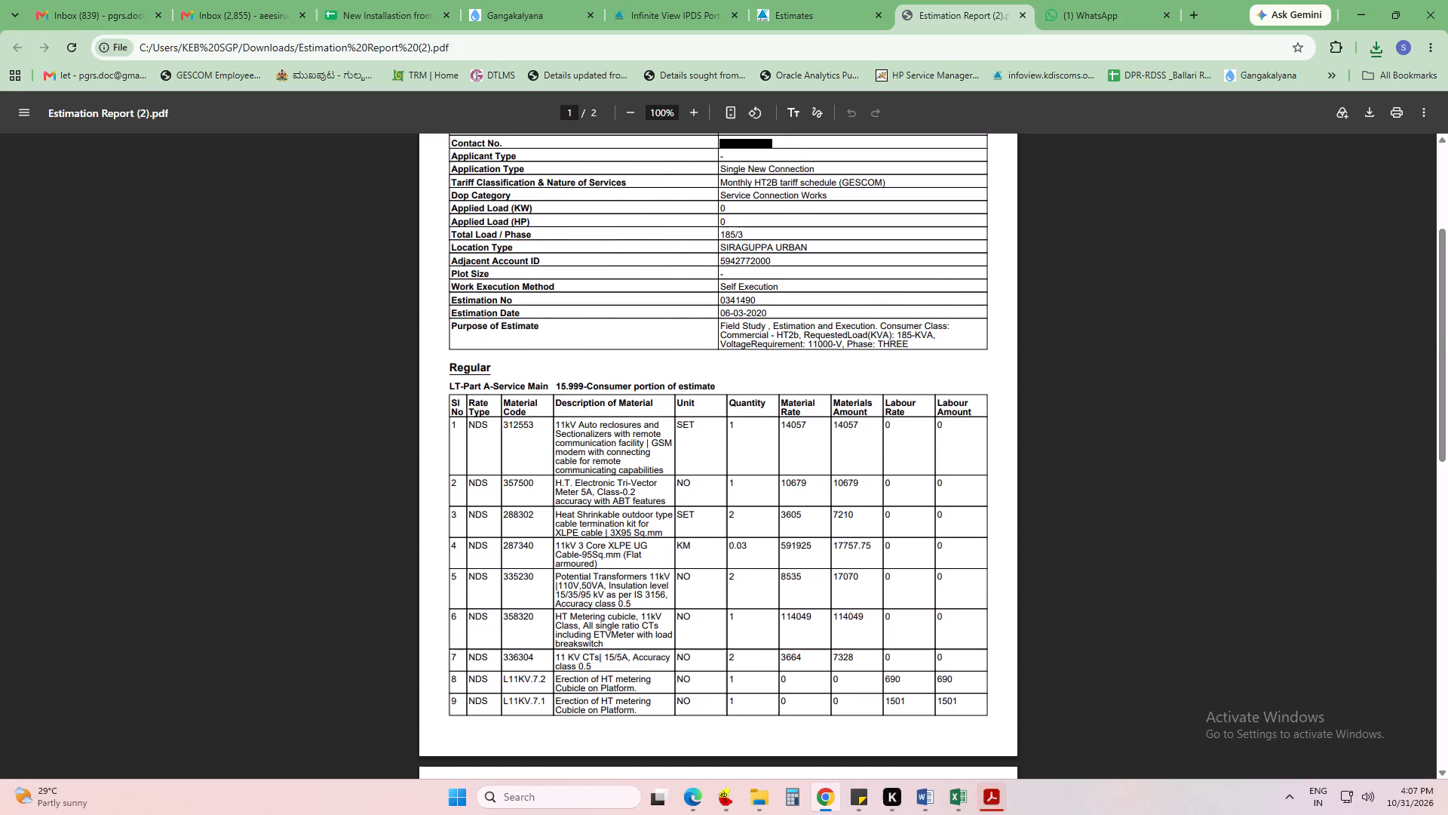
scroll(625, 566, "down", 3)
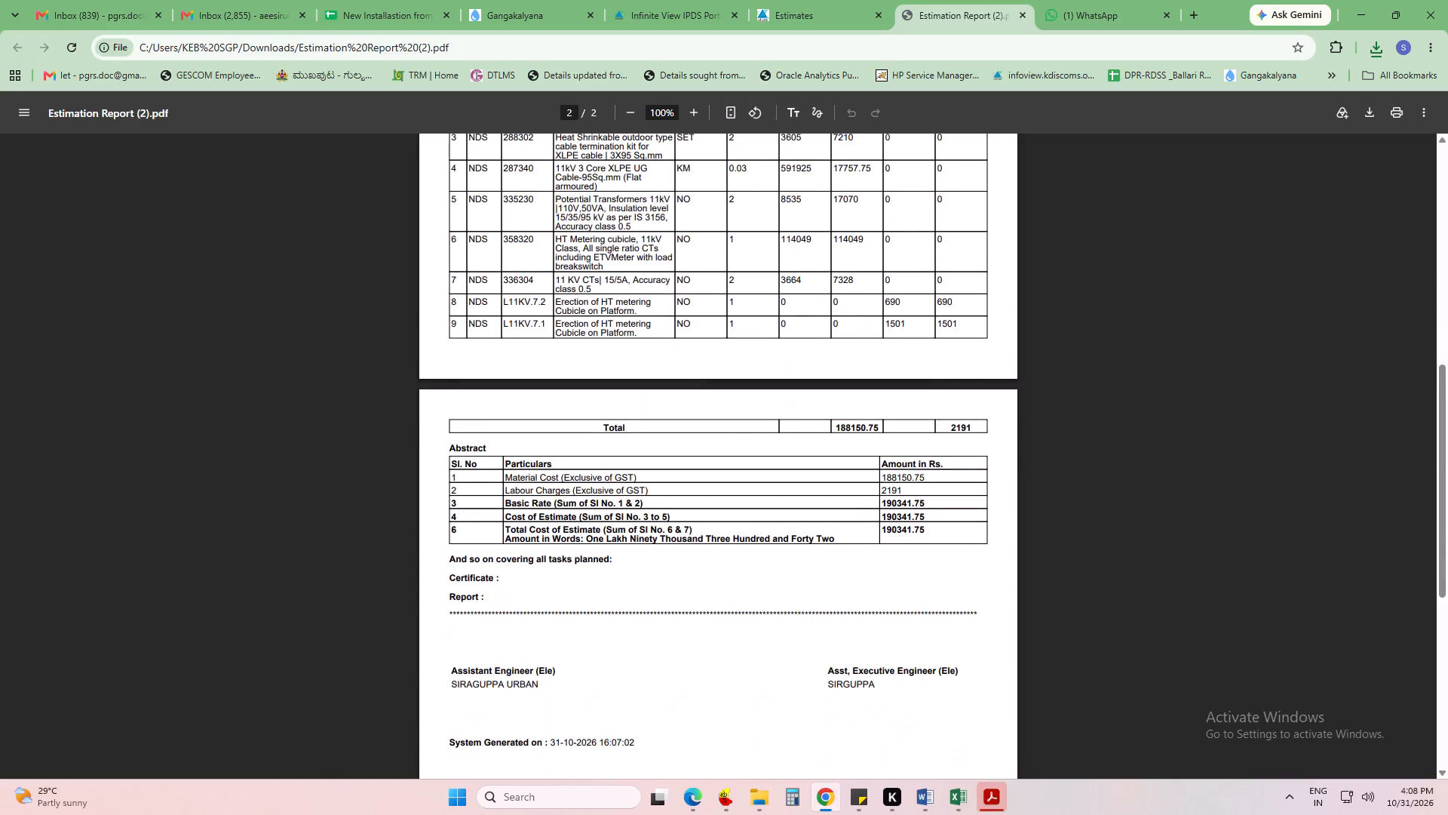
scroll(625, 566, "down", 5)
scroll(625, 566, "up", 11)
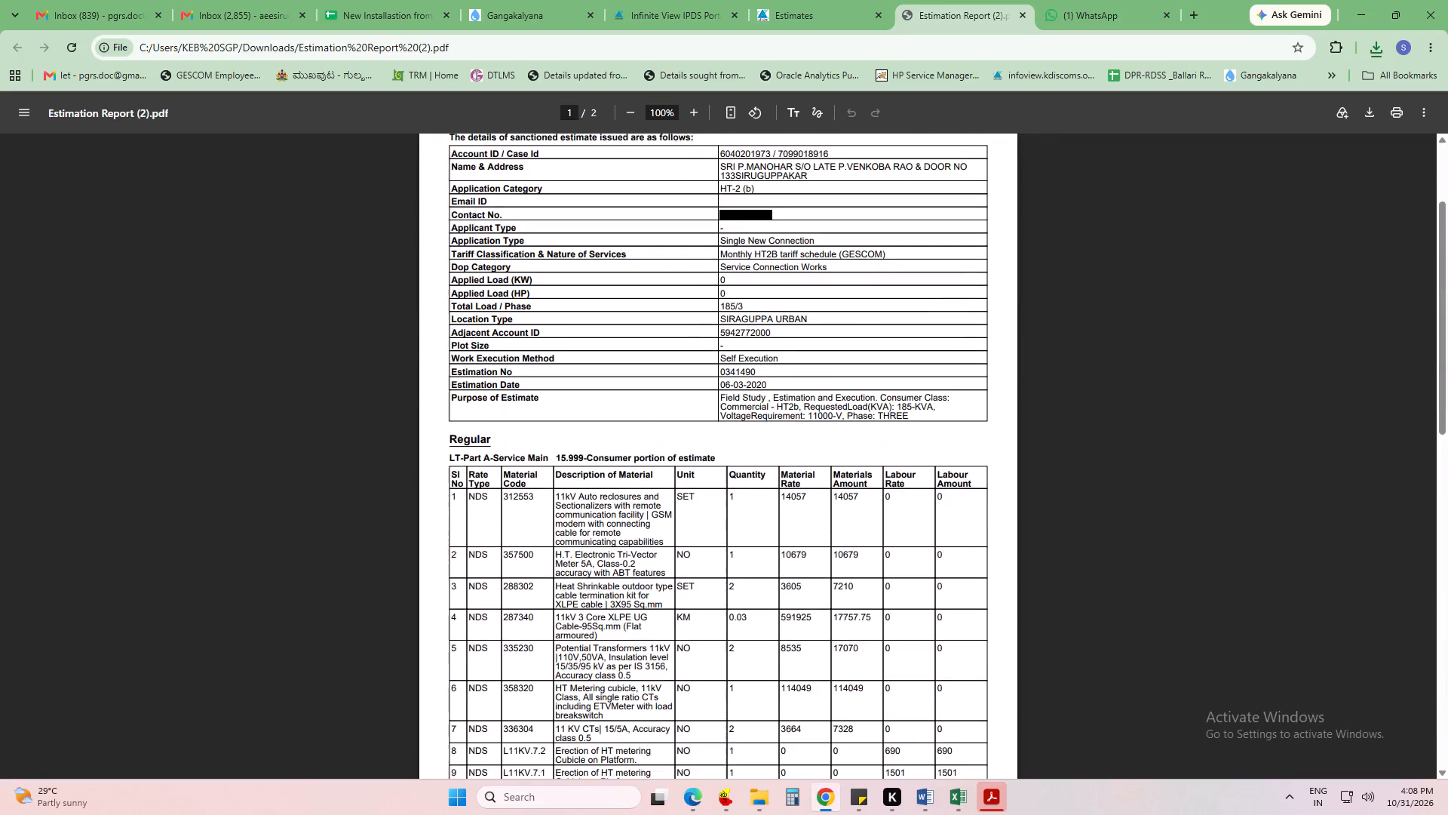
Copy material code 312553 from the report, search for it under Search Material in the hospital's estimate in Edge, and clear the search.
left_click_drag(532, 503, 499, 503)
key("ctrl+c")
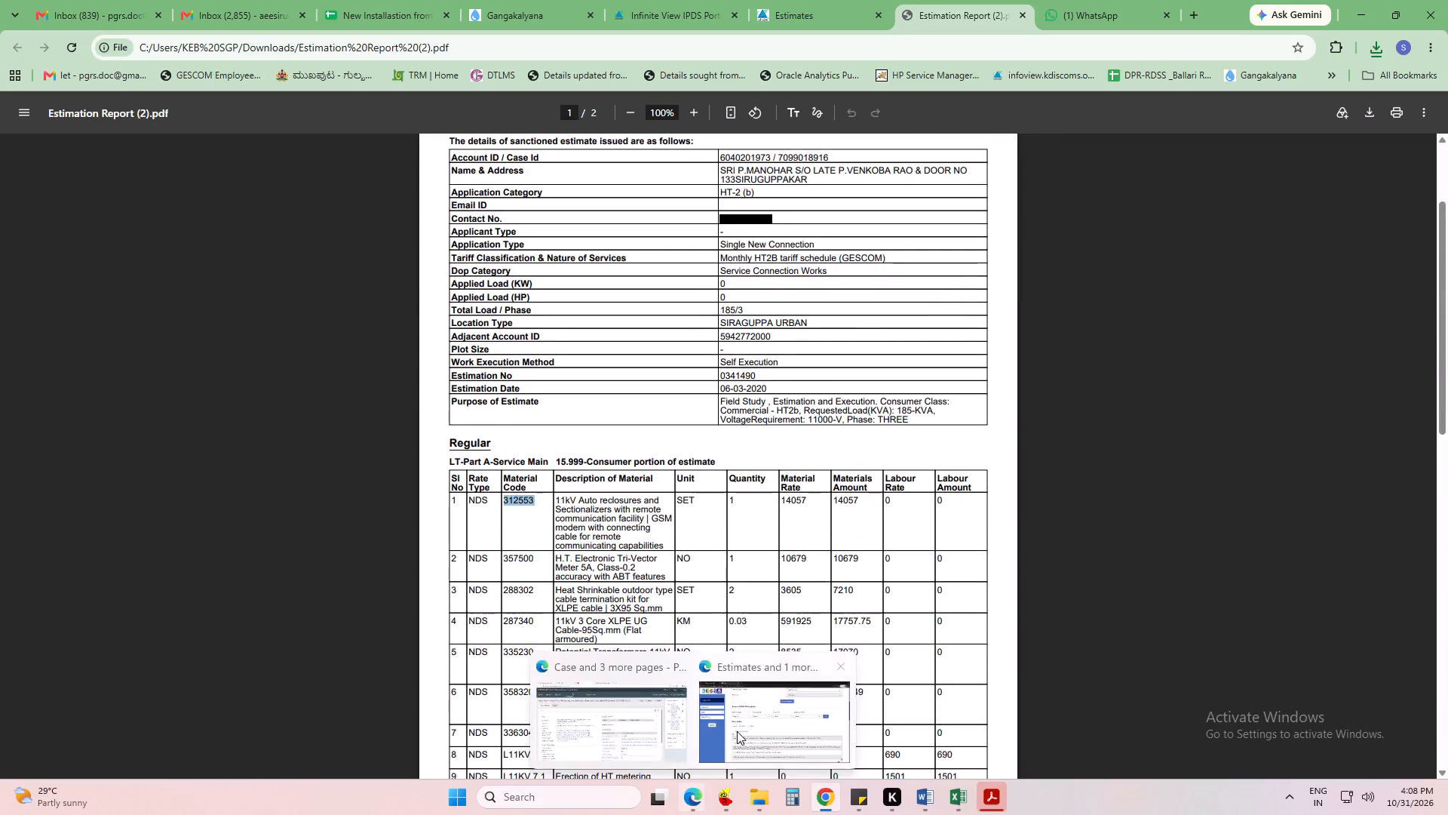
left_click(737, 728)
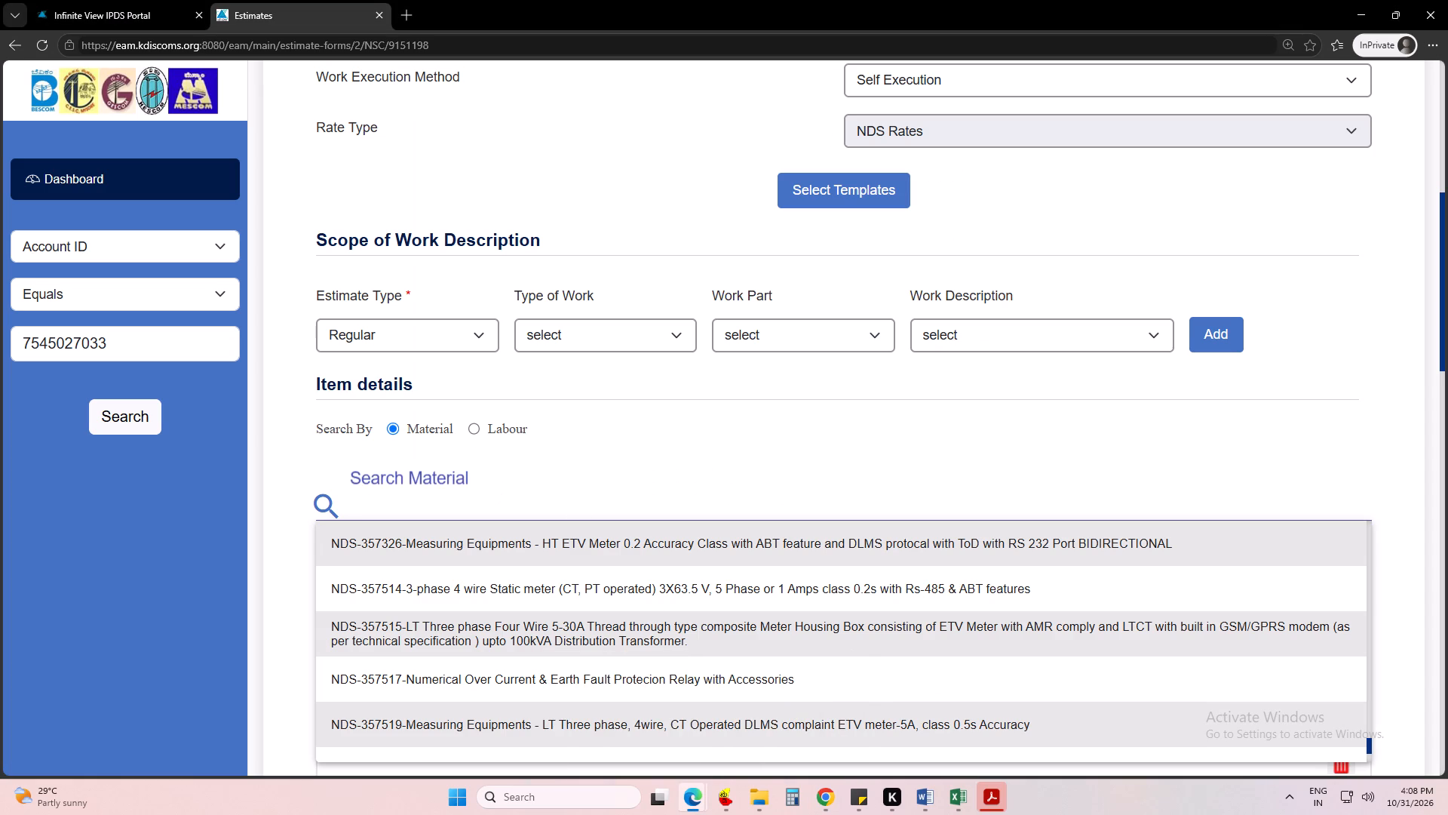
key("ctrl+v")
key("BackSpace")
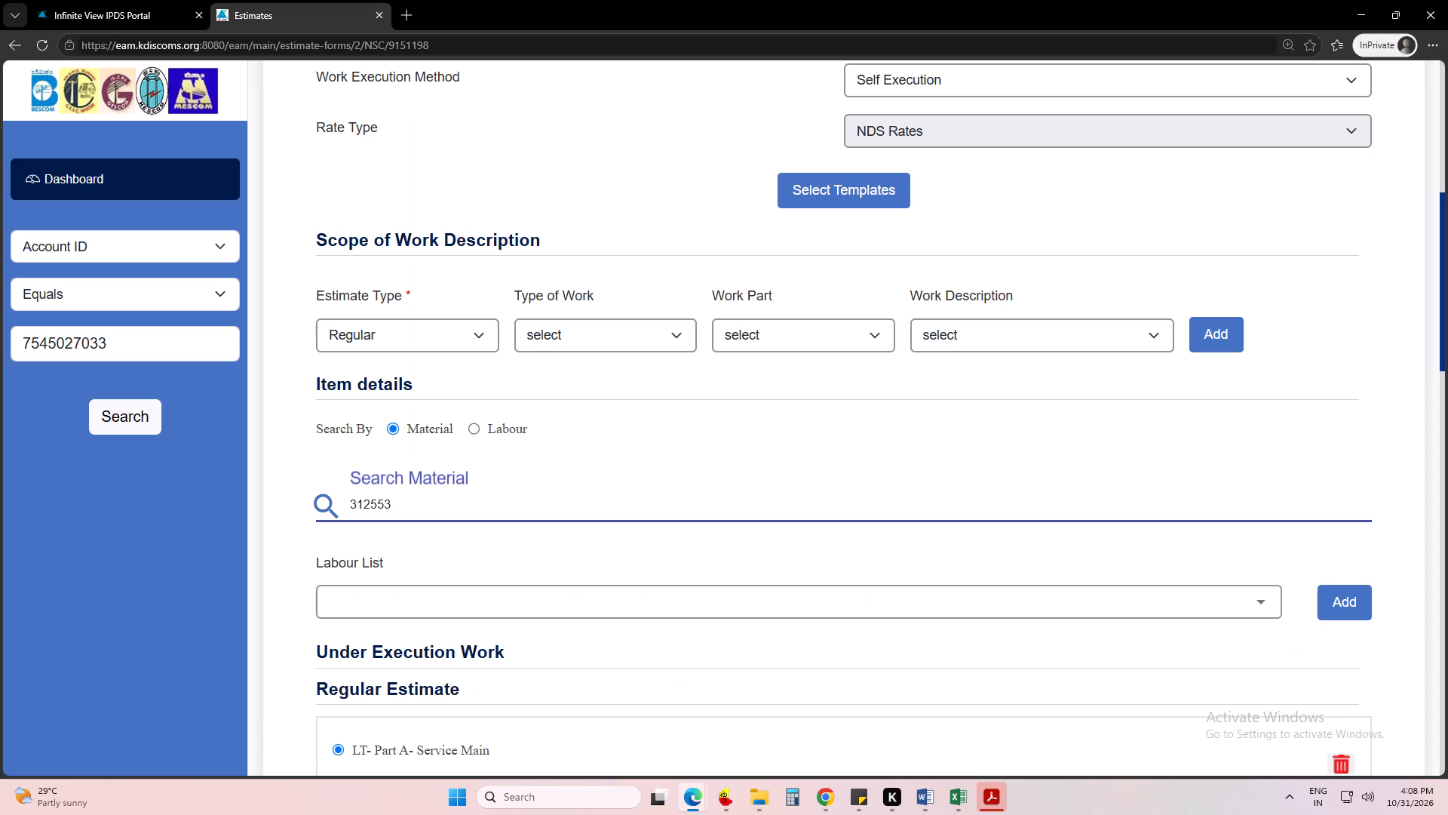
key("BackSpace")
key("BackSpace")
key("BackSpace")
key("BackSpace")
key("BackSpace")
key("BackSpace")
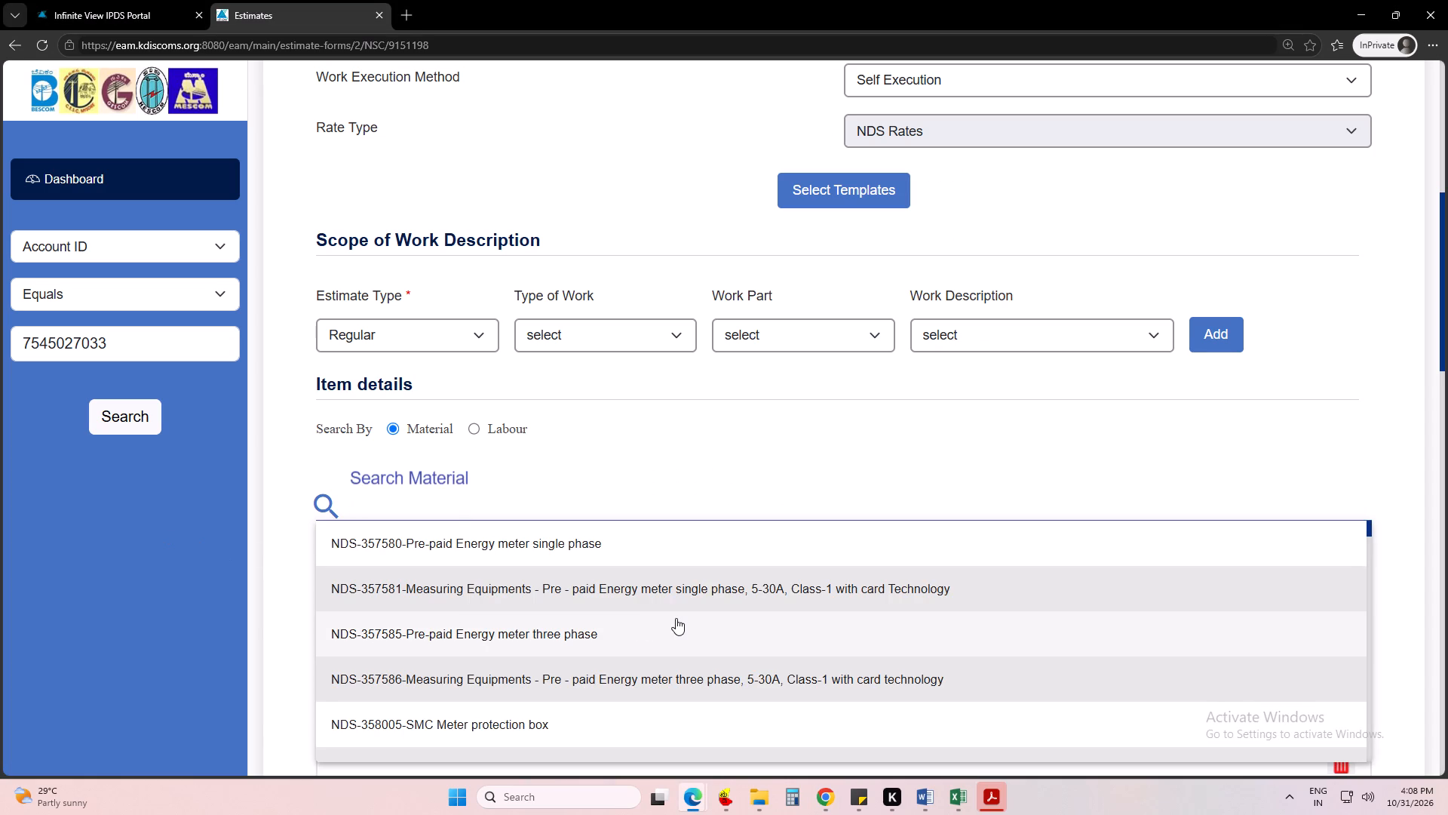
Browse the unfiltered Search Material list for HT items matching the reference estimate, then close it.
scroll(676, 618, "down", 20)
scroll(676, 618, "down", 6)
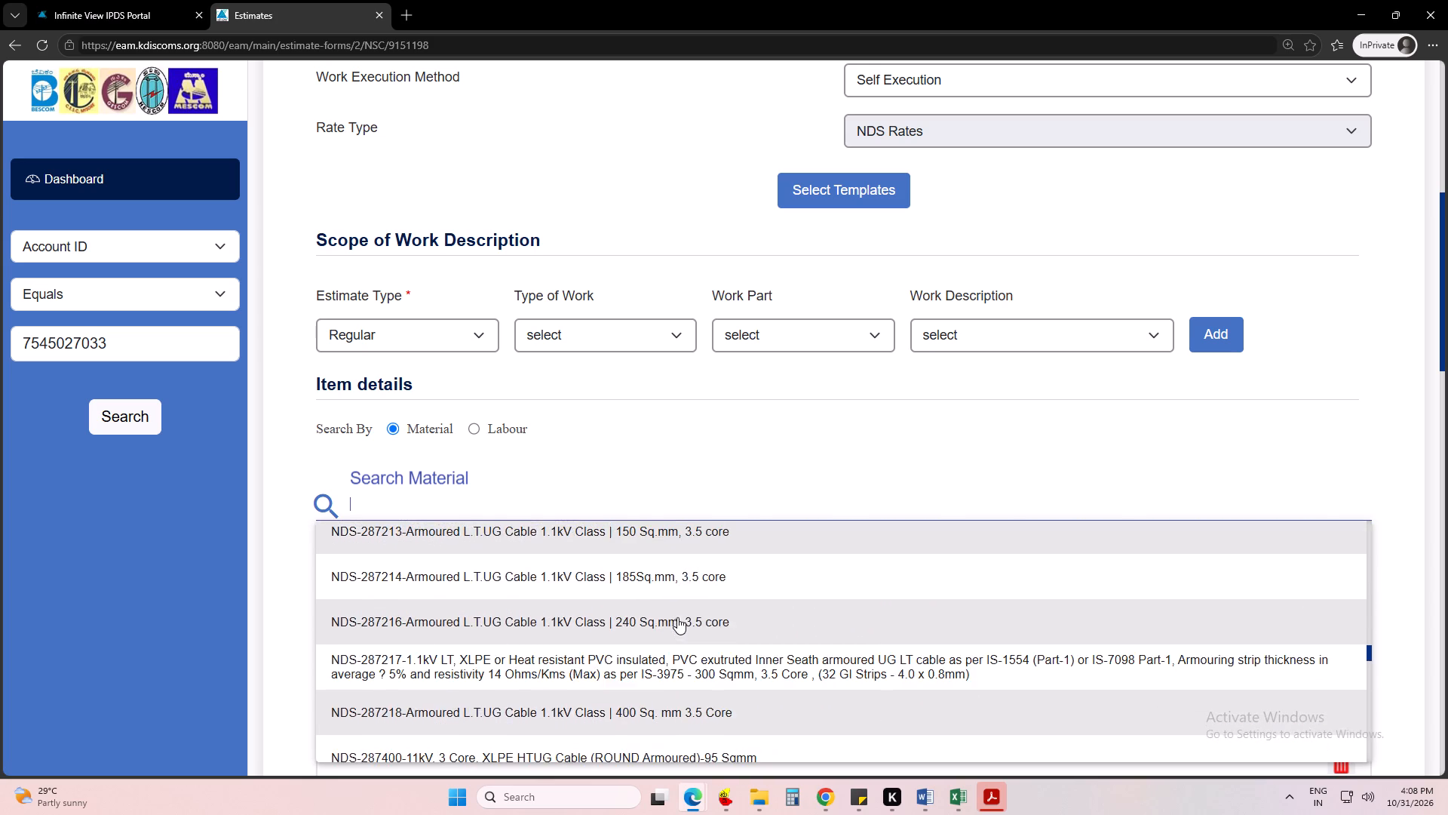
scroll(689, 598, "down", 11)
scroll(689, 598, "up", 16)
scroll(689, 598, "down", 1)
scroll(689, 598, "up", 7)
scroll(689, 598, "down", 1)
scroll(689, 598, "up", 20)
scroll(689, 598, "up", 1)
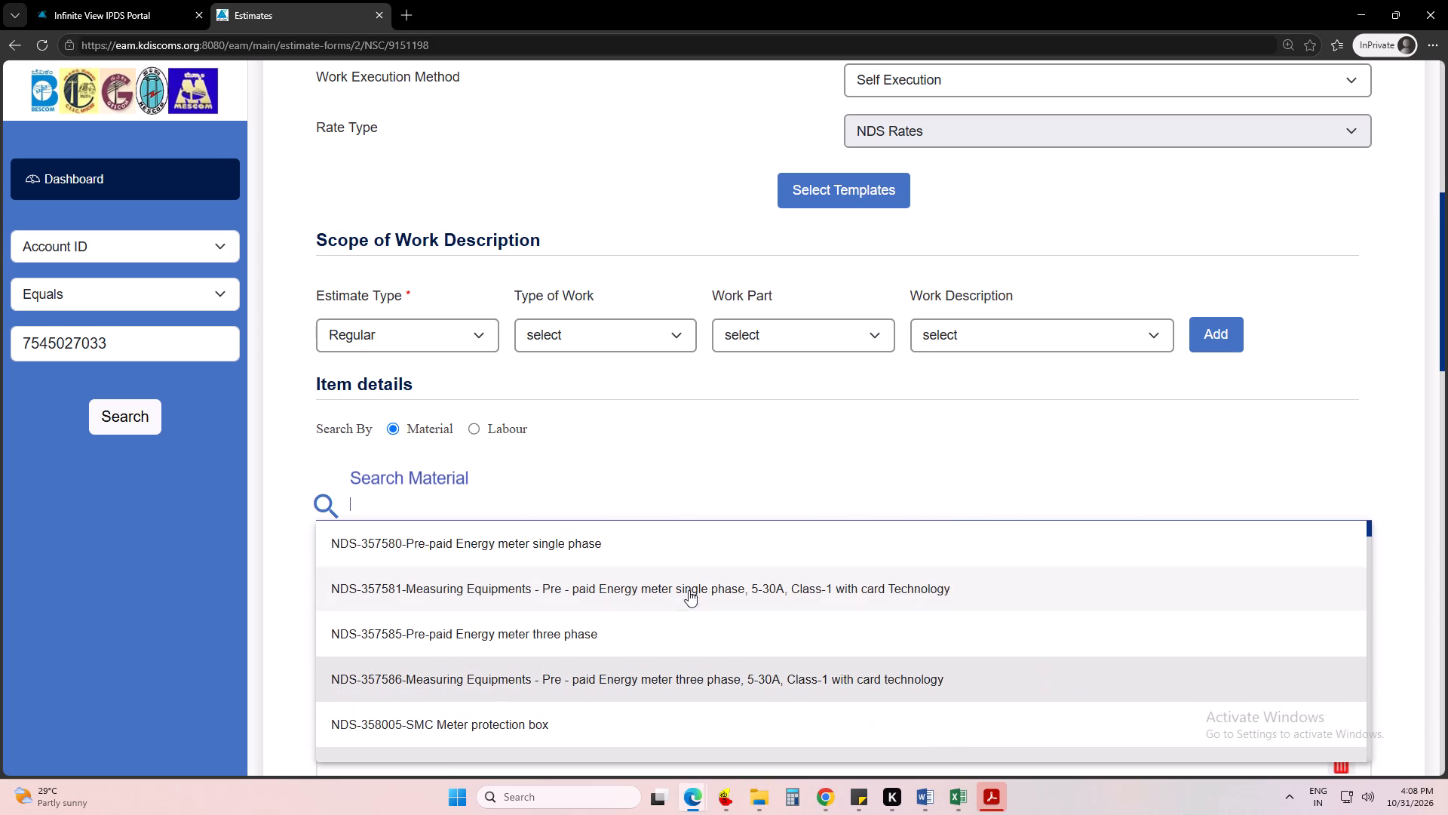
left_click(859, 463)
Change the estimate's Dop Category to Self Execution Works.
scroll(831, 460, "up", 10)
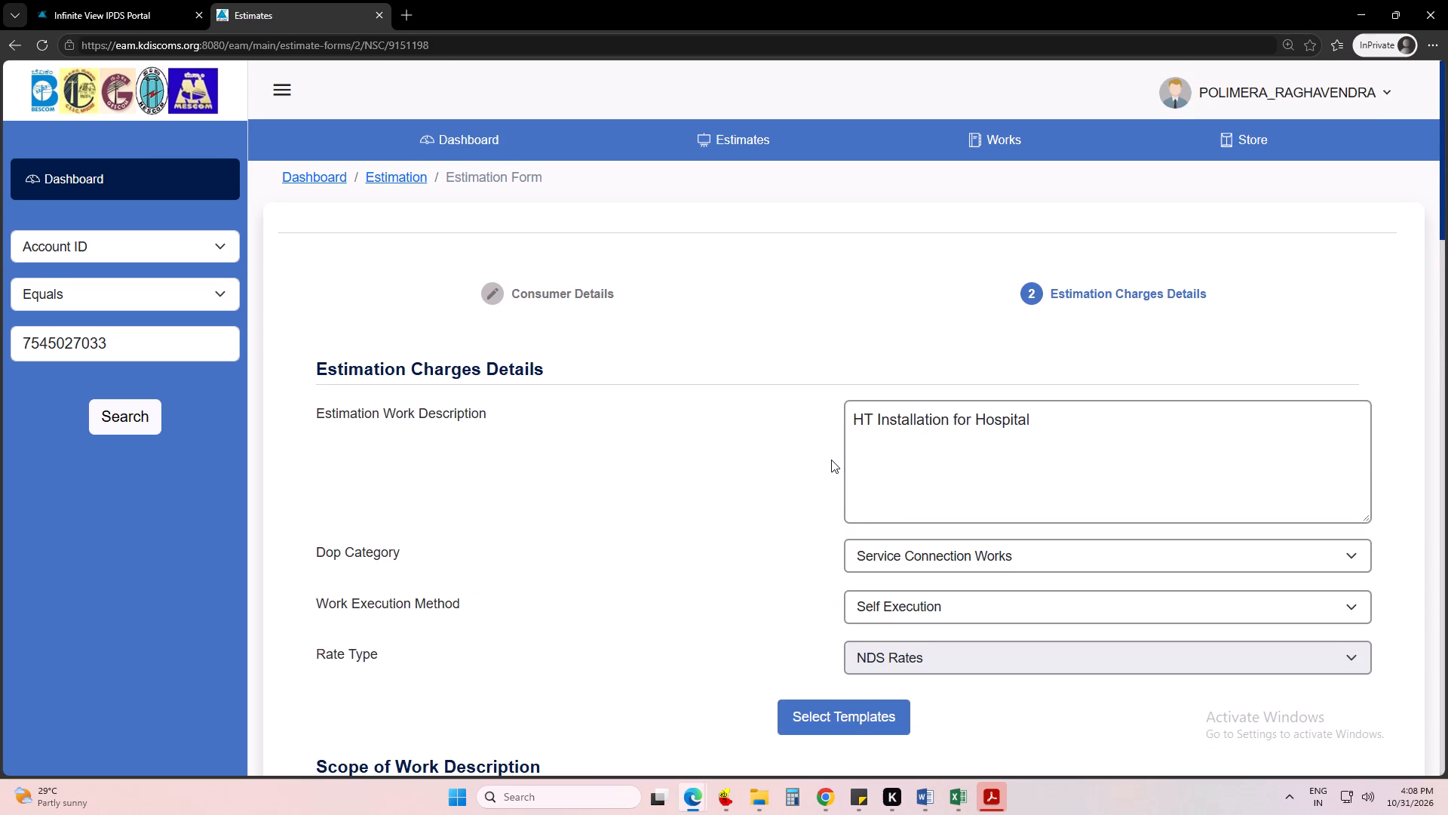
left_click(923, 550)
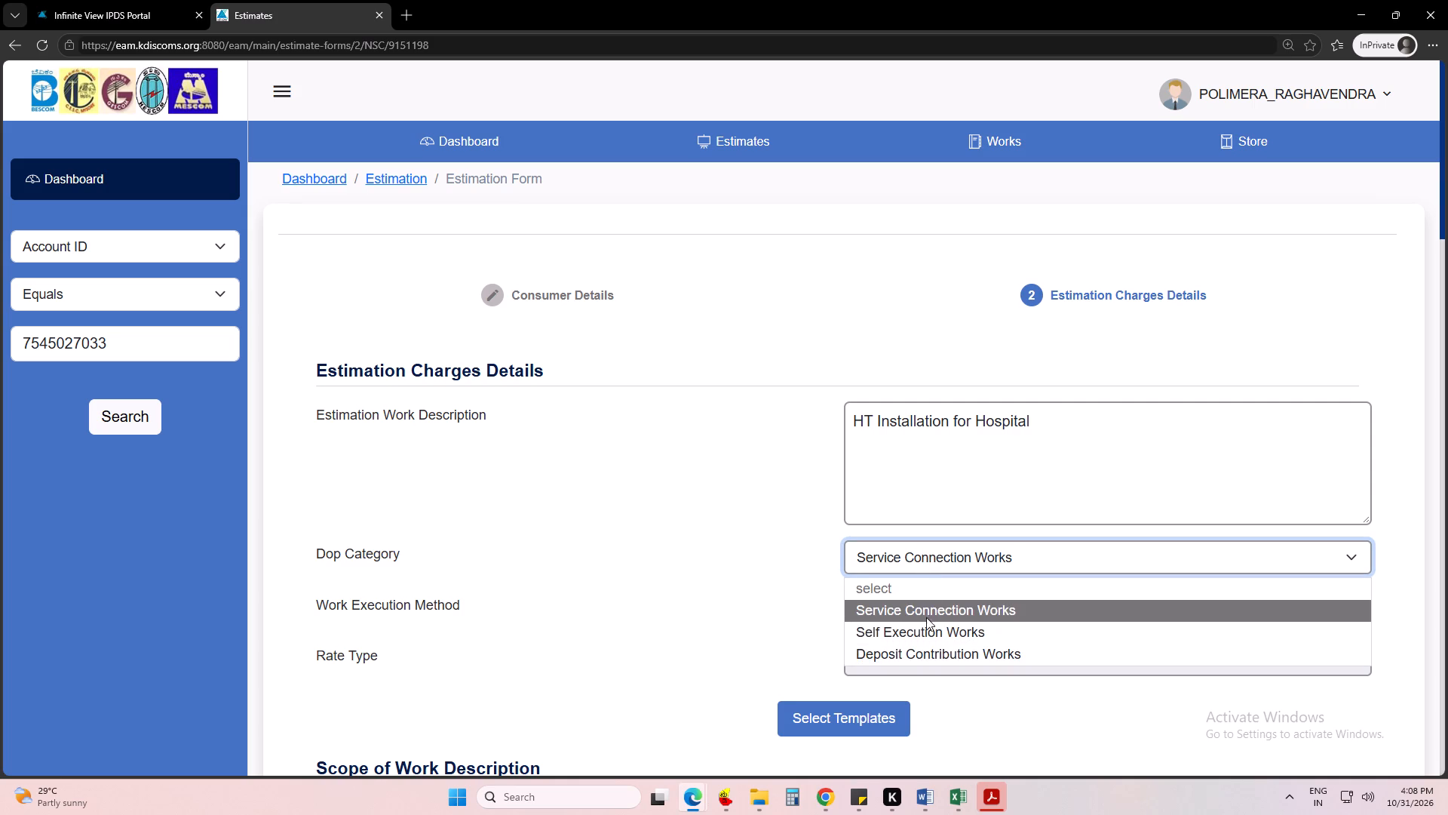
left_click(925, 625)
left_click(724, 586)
Check the materials offered in the Search Material list under the changed Dop Category.
scroll(686, 575, "down", 8)
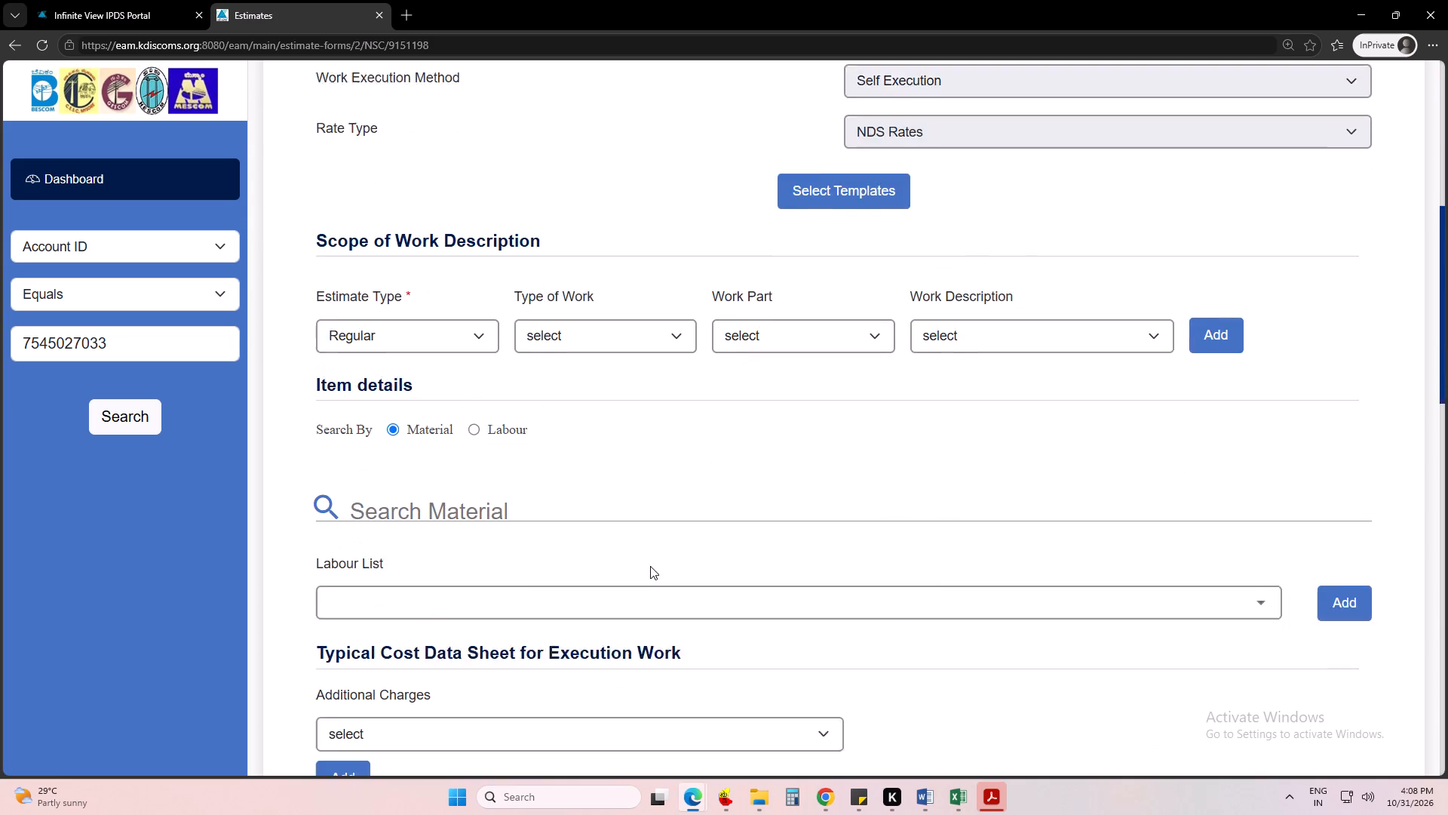
left_click(418, 437)
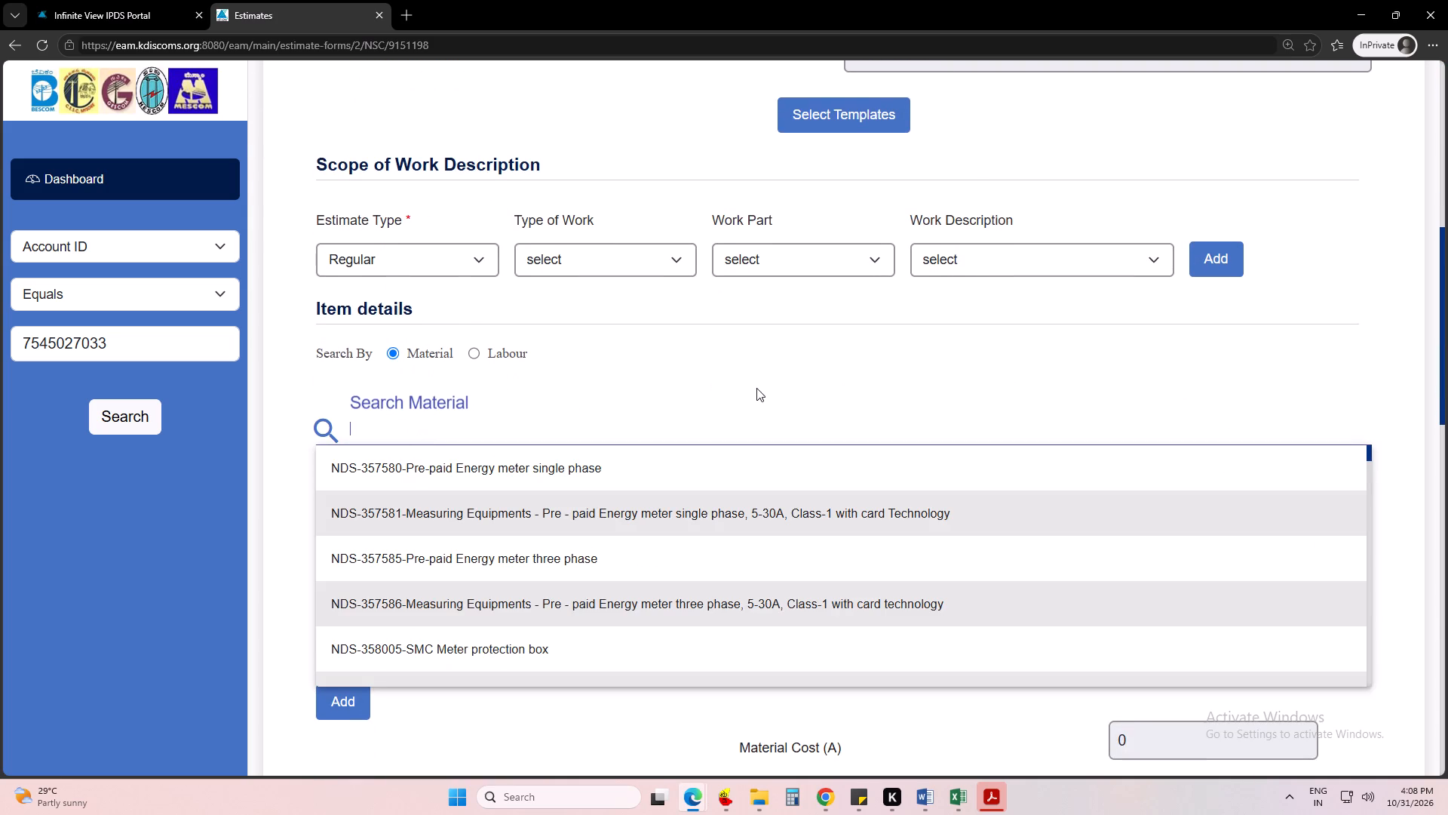
left_click(756, 388)
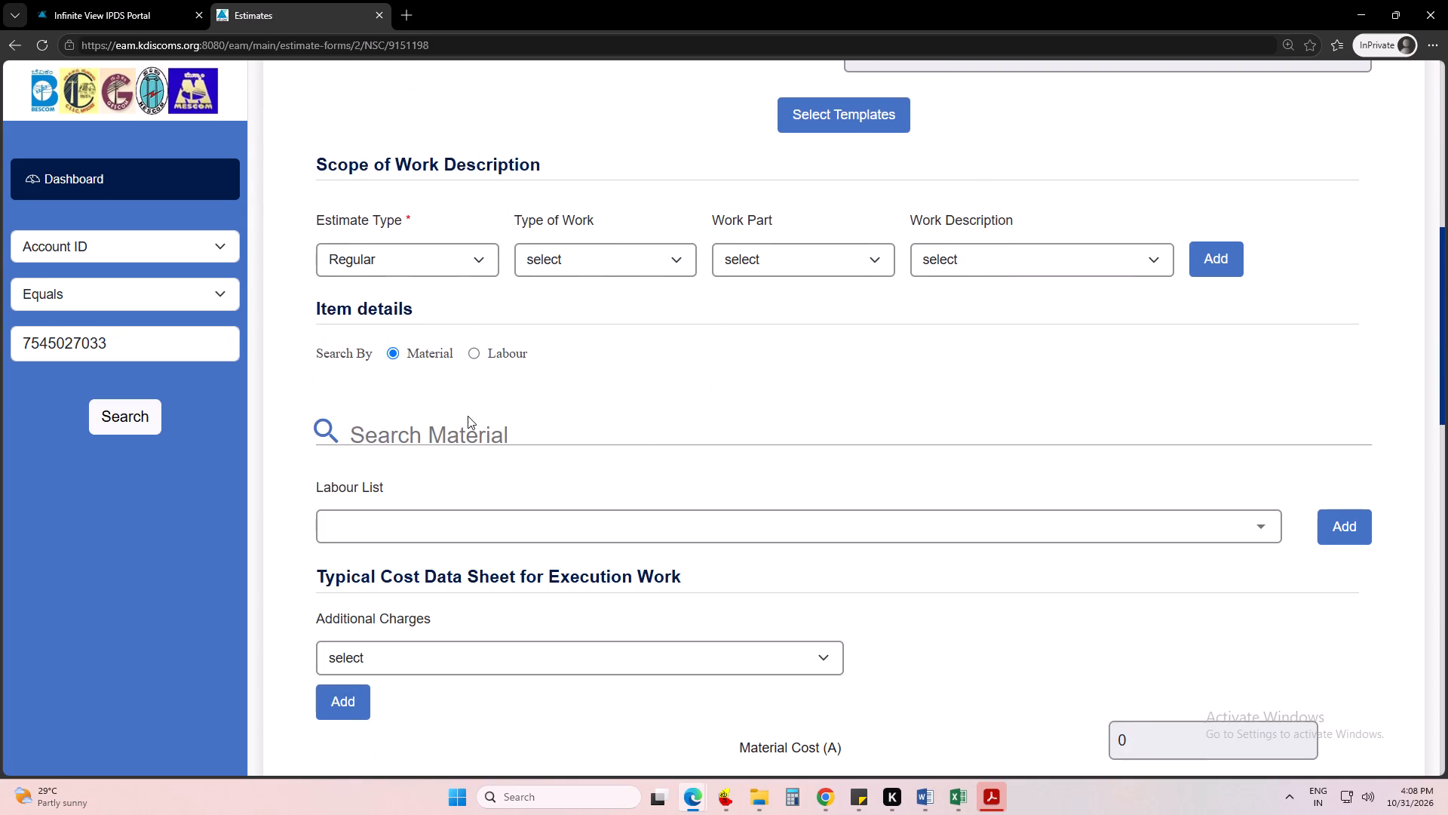
scroll(467, 416, "up", 6)
scroll(467, 416, "down", 4)
Search the hospital's account again, reopen its estimation form and advance to Estimation Charges Details.
left_click(135, 411)
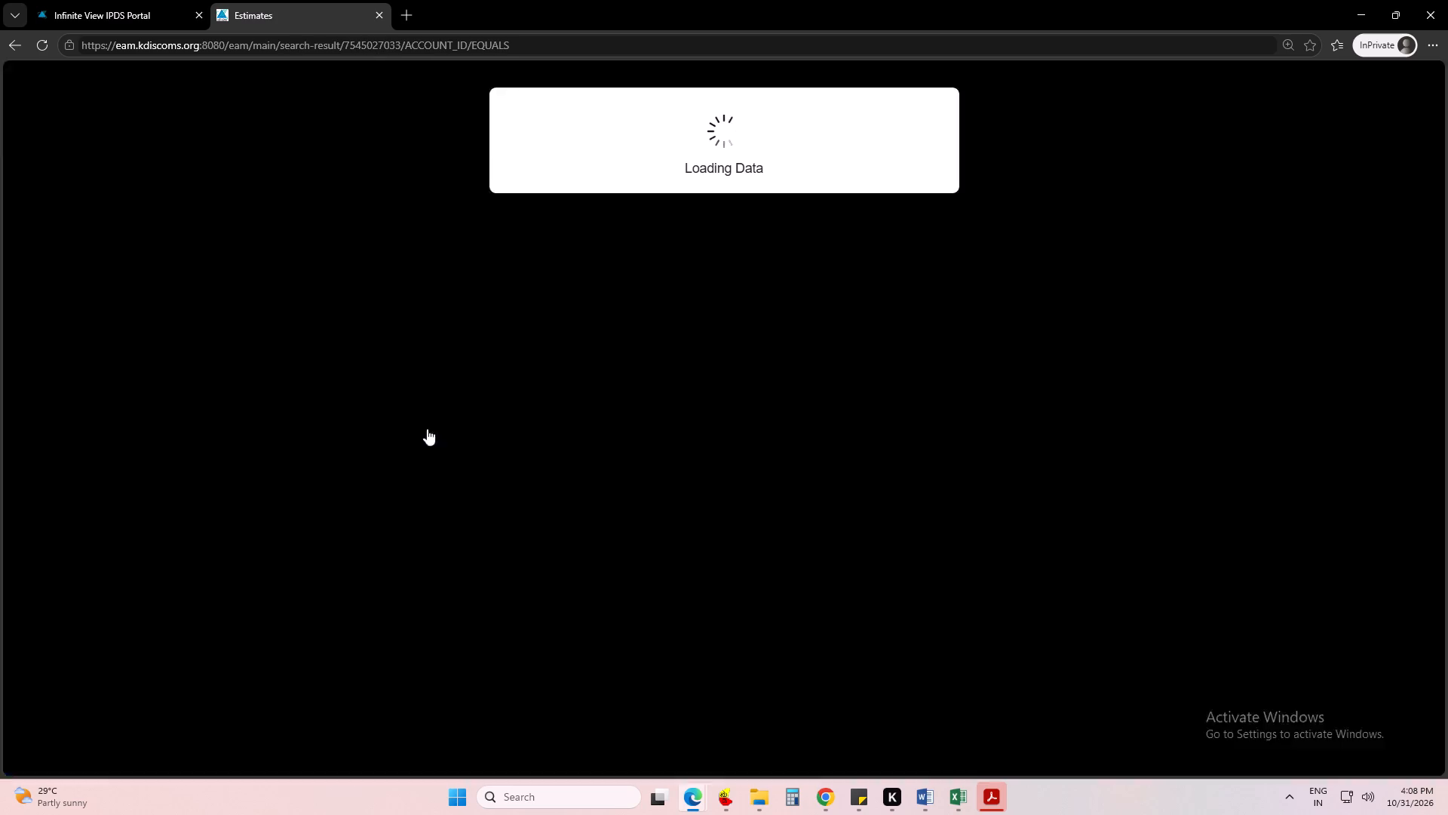
left_click(420, 429)
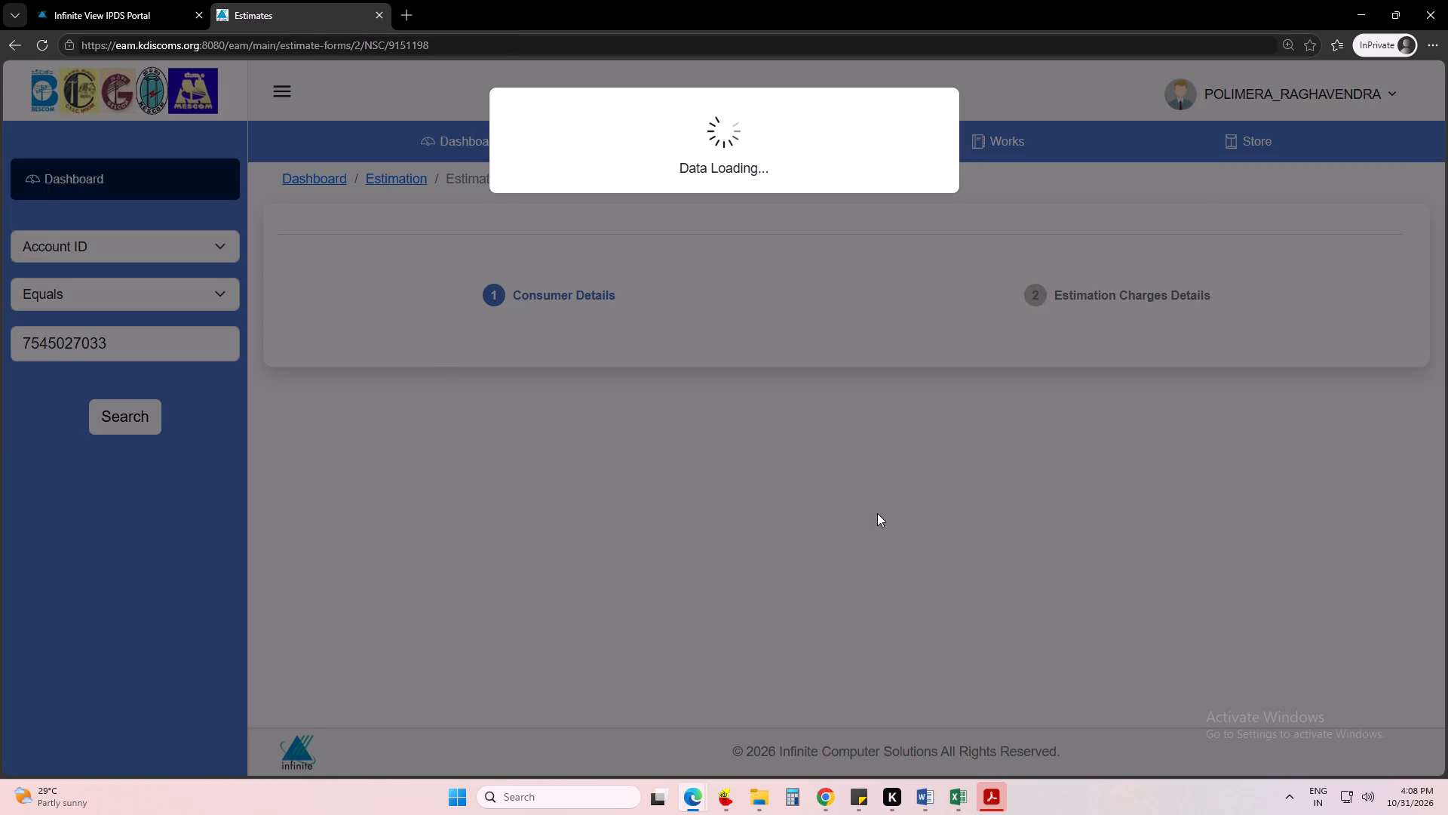
scroll(877, 513, "down", 2)
scroll(817, 604, "down", 5)
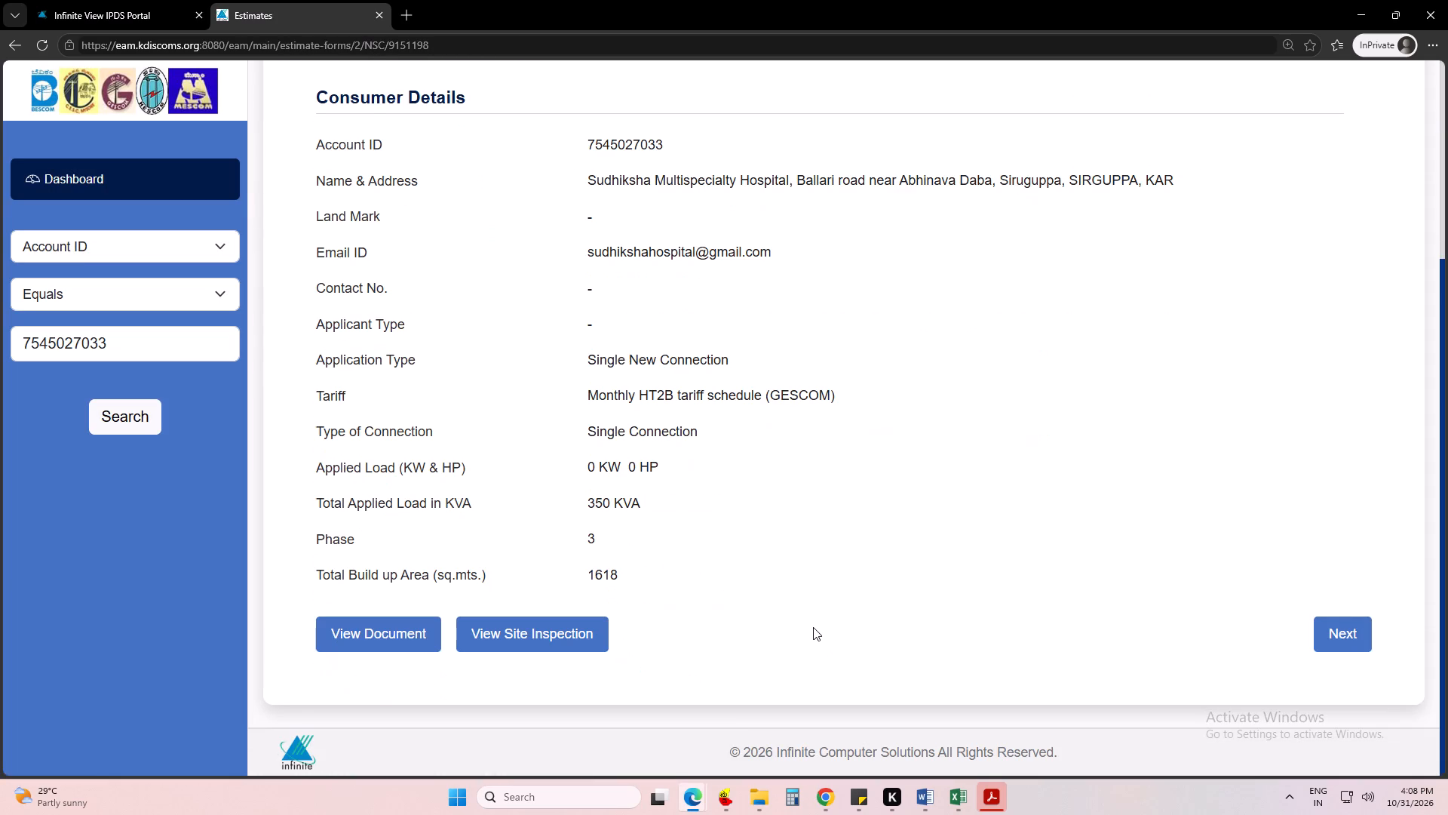
scroll(813, 627, "down", 1)
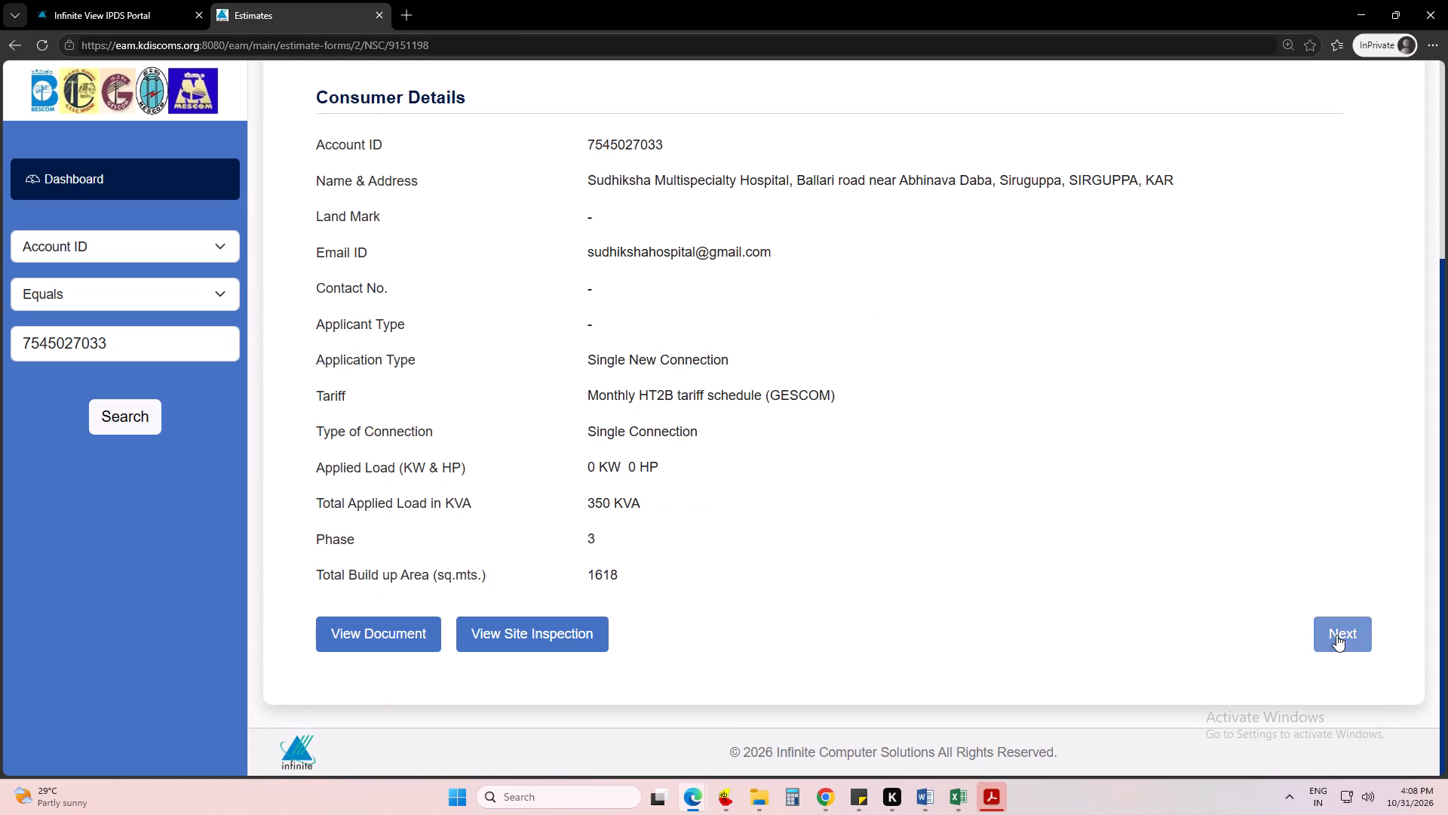
left_click(1336, 635)
Enter "HT Installation for Hospital" as the Estimation Work Description.
left_click(943, 500)
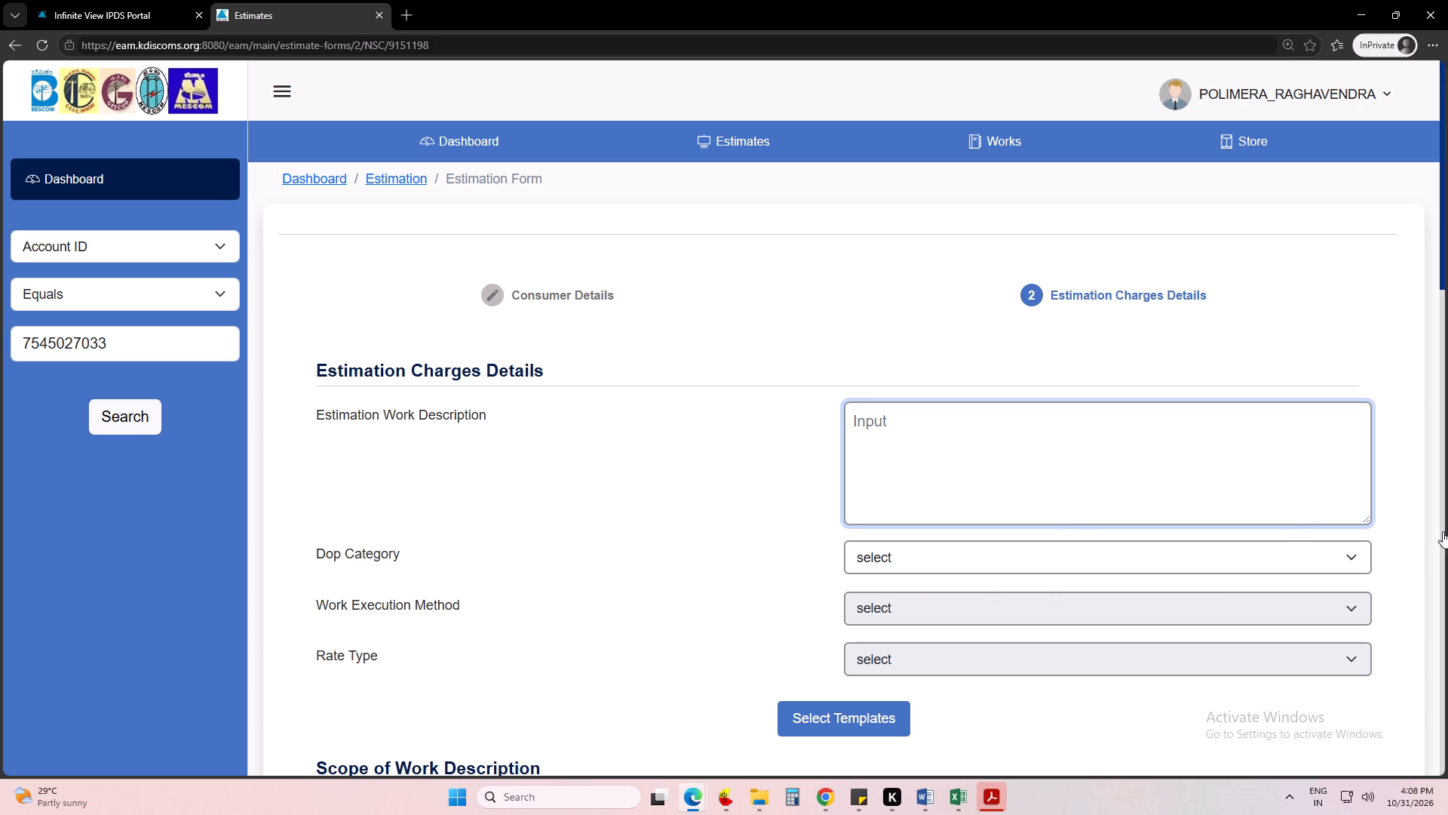
type("HT Installation")
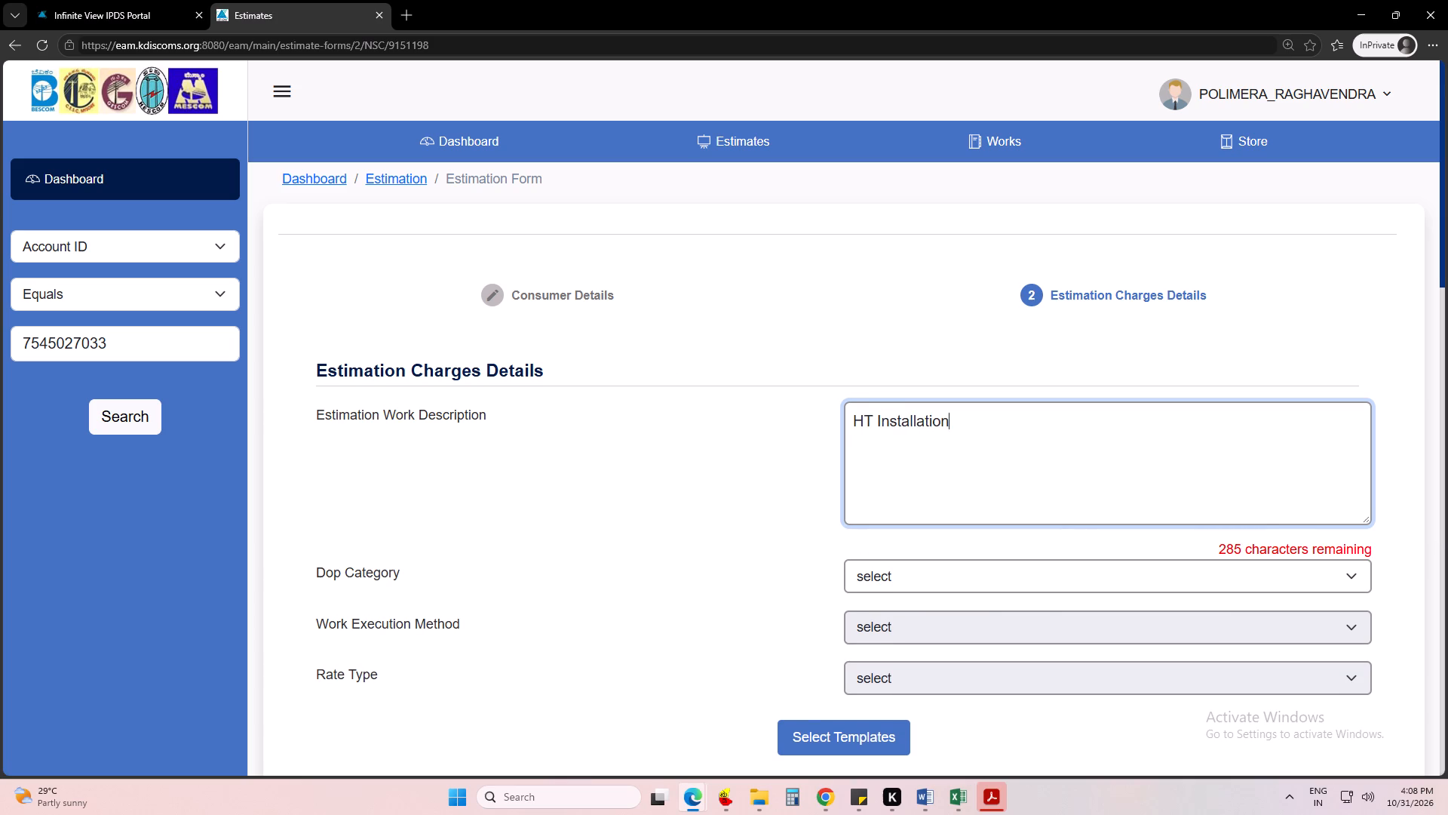
key("space")
type("FOr")
key("space")
key("BackSpace")
key("BackSpace")
key("BackSpace")
key("BackSpace")
type("for")
key("space")
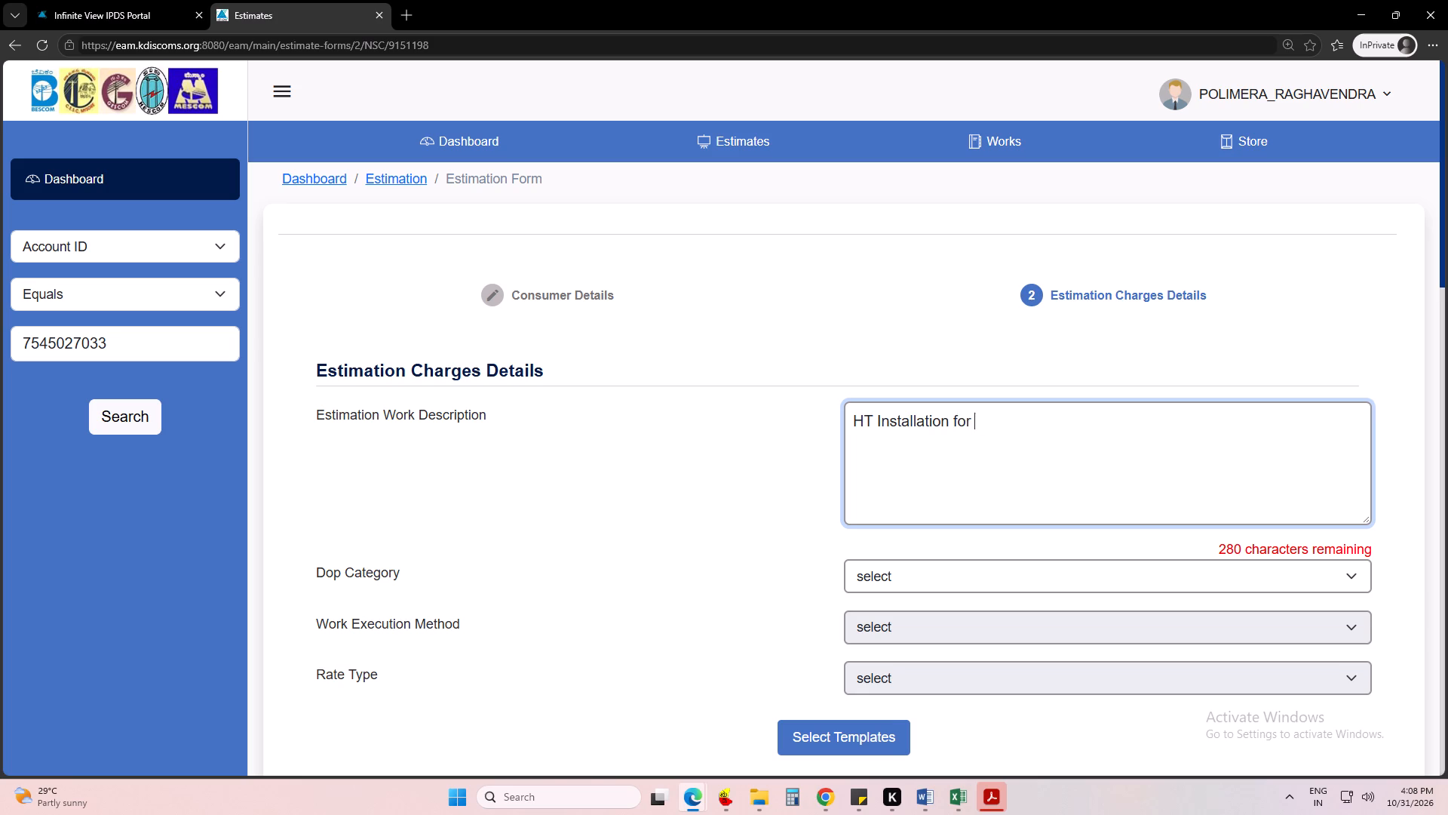
type("Hosp")
key("i")
type("tal")
left_click(505, 513)
Set the Dop Category to Service Connection Works, trying Self Execution Works before returning to it.
scroll(1055, 515, "down", 3)
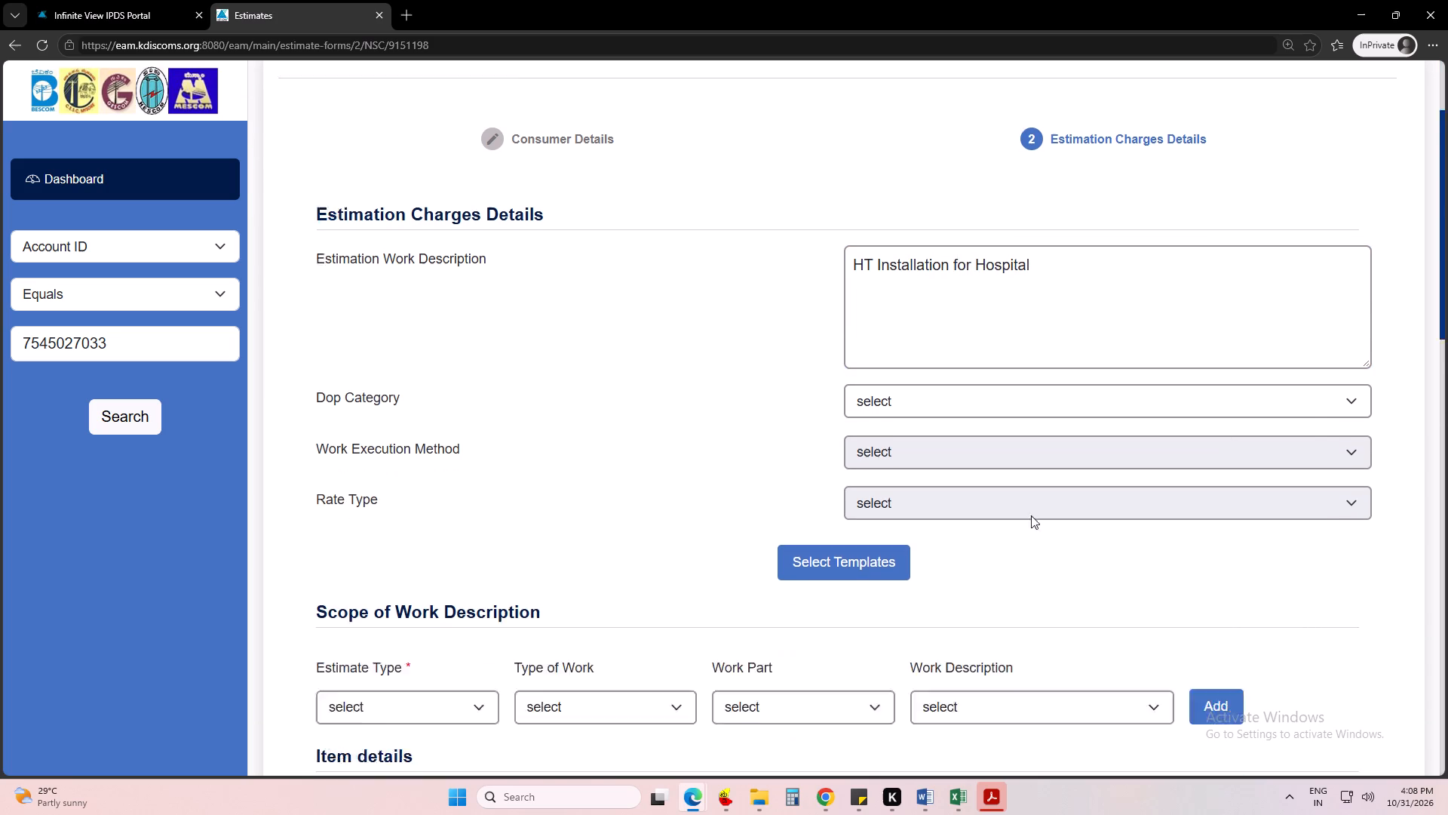
left_click(896, 319)
left_click(920, 376)
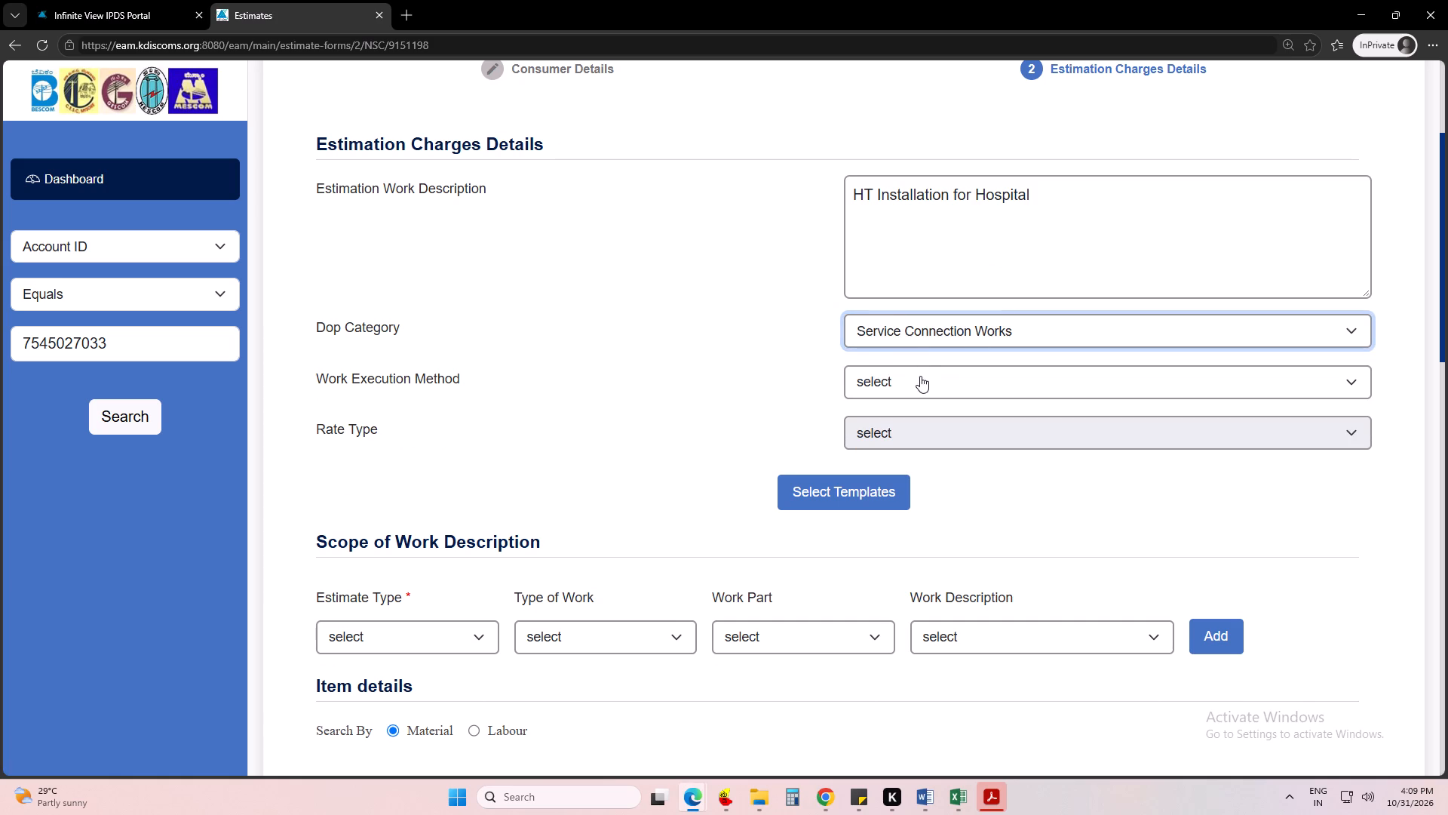
left_click(922, 330)
left_click(921, 400)
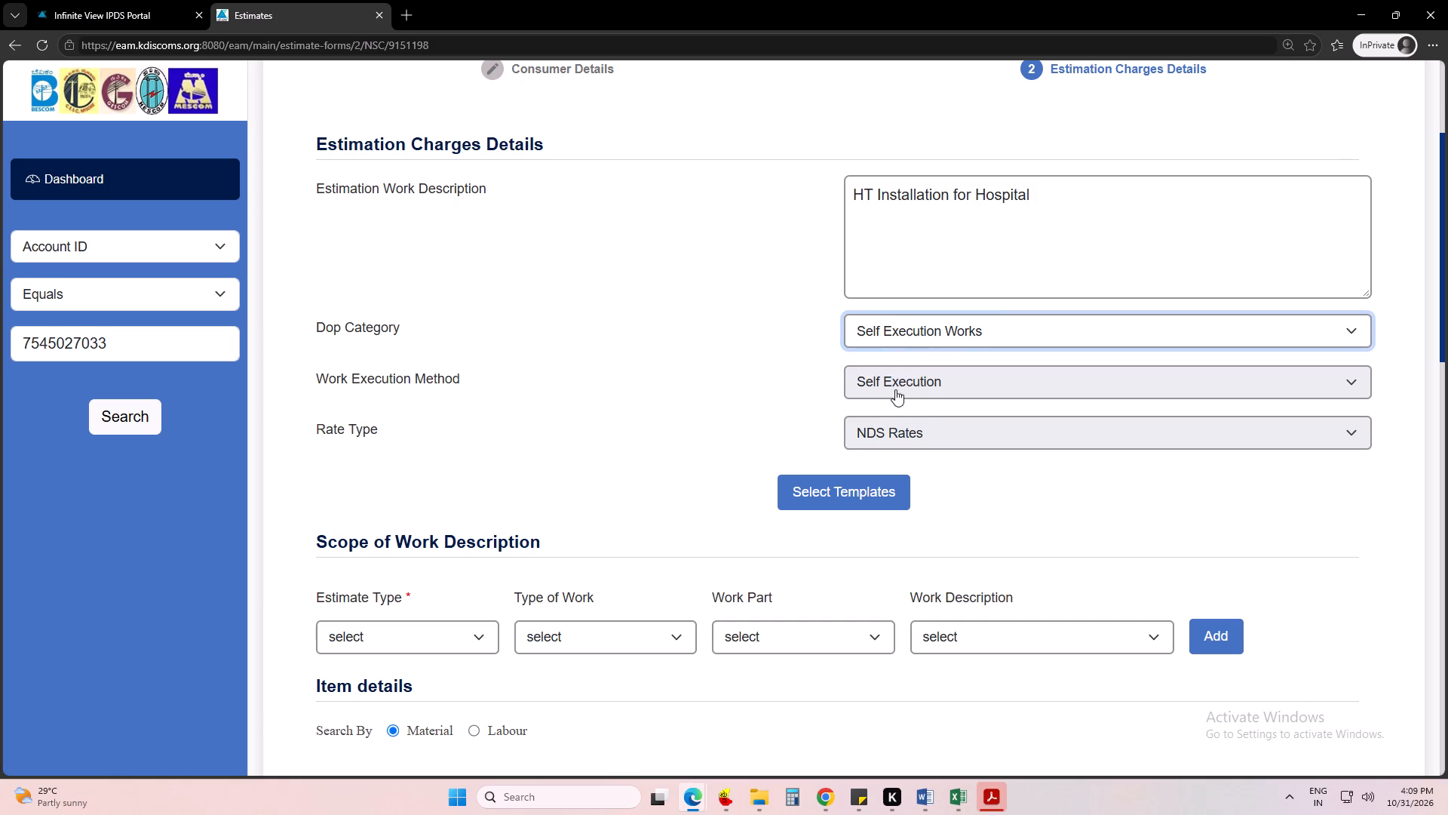
left_click(892, 333)
left_click(897, 379)
left_click(775, 371)
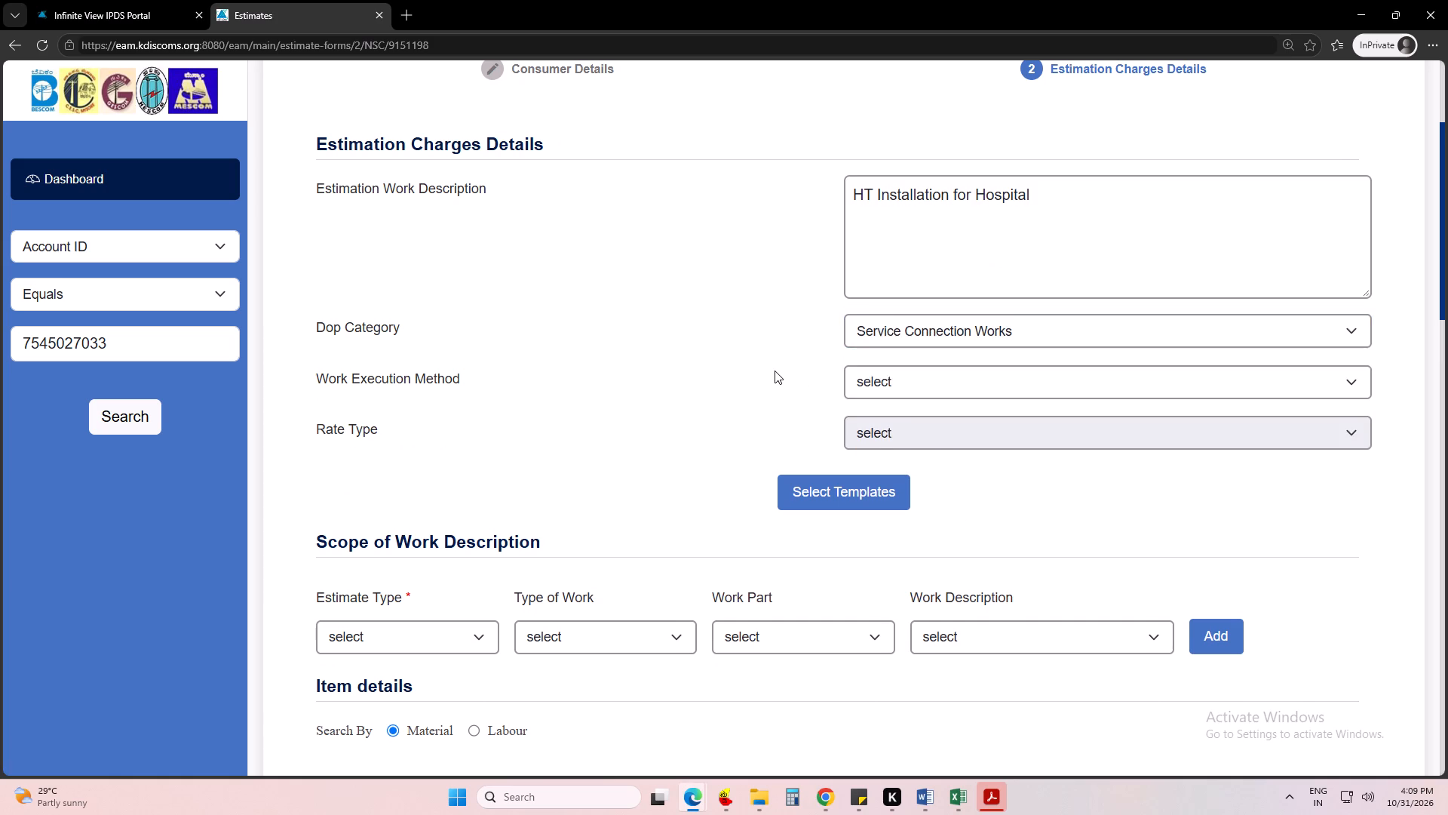
Look over the remaining sections of the estimation form, from Scope of Work Description through Estimated Details.
scroll(775, 371, "down", 3)
scroll(627, 368, "down", 5)
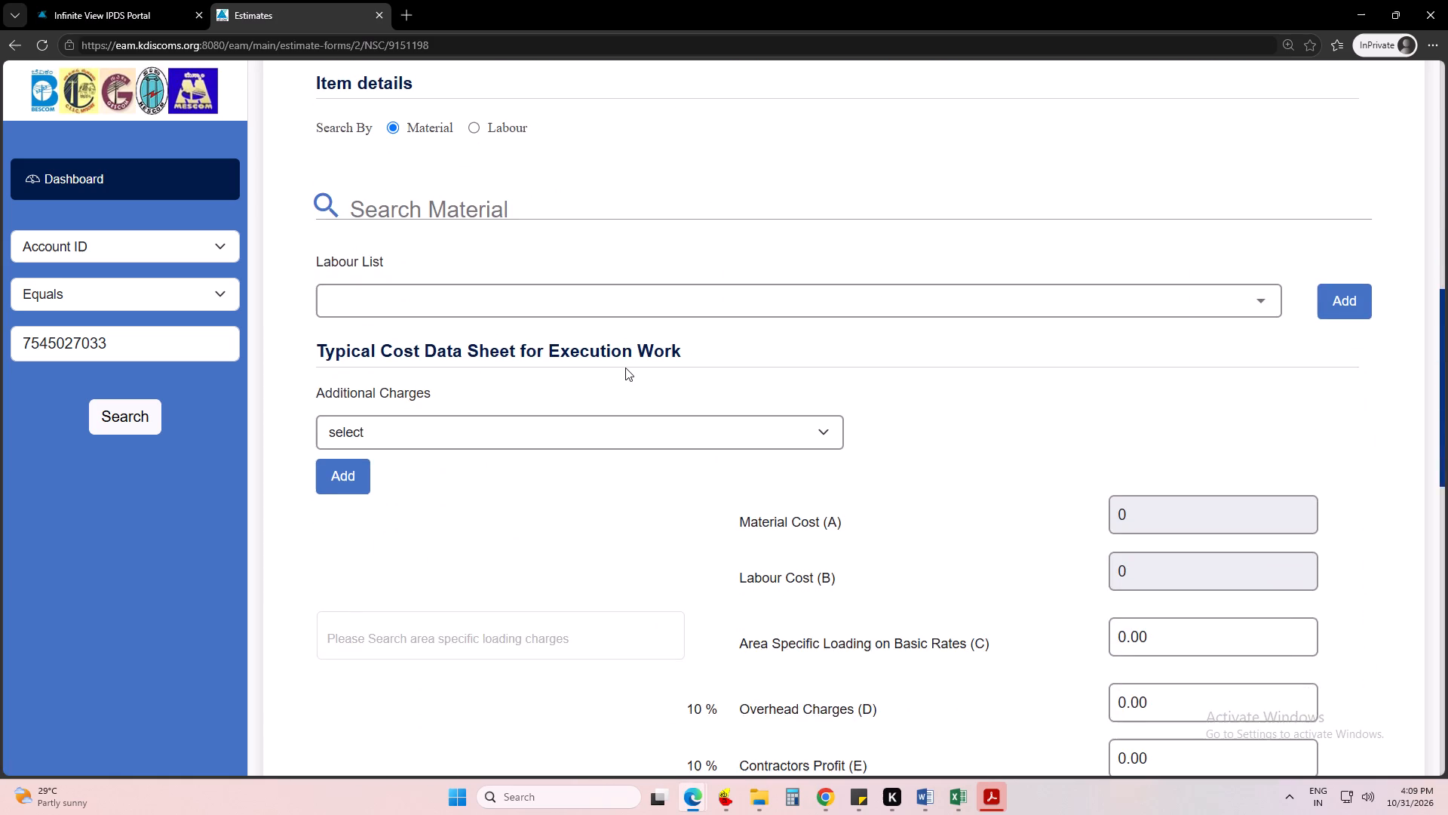
scroll(625, 368, "down", 3)
scroll(846, 500, "down", 7)
scroll(799, 555, "down", 3)
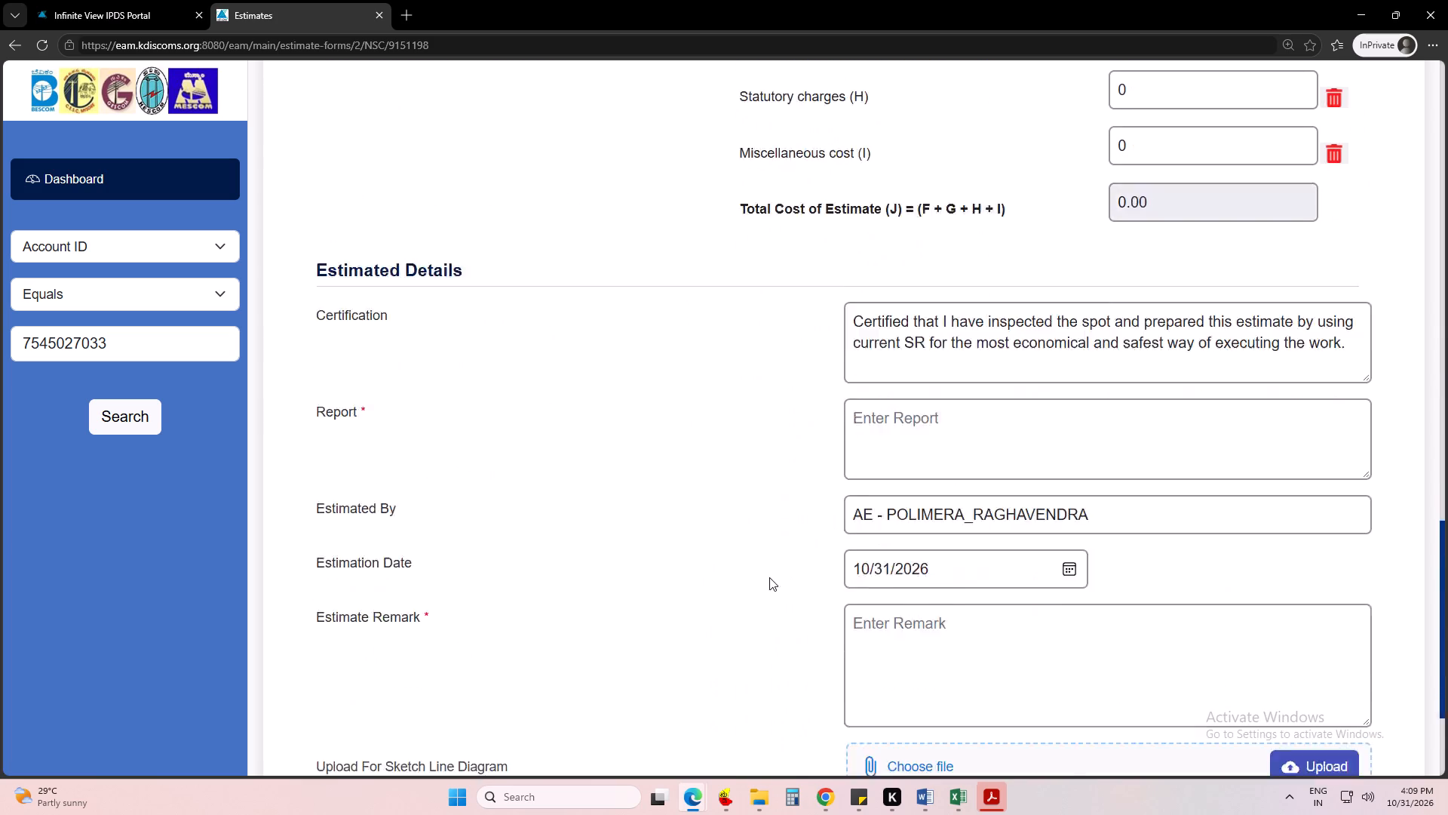
scroll(715, 543, "down", 5)
scroll(661, 558, "up", 18)
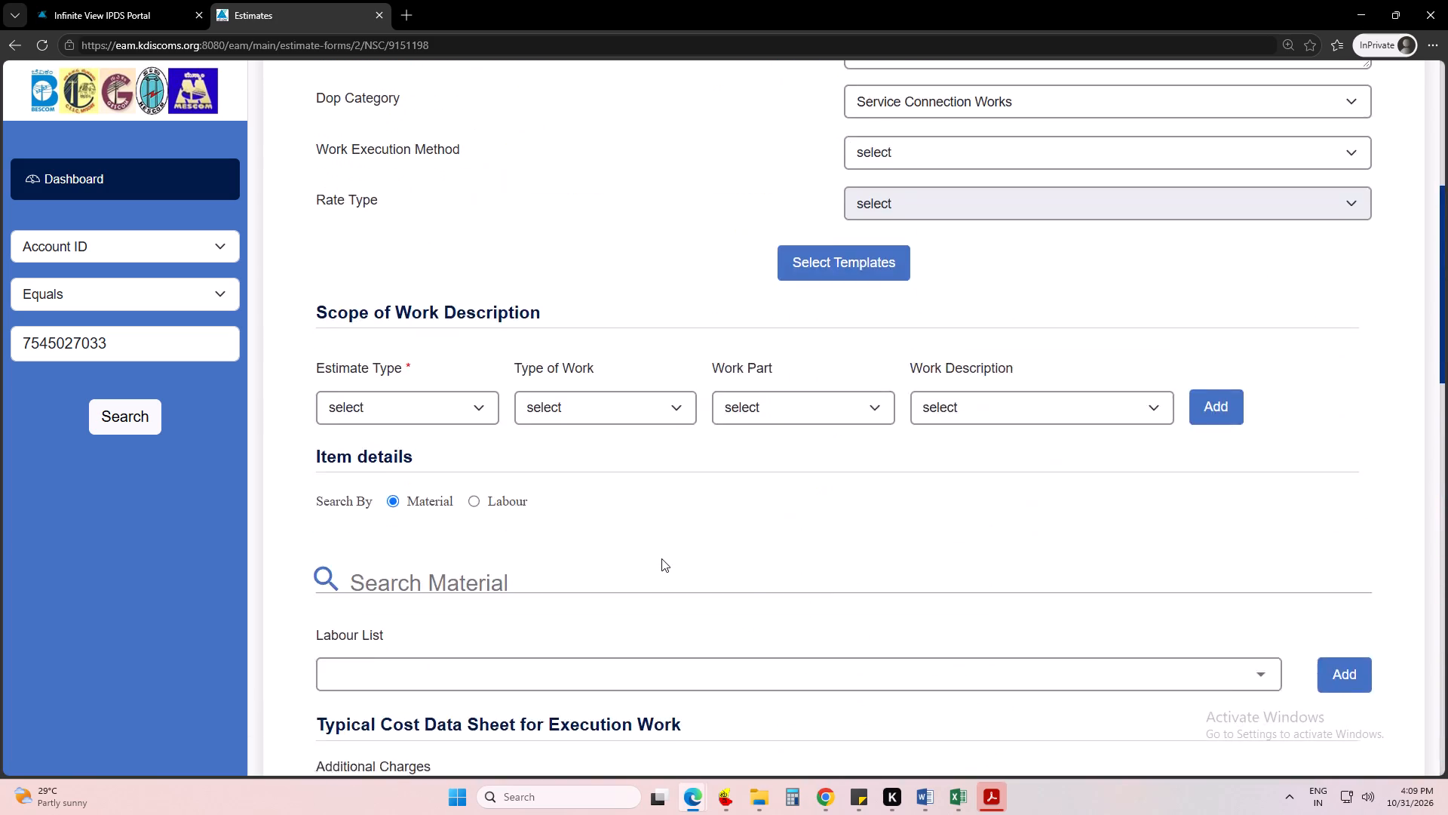
scroll(661, 558, "up", 8)
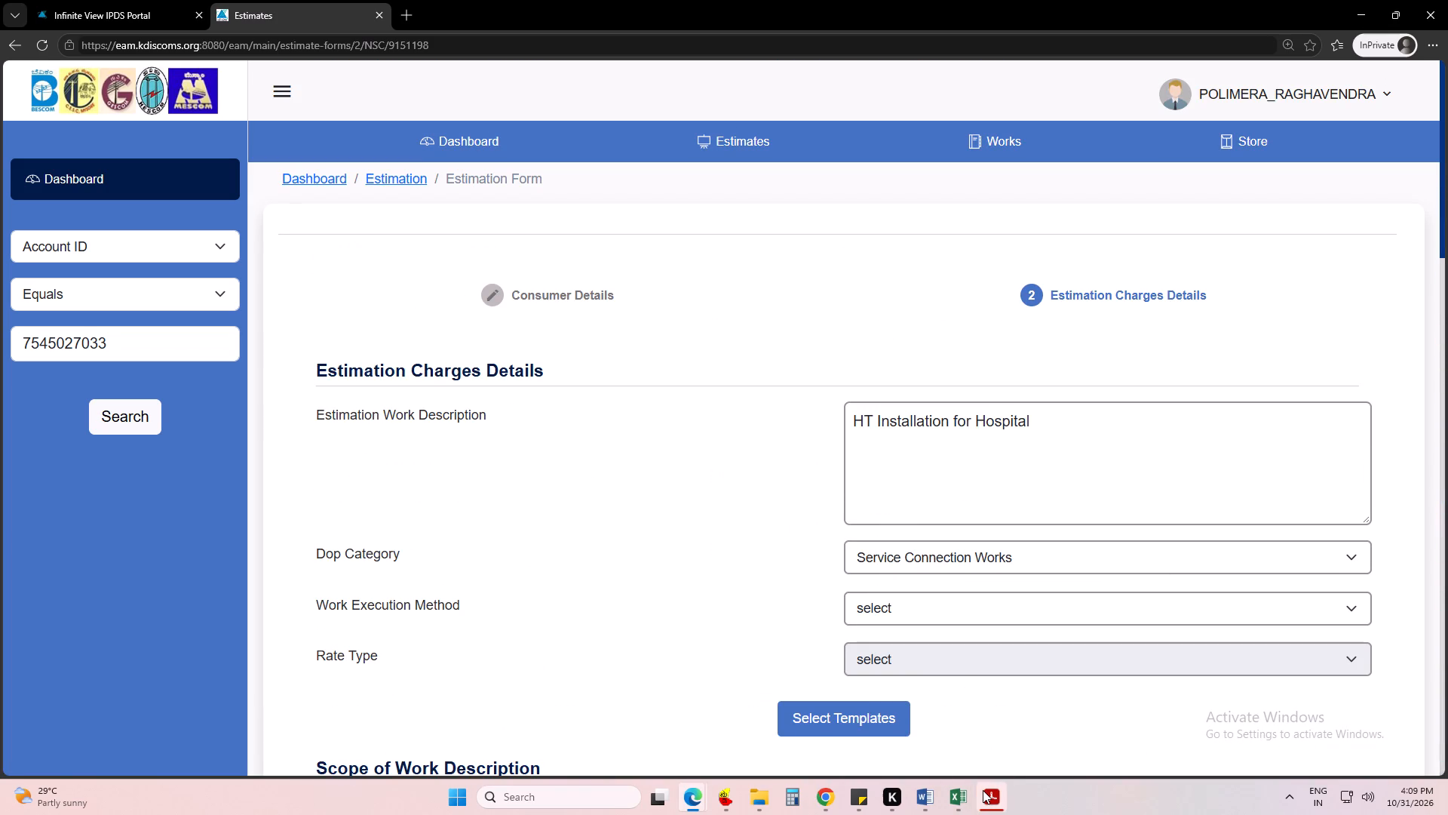
Switch to Acrobat and review the reference estimate's category, execution method, material list and cost abstract.
left_click(971, 696)
scroll(867, 520, "up", 2)
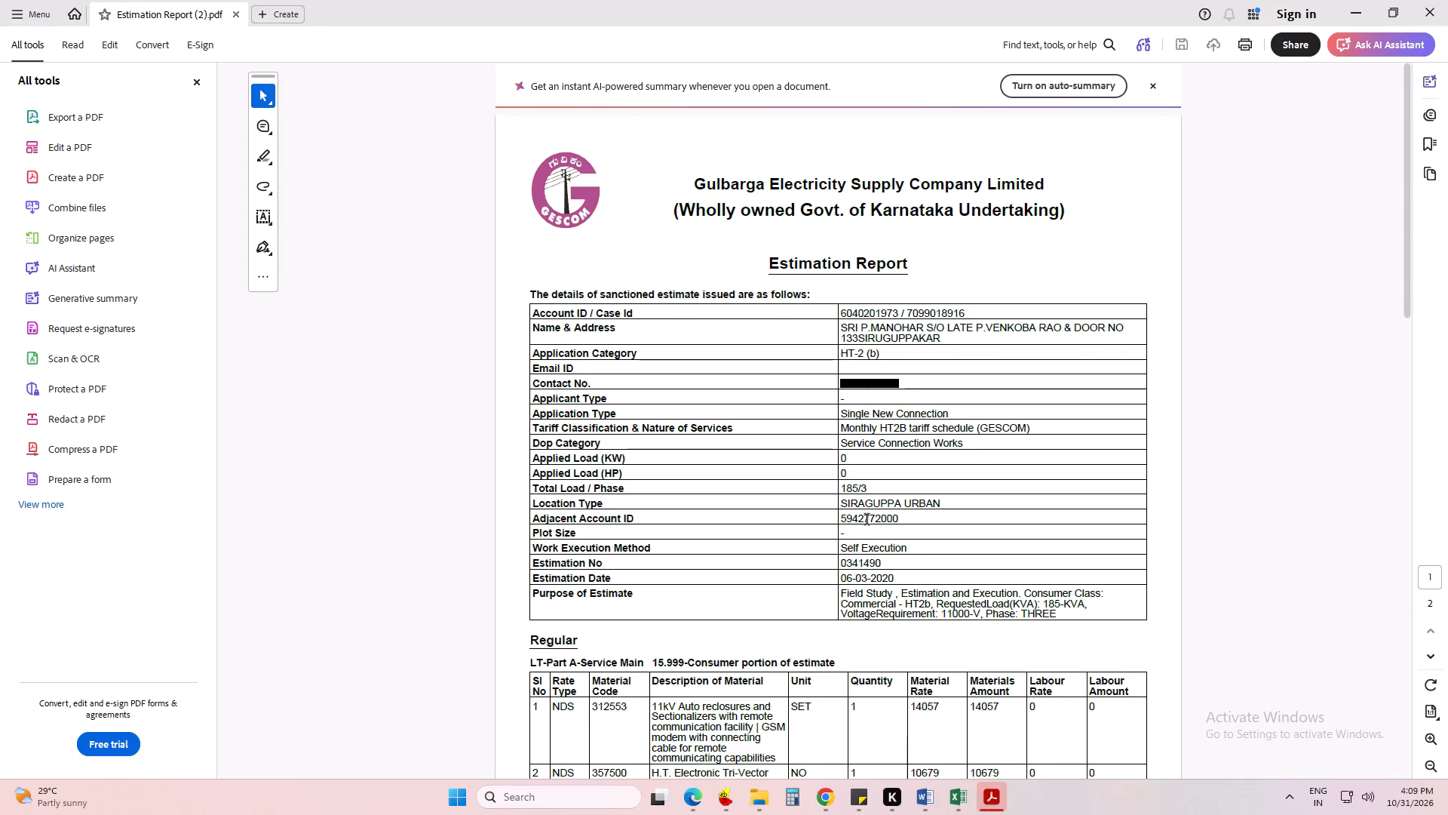
scroll(867, 520, "up", 1)
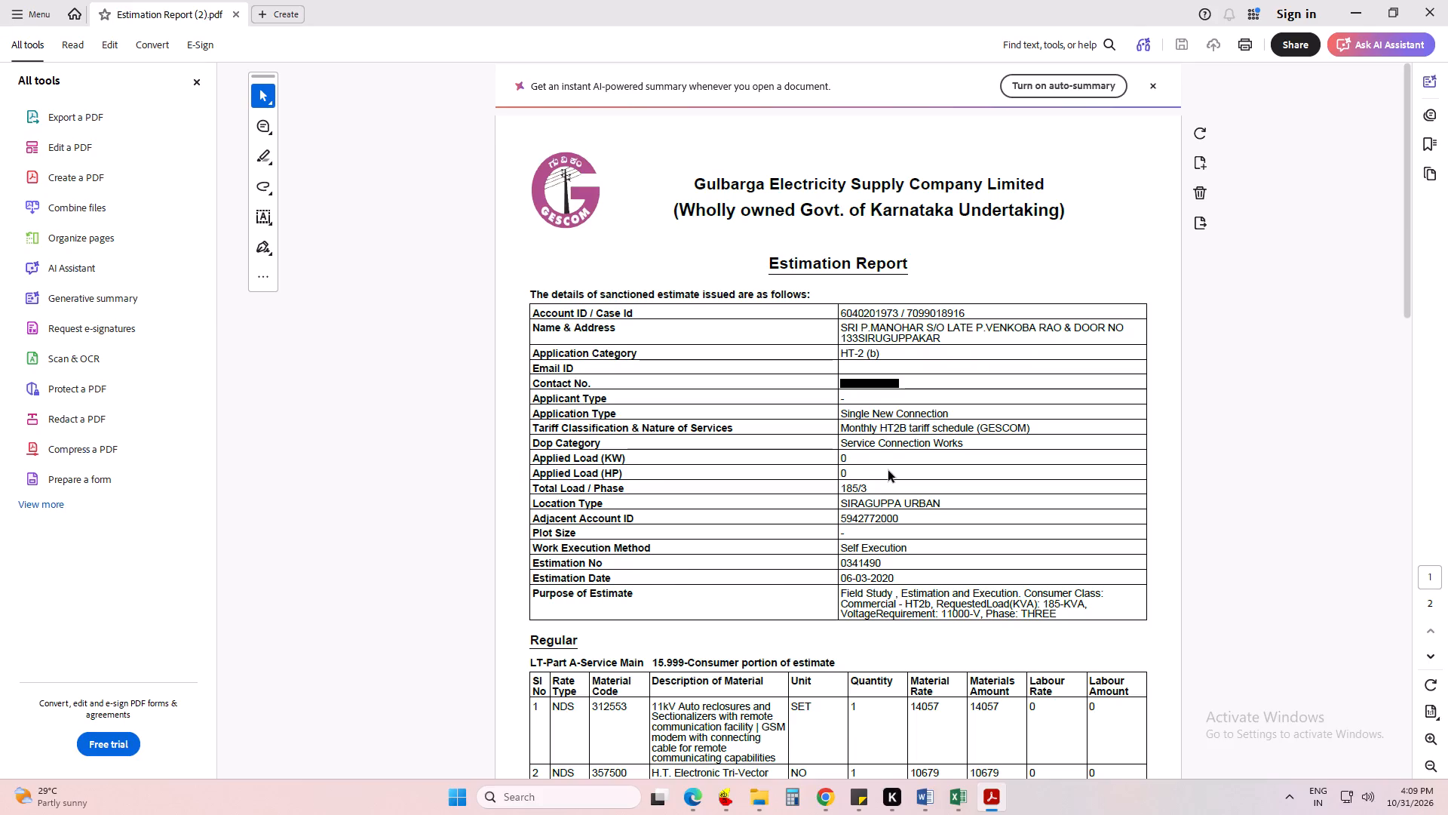
scroll(888, 471, "down", 1)
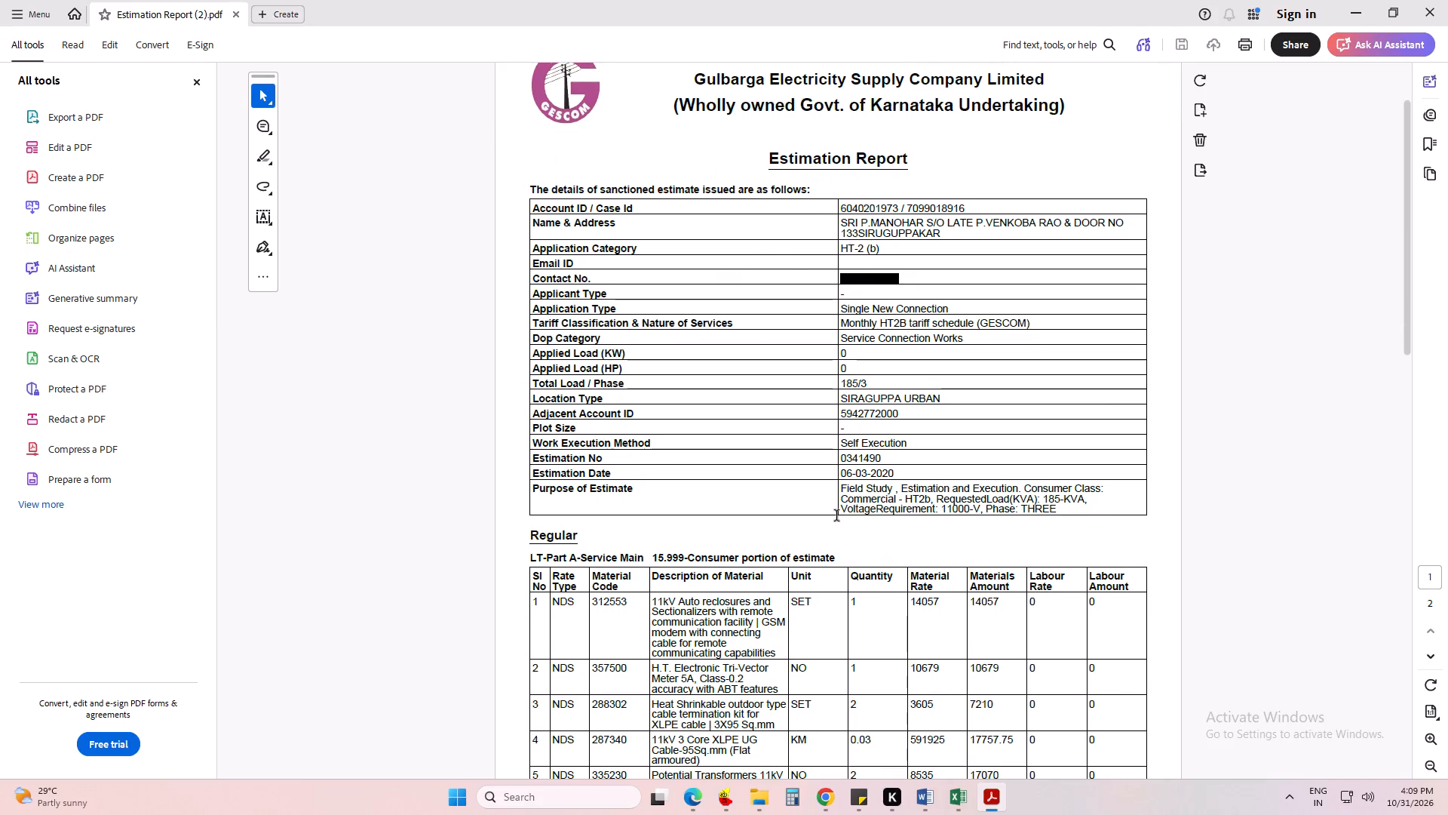
scroll(837, 516, "down", 3)
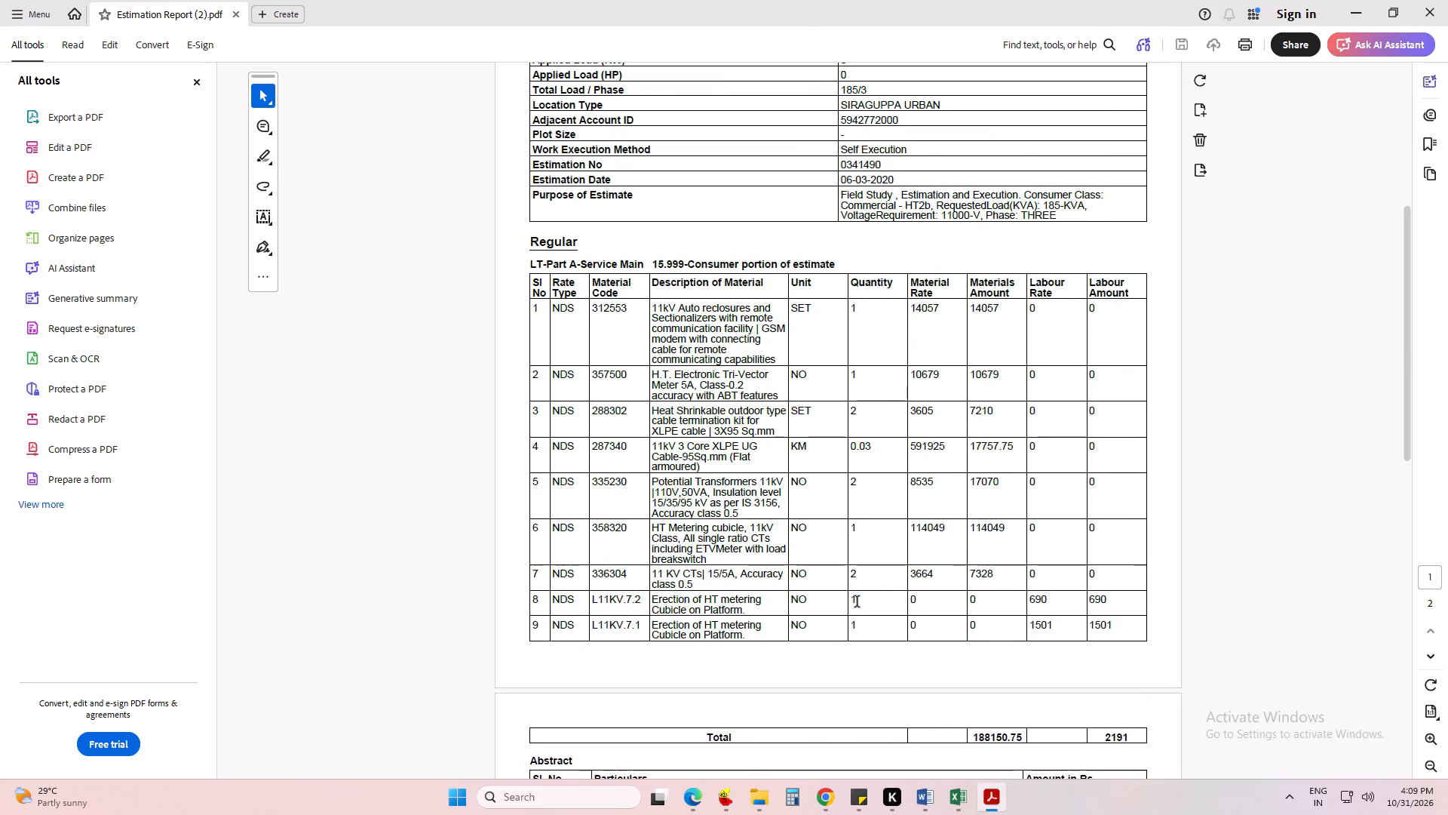
scroll(857, 602, "down", 2)
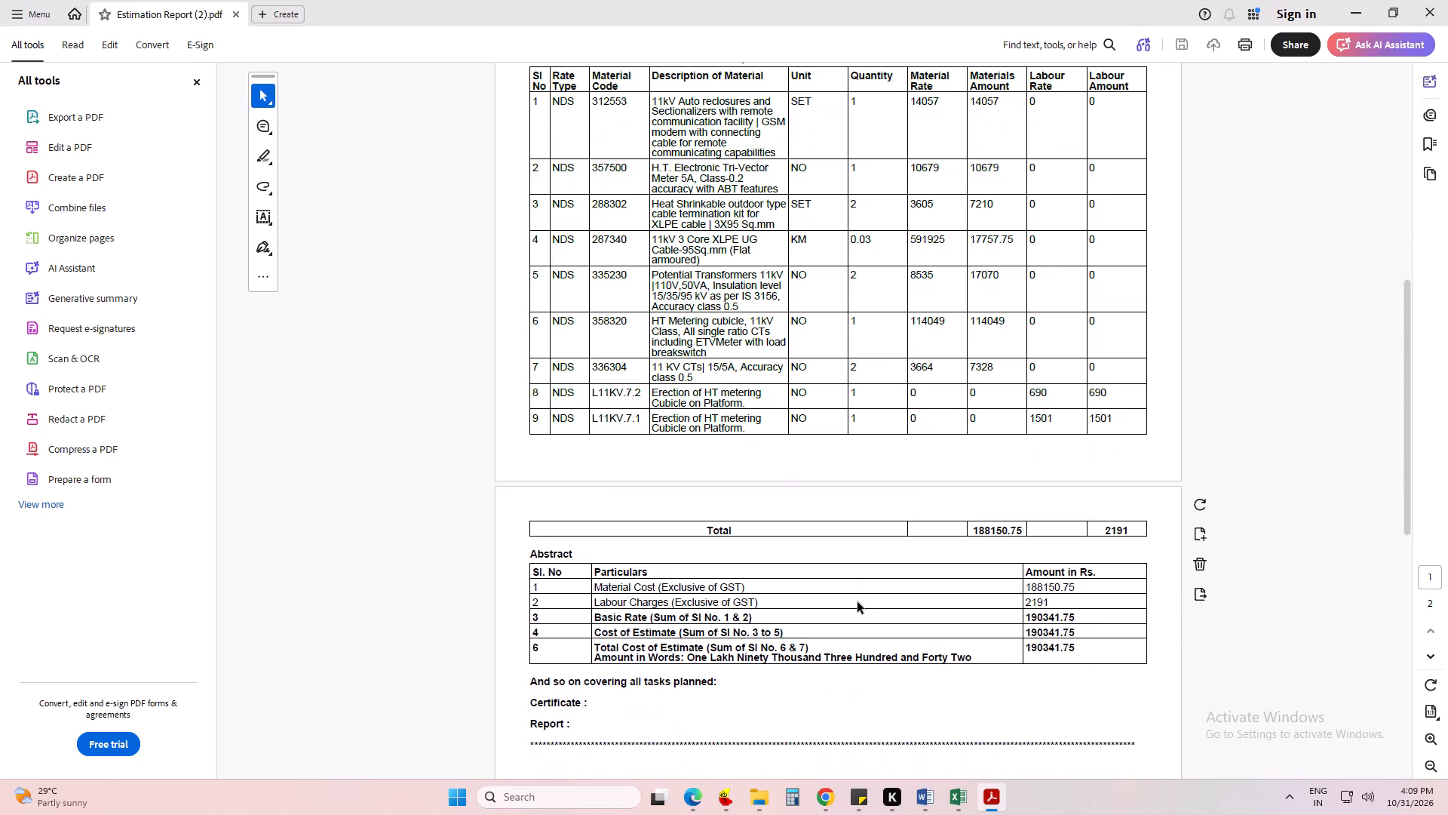
scroll(843, 561, "up", 5)
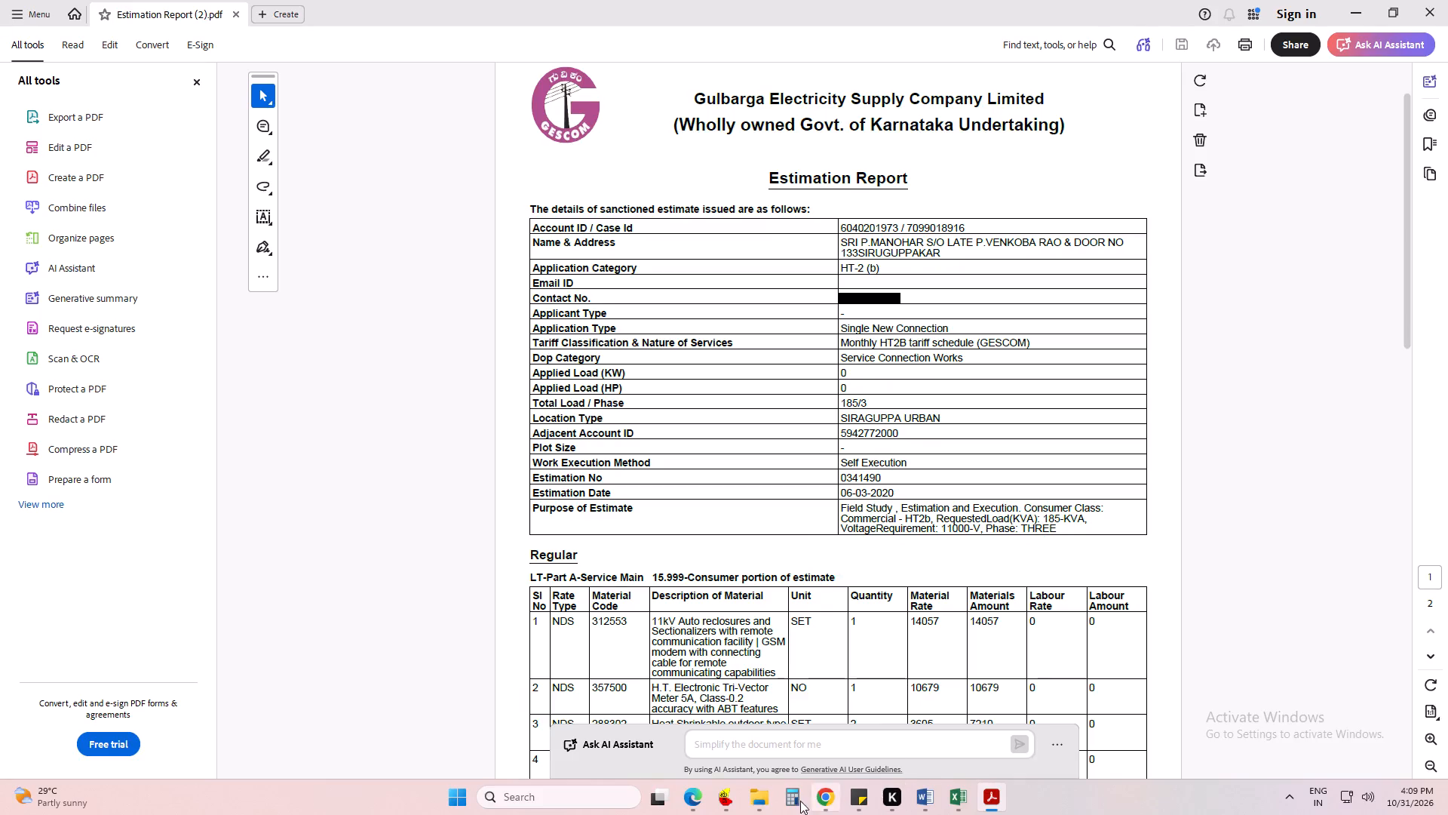
Return to the estimation form in Edge and set the Work Execution Method to Self Execution.
left_click(729, 724)
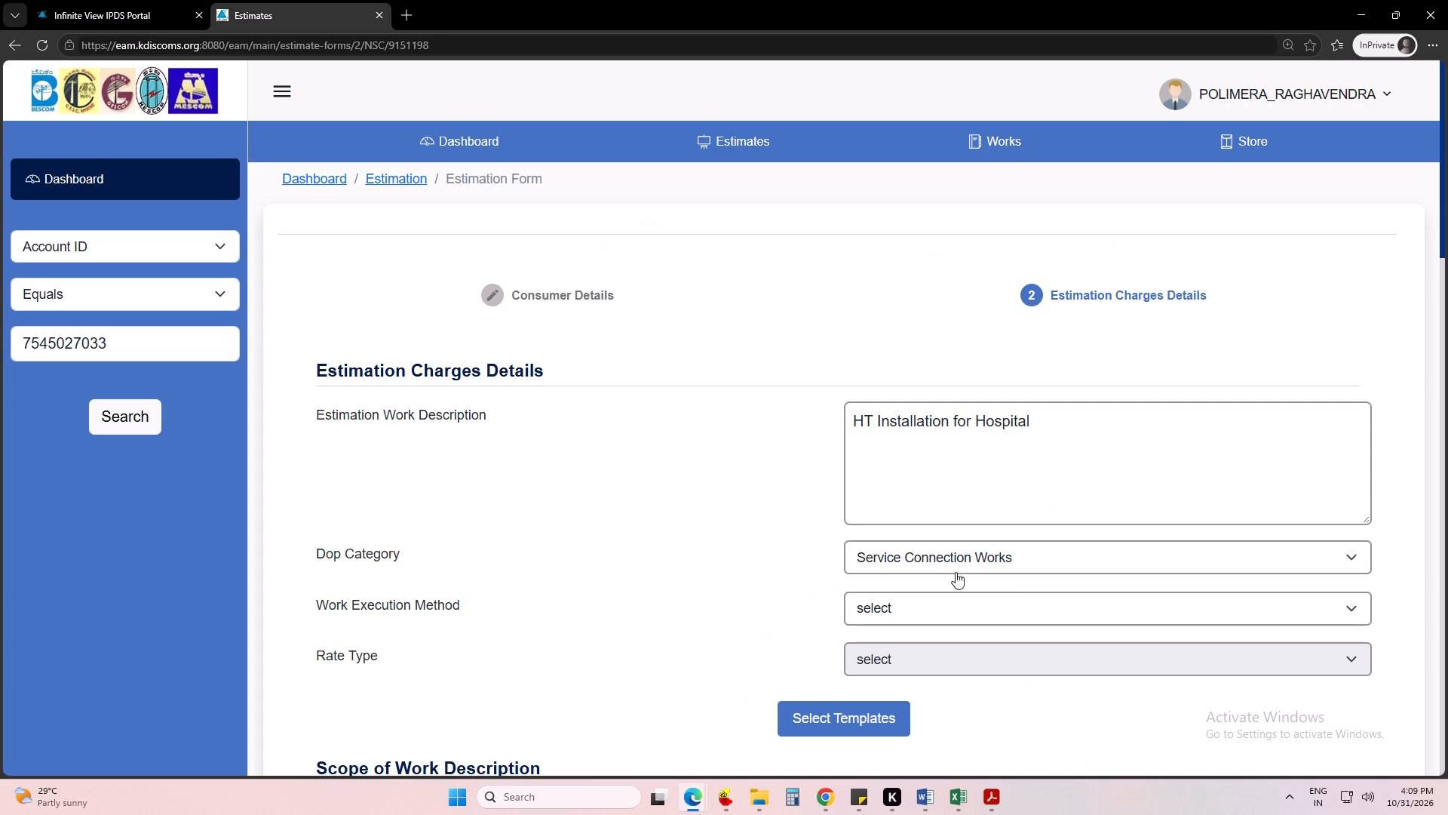
left_click(914, 610)
left_click(894, 678)
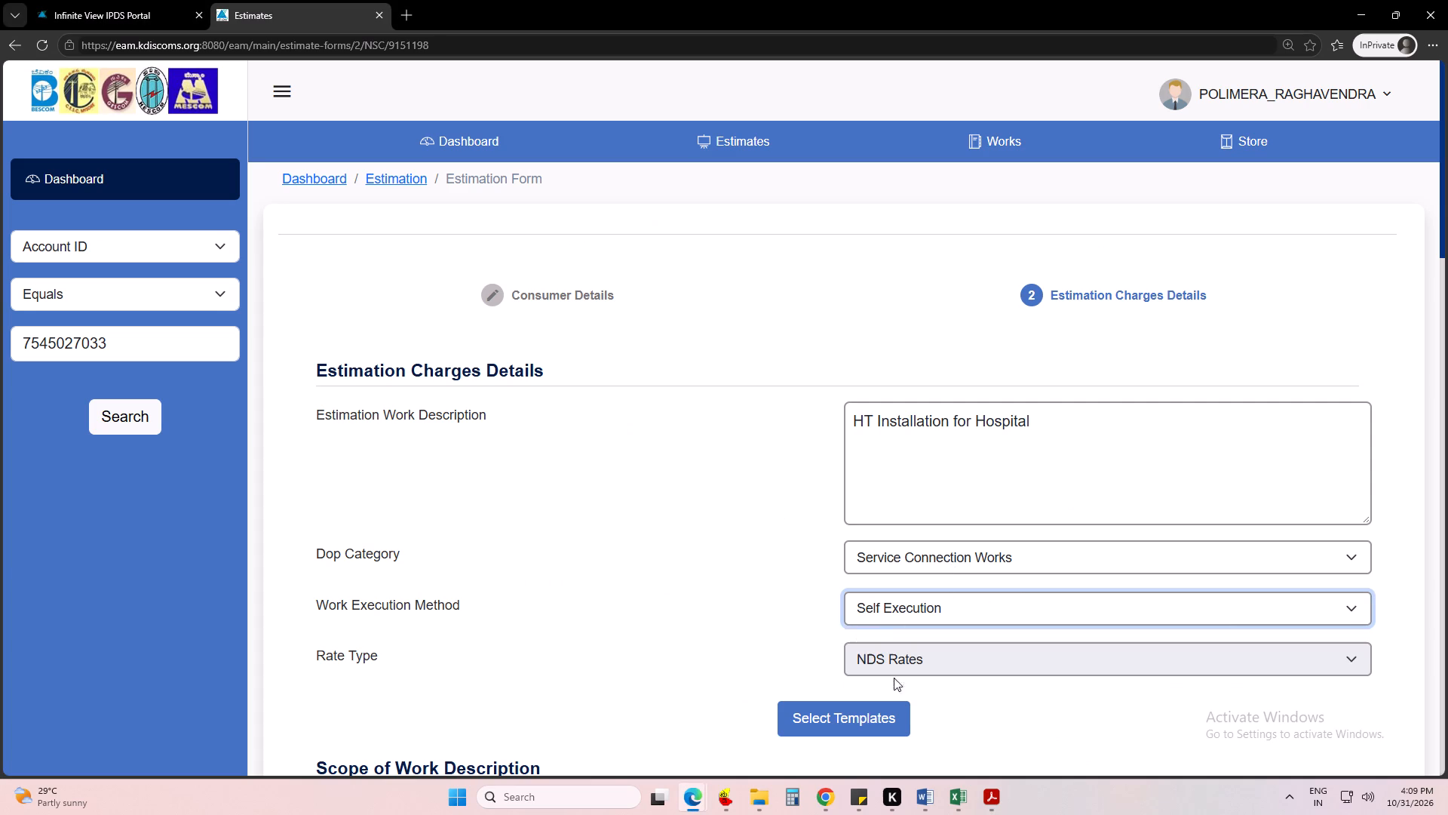
left_click(782, 631)
Consult the reference estimate in Acrobat, and in Edge add a Regular scope of work for LT, Part A, Service Main.
left_click(986, 793)
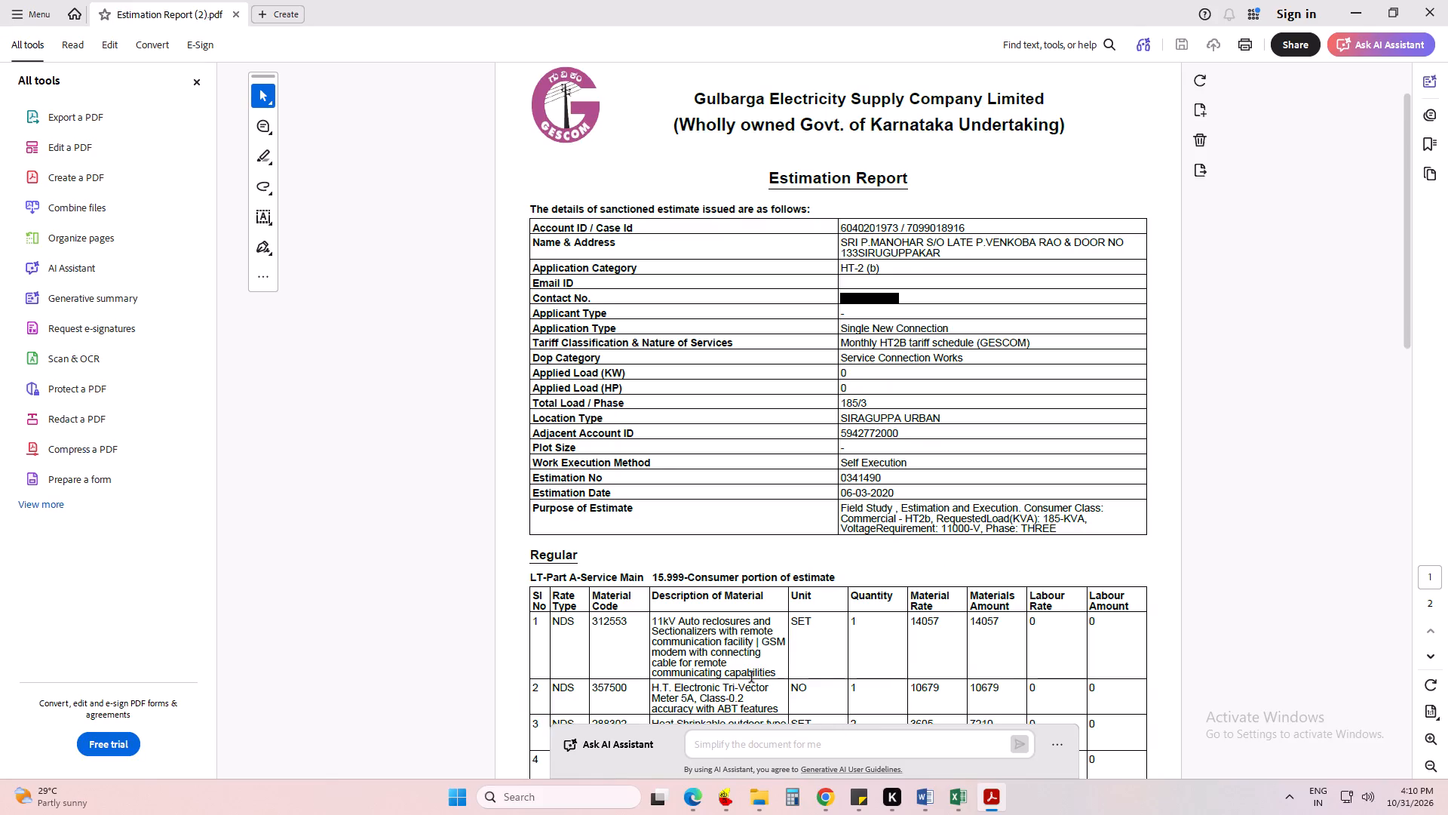
scroll(787, 656, "down", 2)
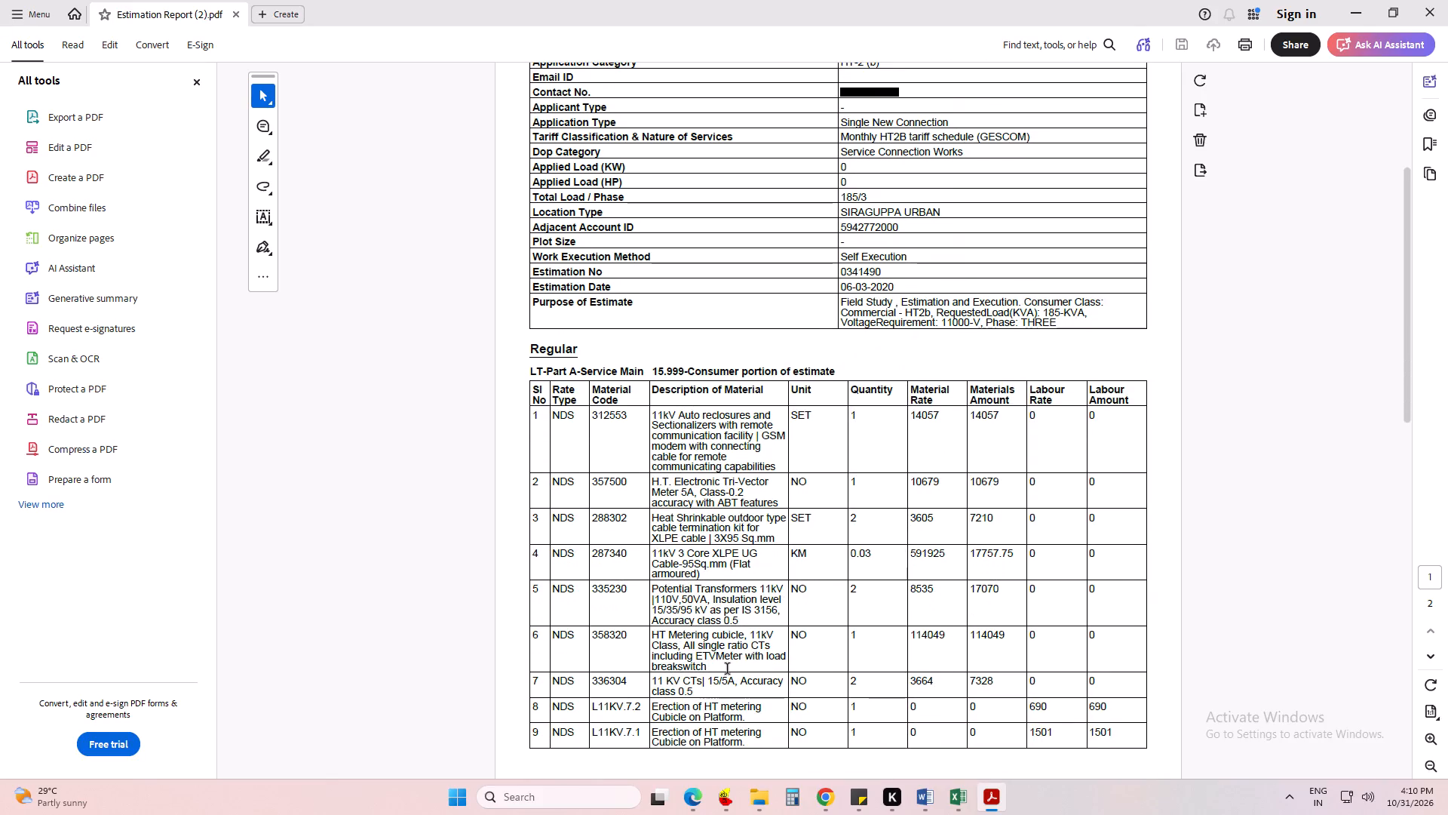
scroll(731, 674, "down", 2)
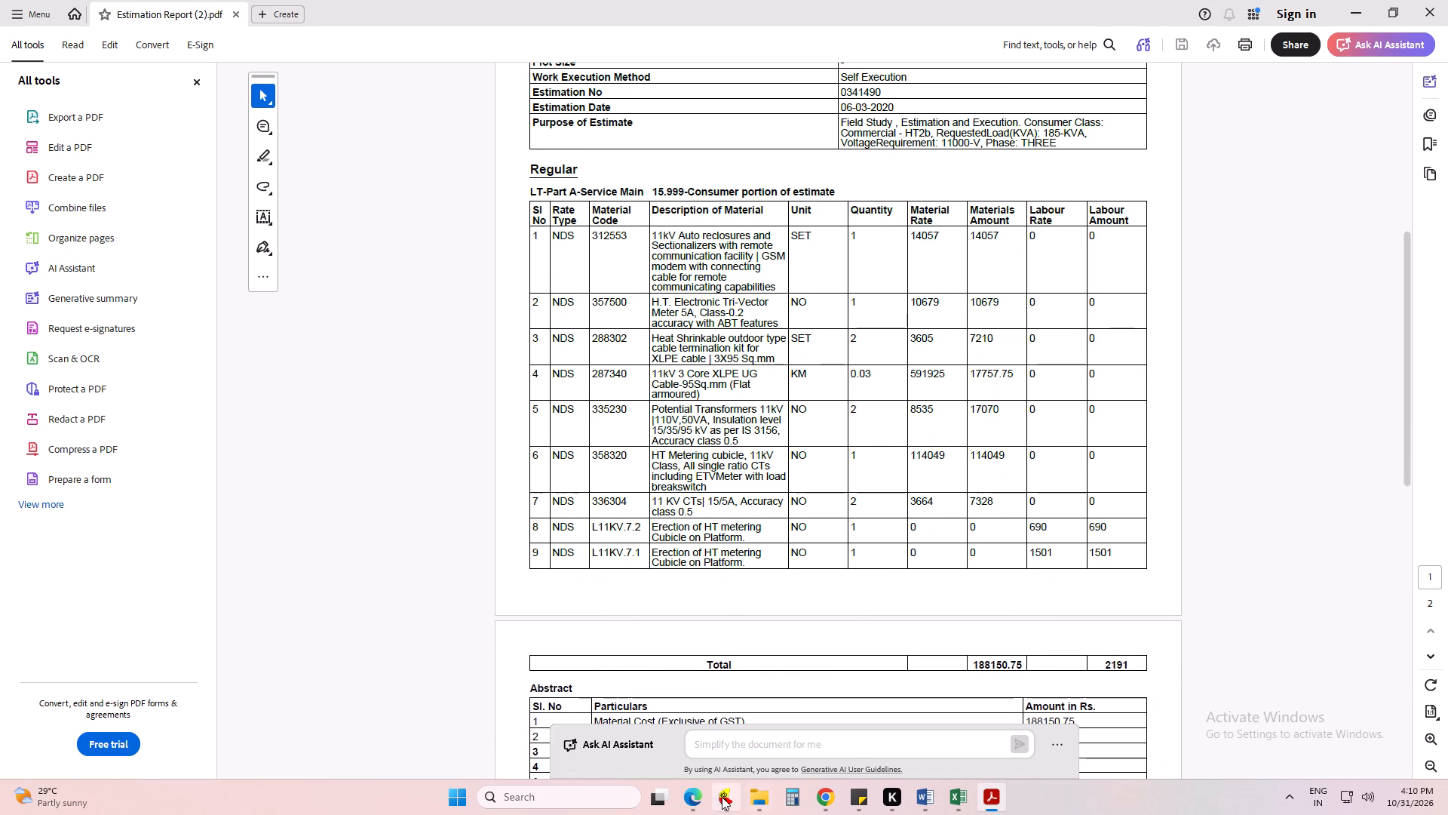
left_click(735, 724)
scroll(662, 522, "down", 4)
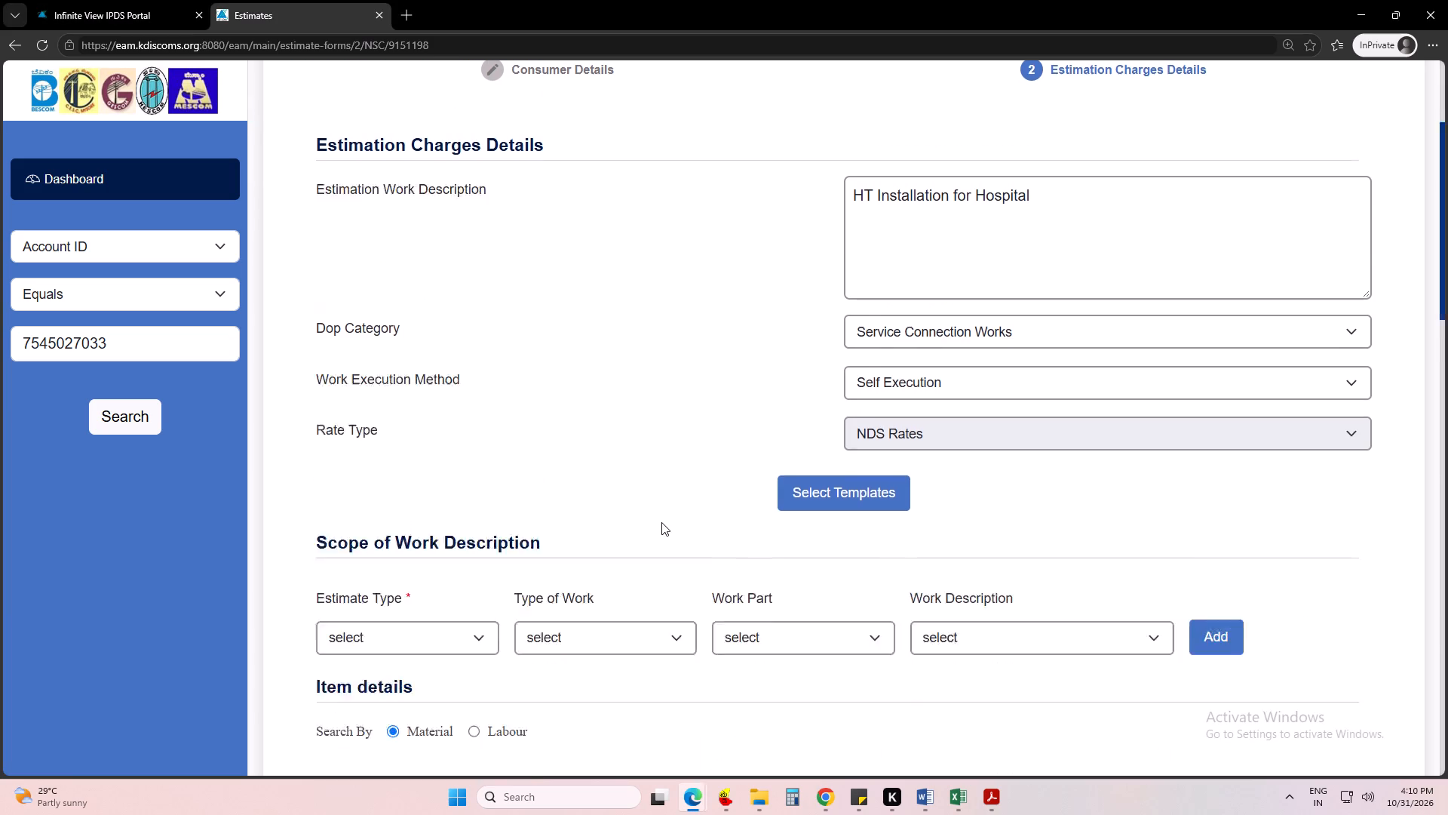
left_click(444, 566)
left_click(426, 614)
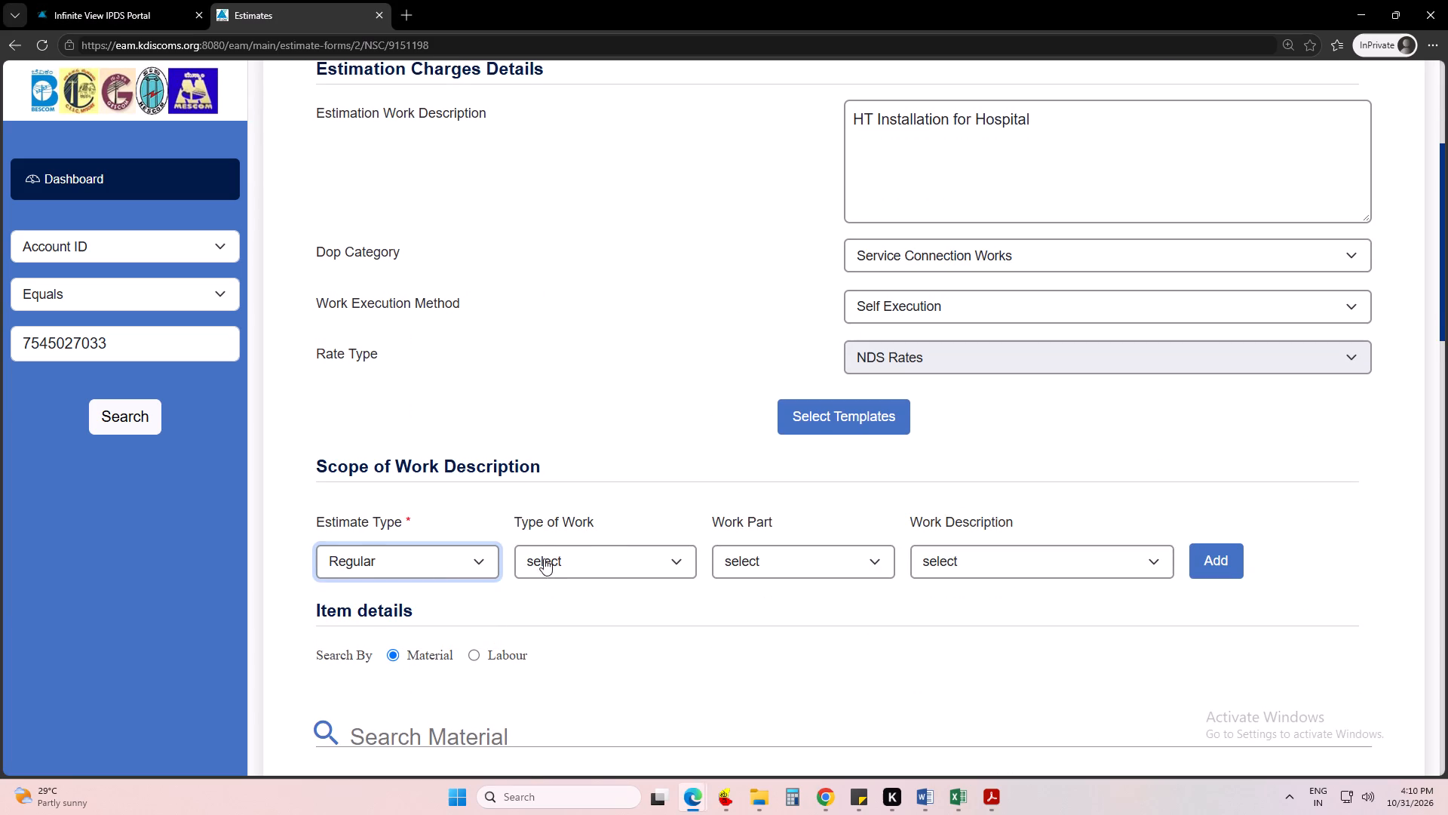
left_click(548, 555)
left_click(559, 608)
left_click(746, 553)
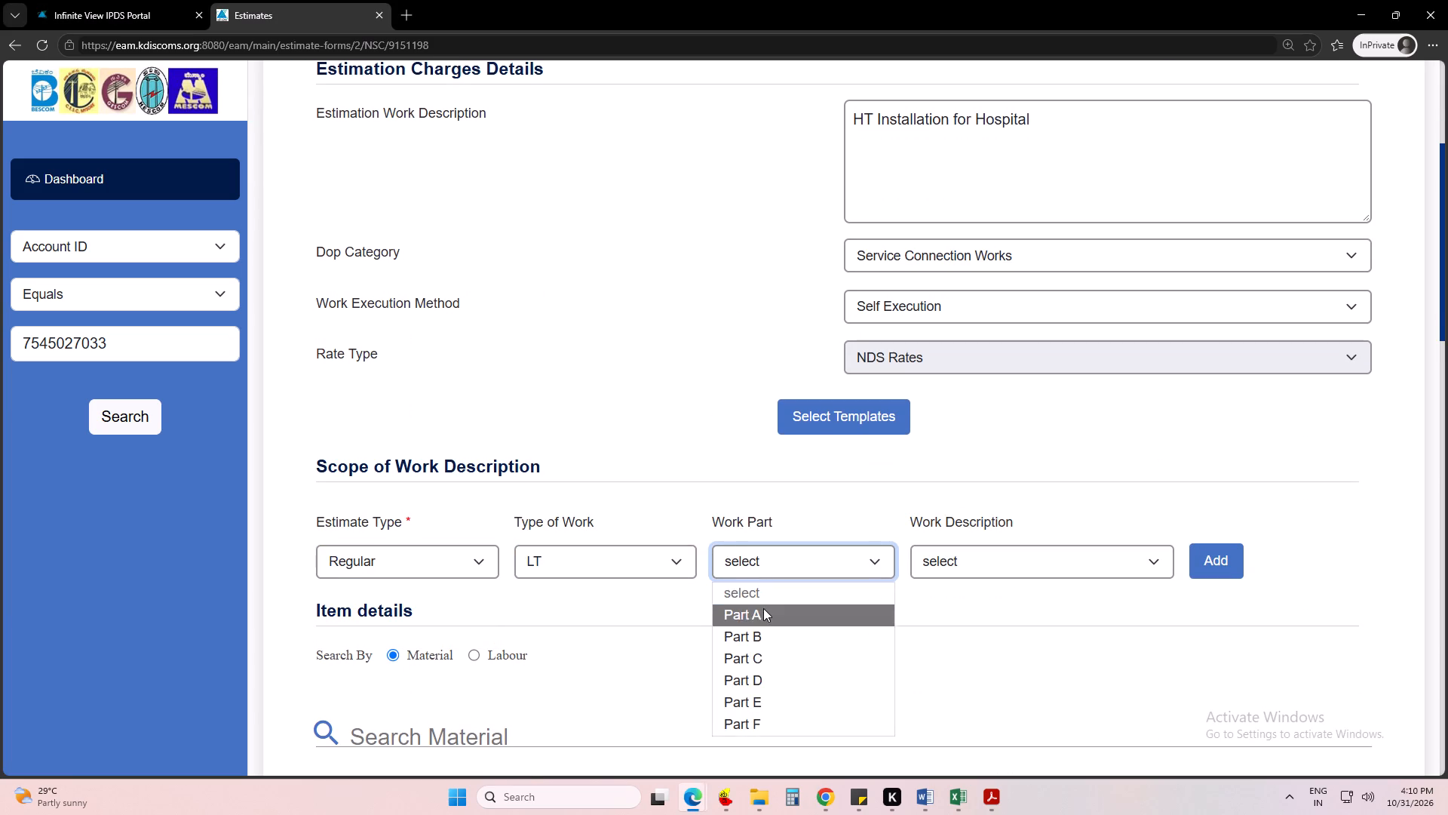
left_click(763, 608)
left_click(936, 564)
left_click(988, 617)
left_click(1198, 574)
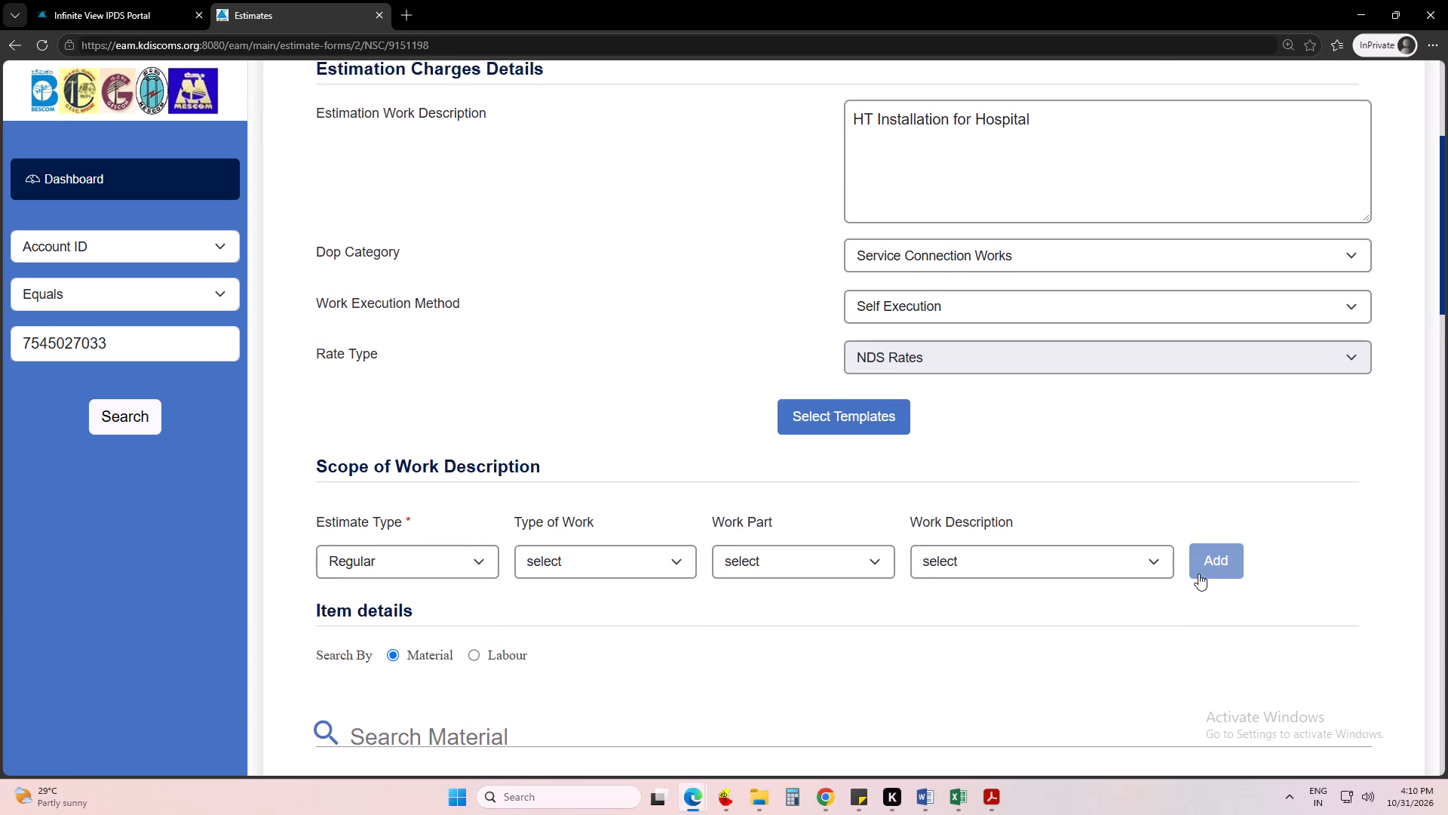
Search the materials for 11KV, look through the matching items, and close the list without choosing one.
scroll(990, 585, "down", 3)
left_click(354, 503)
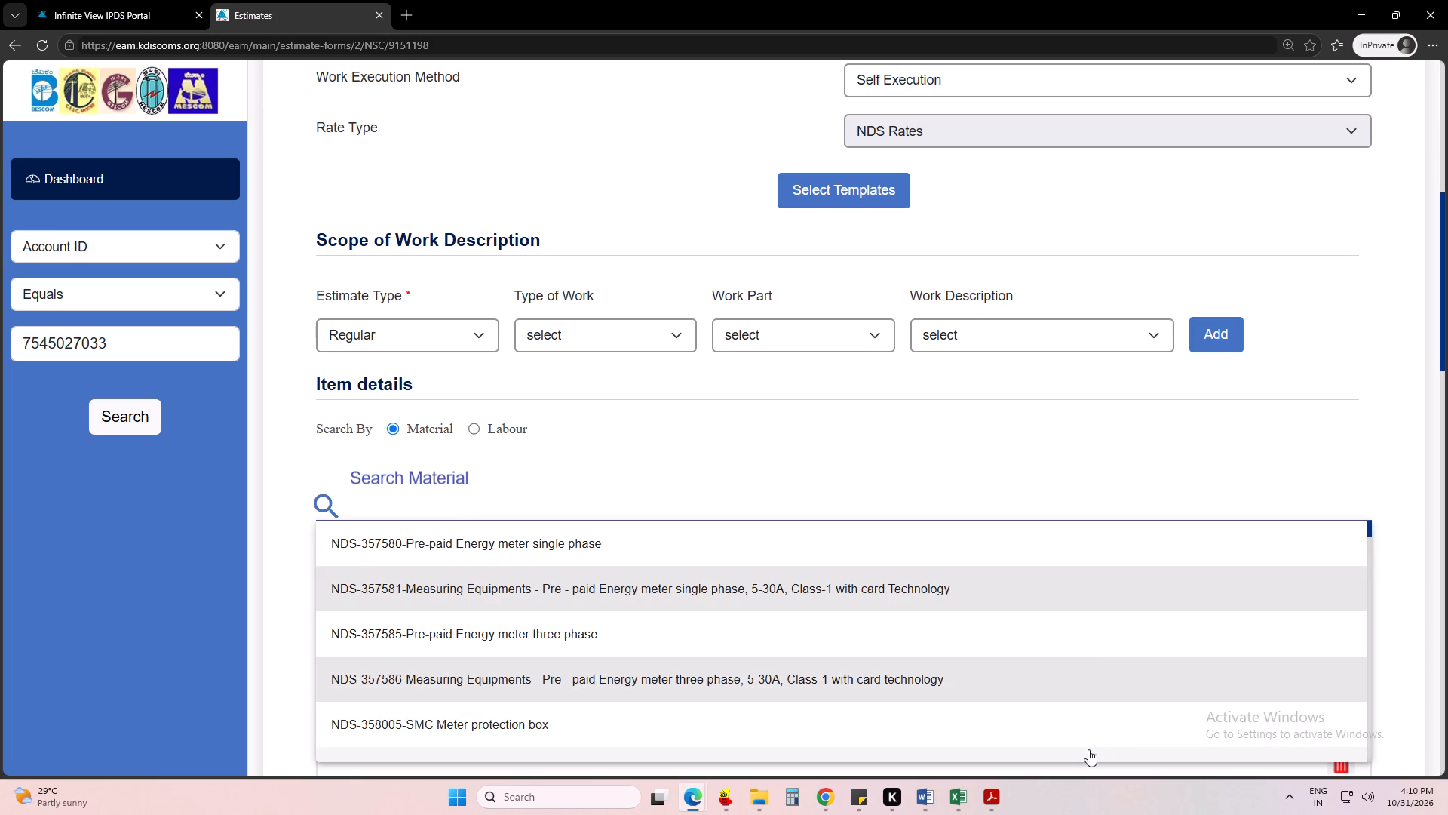
type("112")
key("BackSpace")
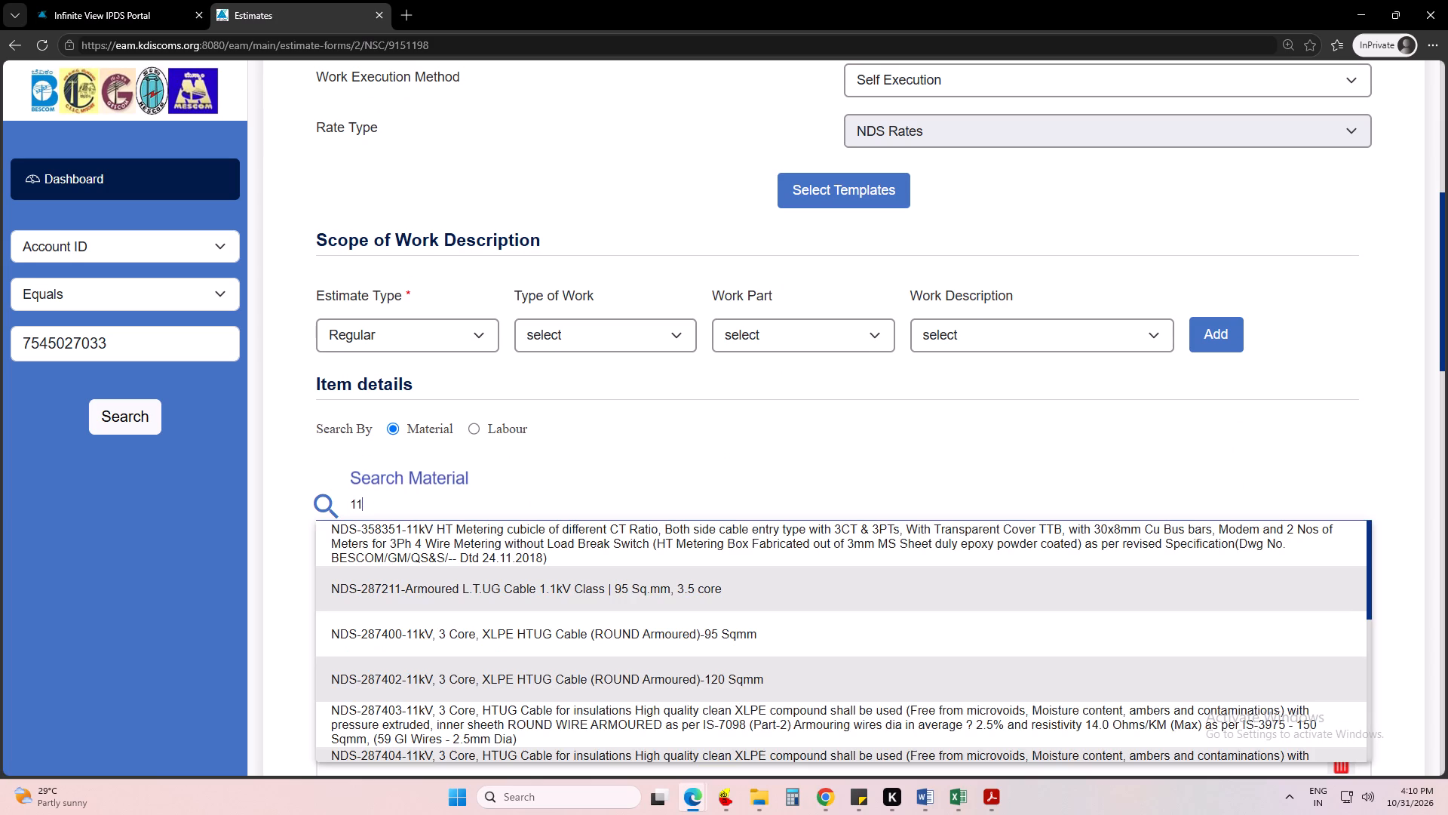
type("KV")
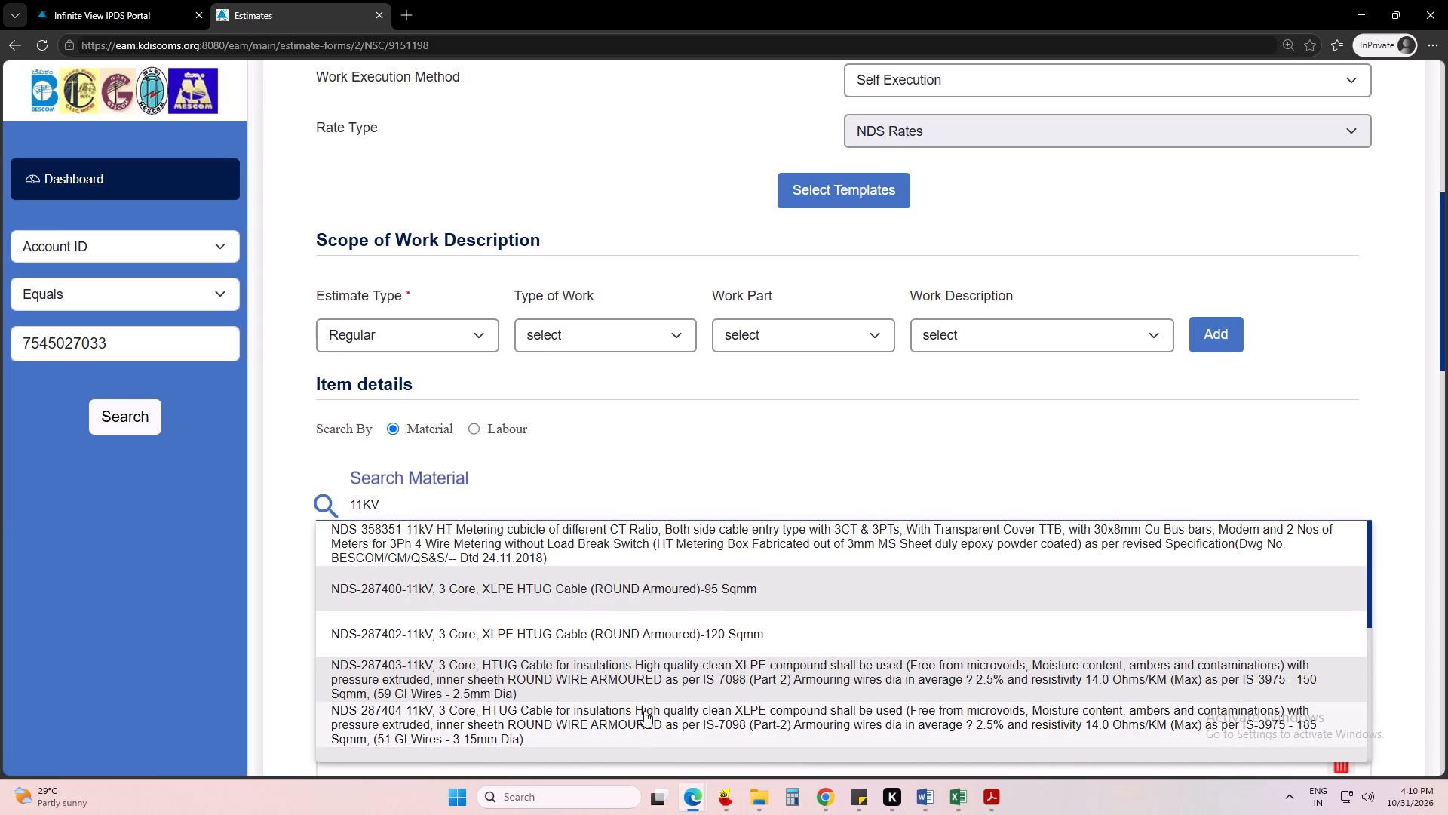
scroll(644, 710, "down", 3)
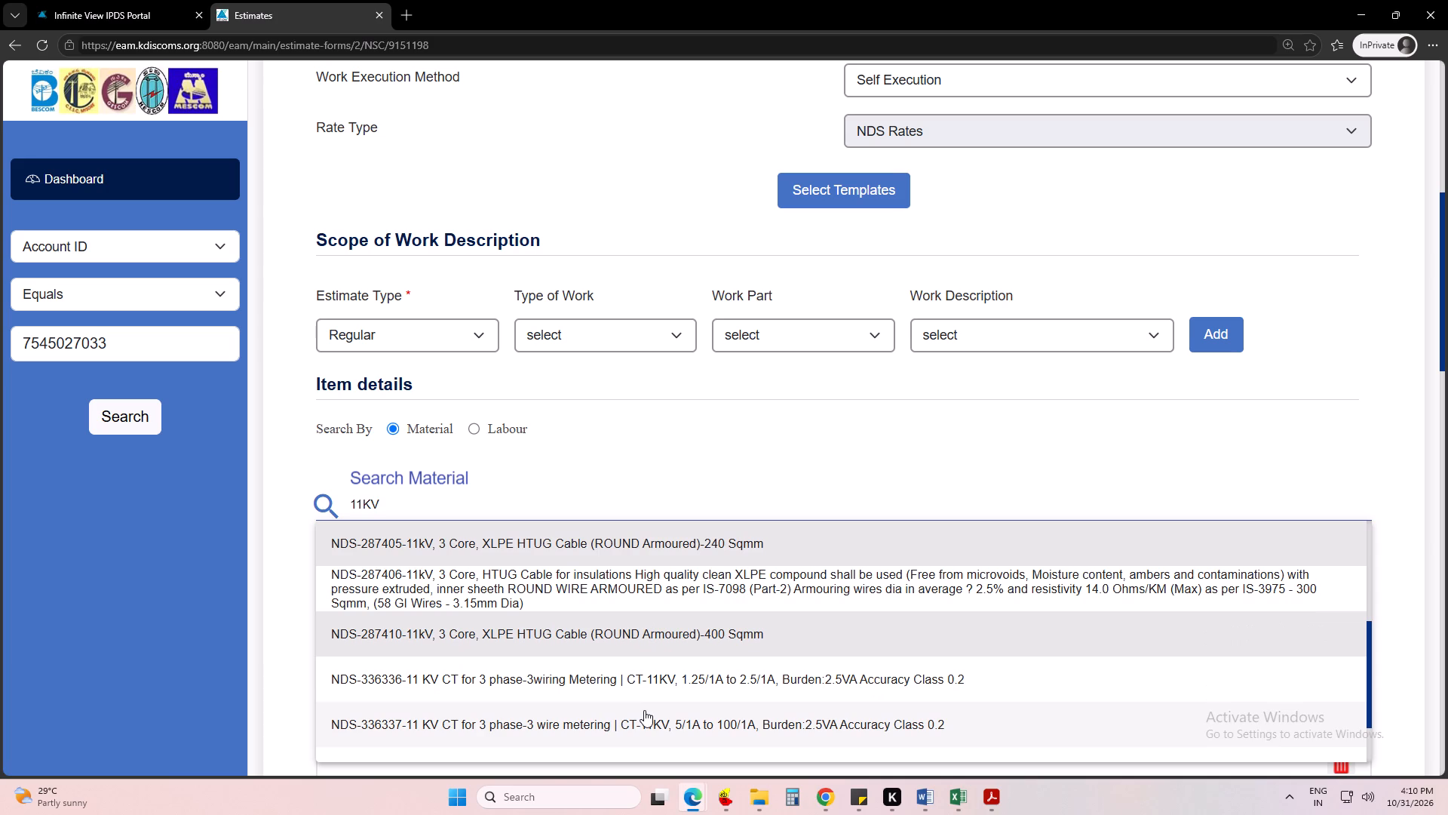
scroll(644, 710, "up", 4)
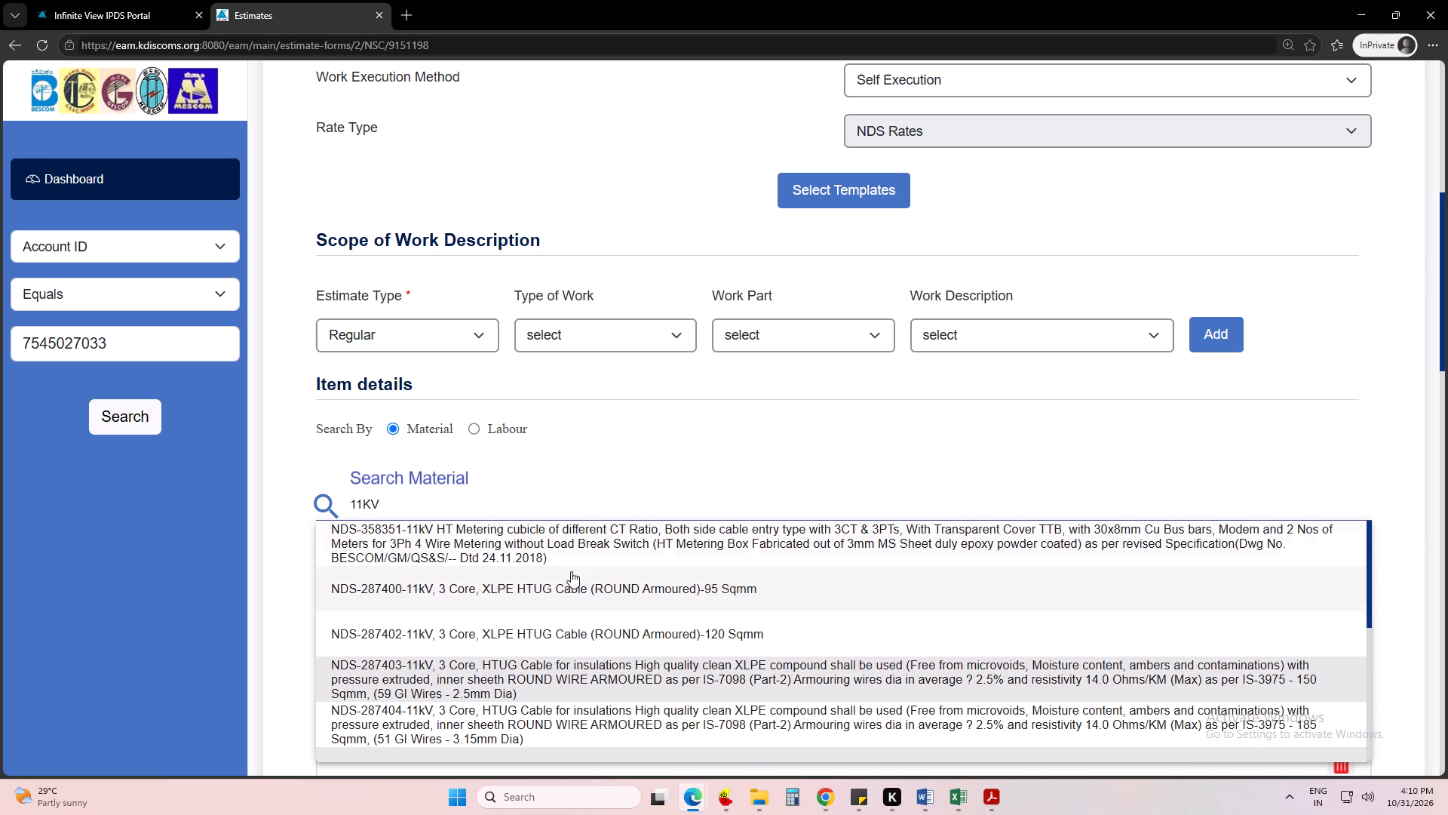
left_click(474, 501)
key("BackSpace")
key("BackSpace")
key("BackSpace")
key("BackSpace")
key("BackSpace")
key("BackSpace")
key("BackSpace")
key("BackSpace")
key("BackSpace")
key("BackSpace")
key("BackSpace")
key("BackSpace")
left_click(861, 425)
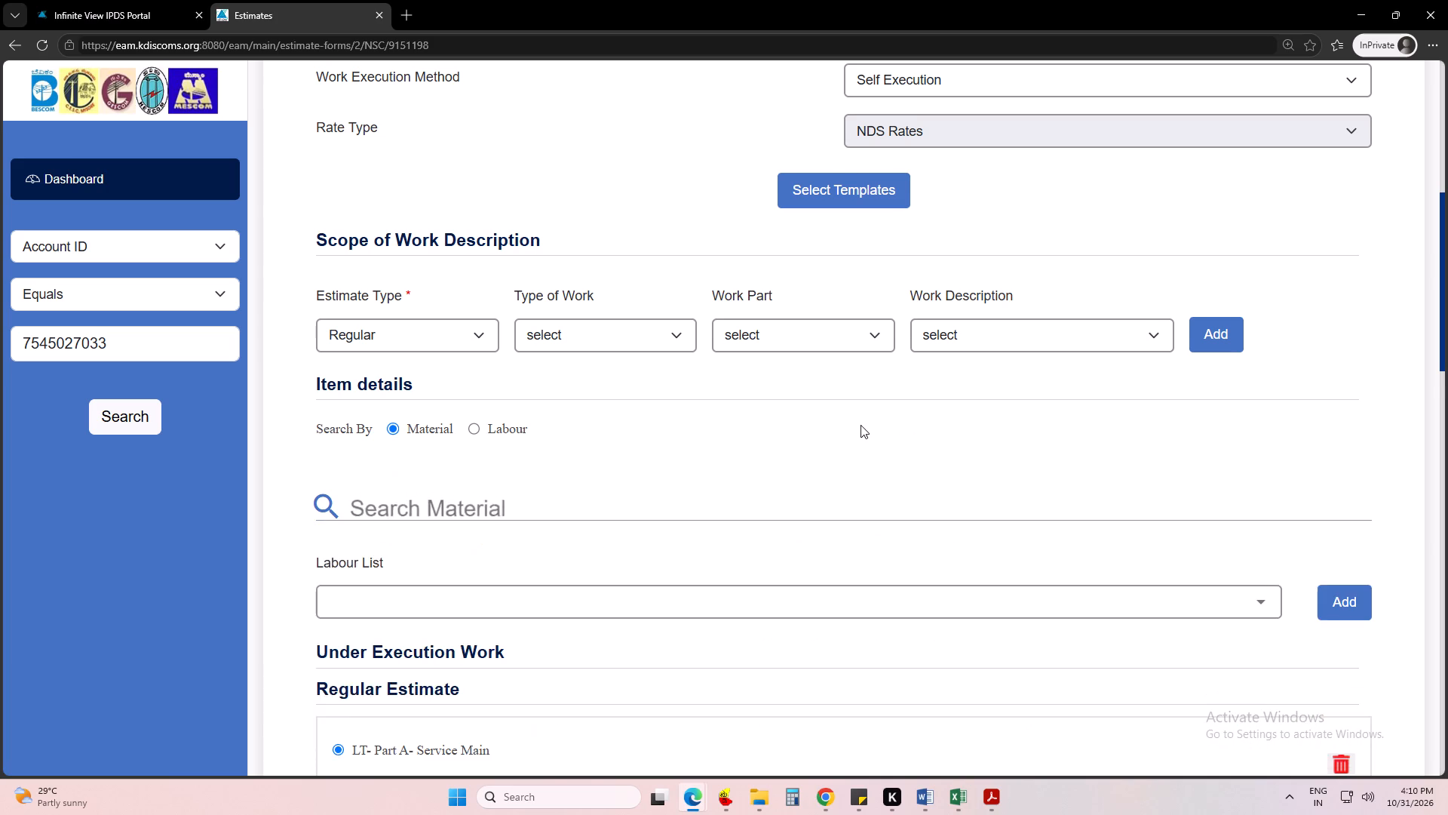
Look over the estimation form, from the work description and scope through the cost data sheet to the Estimated Details section.
scroll(861, 425, "down", 8)
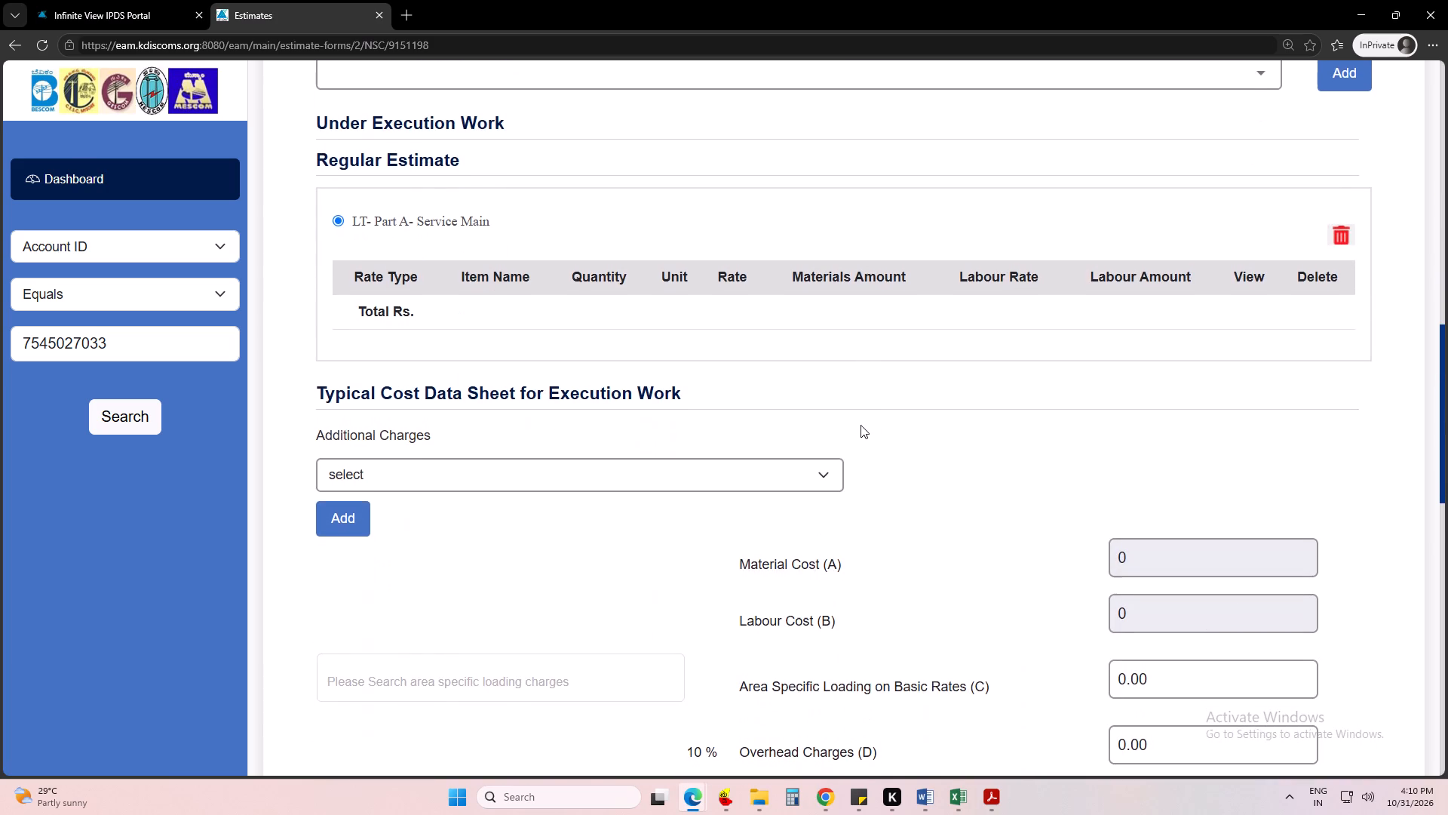
scroll(861, 425, "down", 9)
scroll(861, 425, "up", 3)
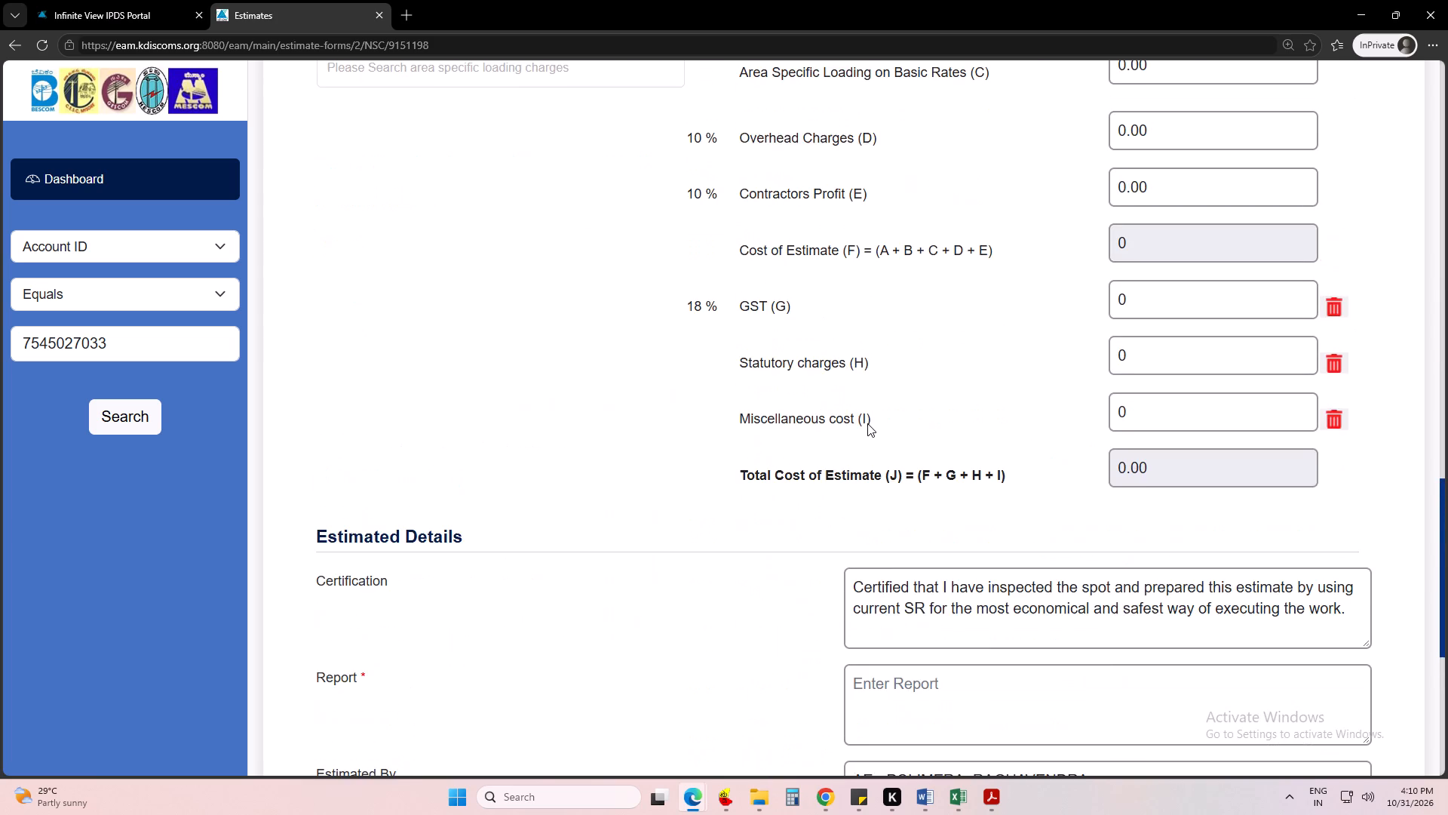
scroll(867, 423, "up", 14)
scroll(870, 425, "down", 1)
scroll(870, 425, "up", 2)
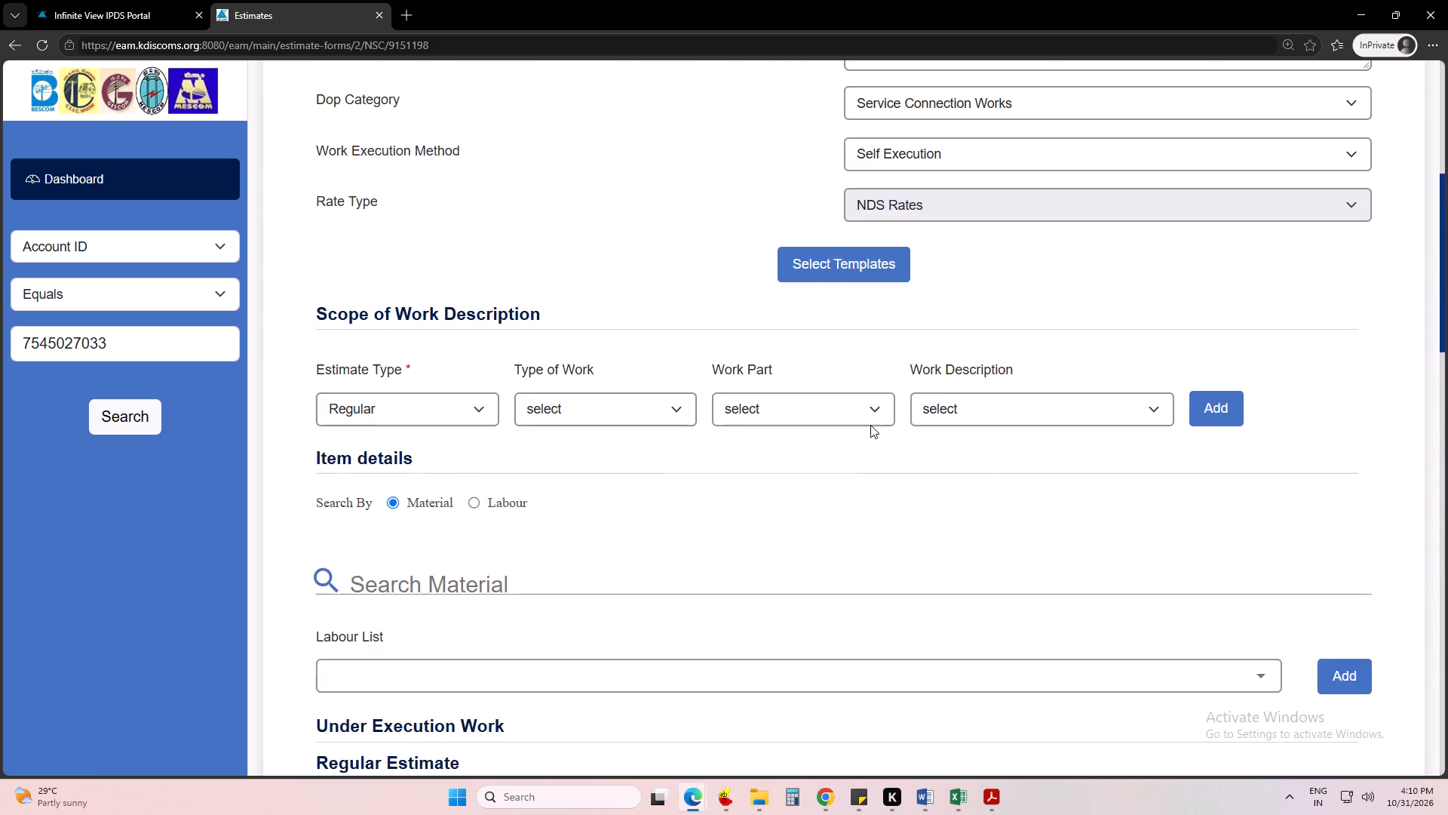
scroll(870, 425, "up", 10)
scroll(870, 426, "down", 2)
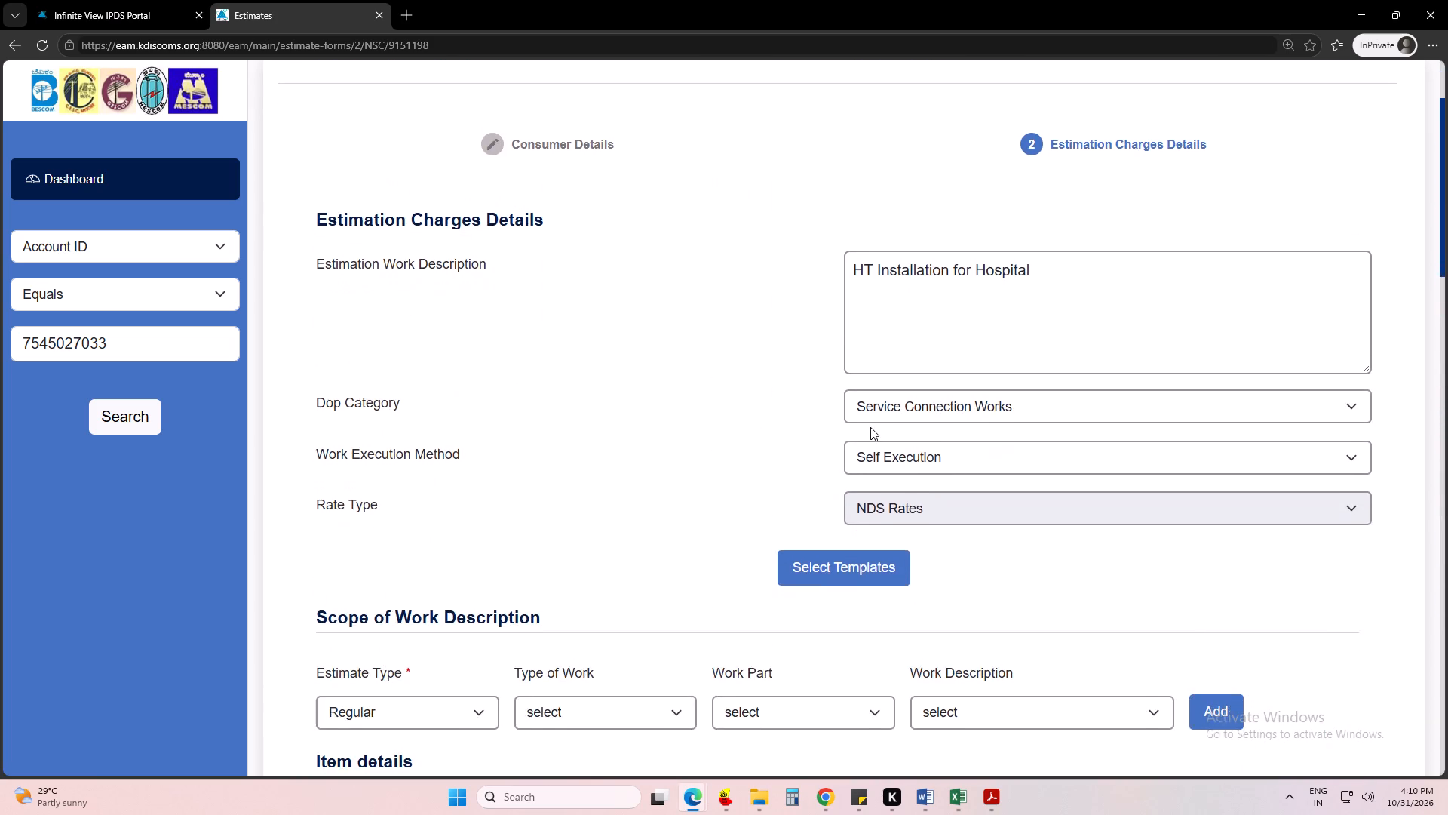
scroll(870, 427, "down", 8)
scroll(857, 494, "down", 3)
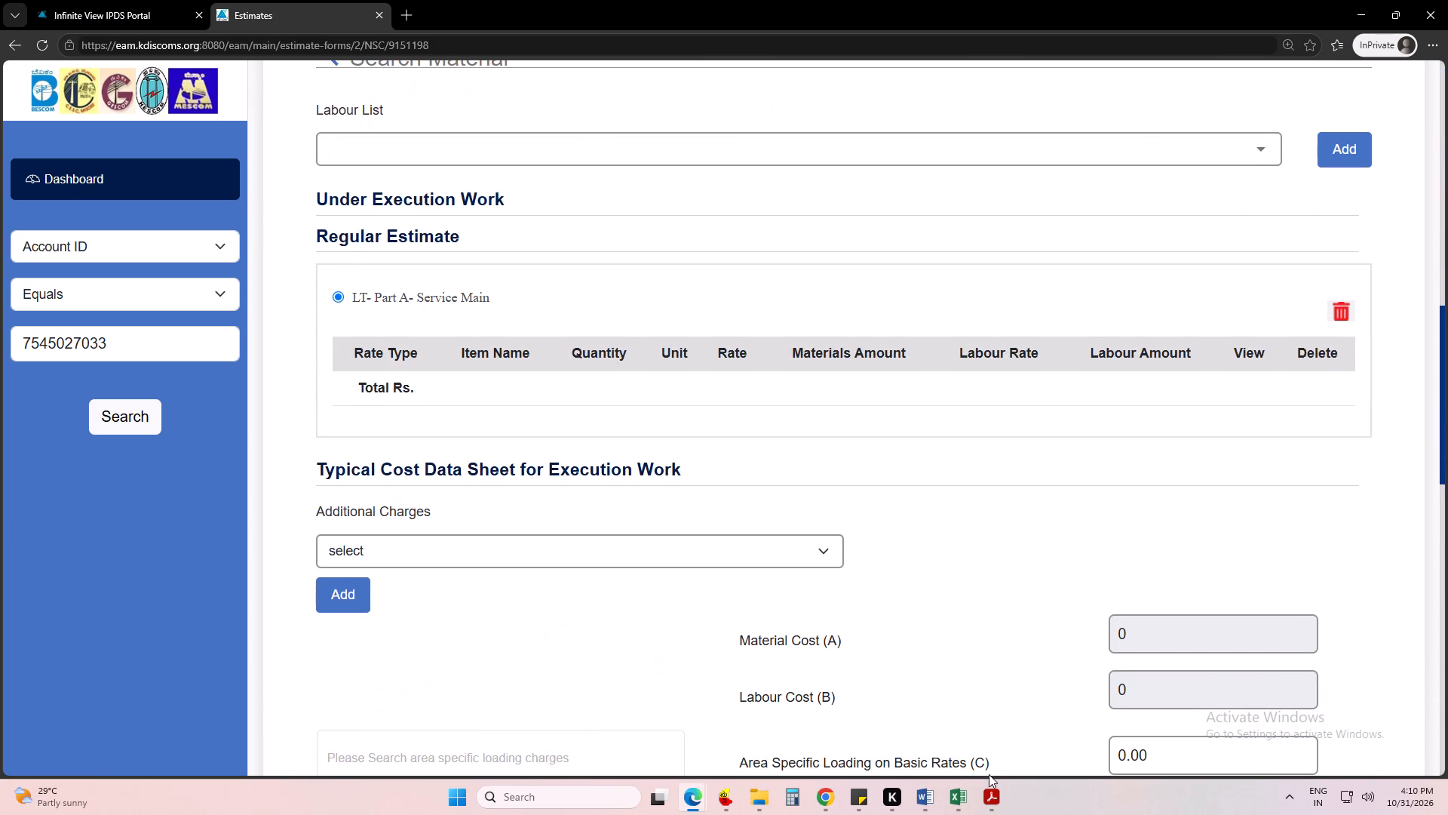
left_click(686, 625)
scroll(689, 626, "up", 12)
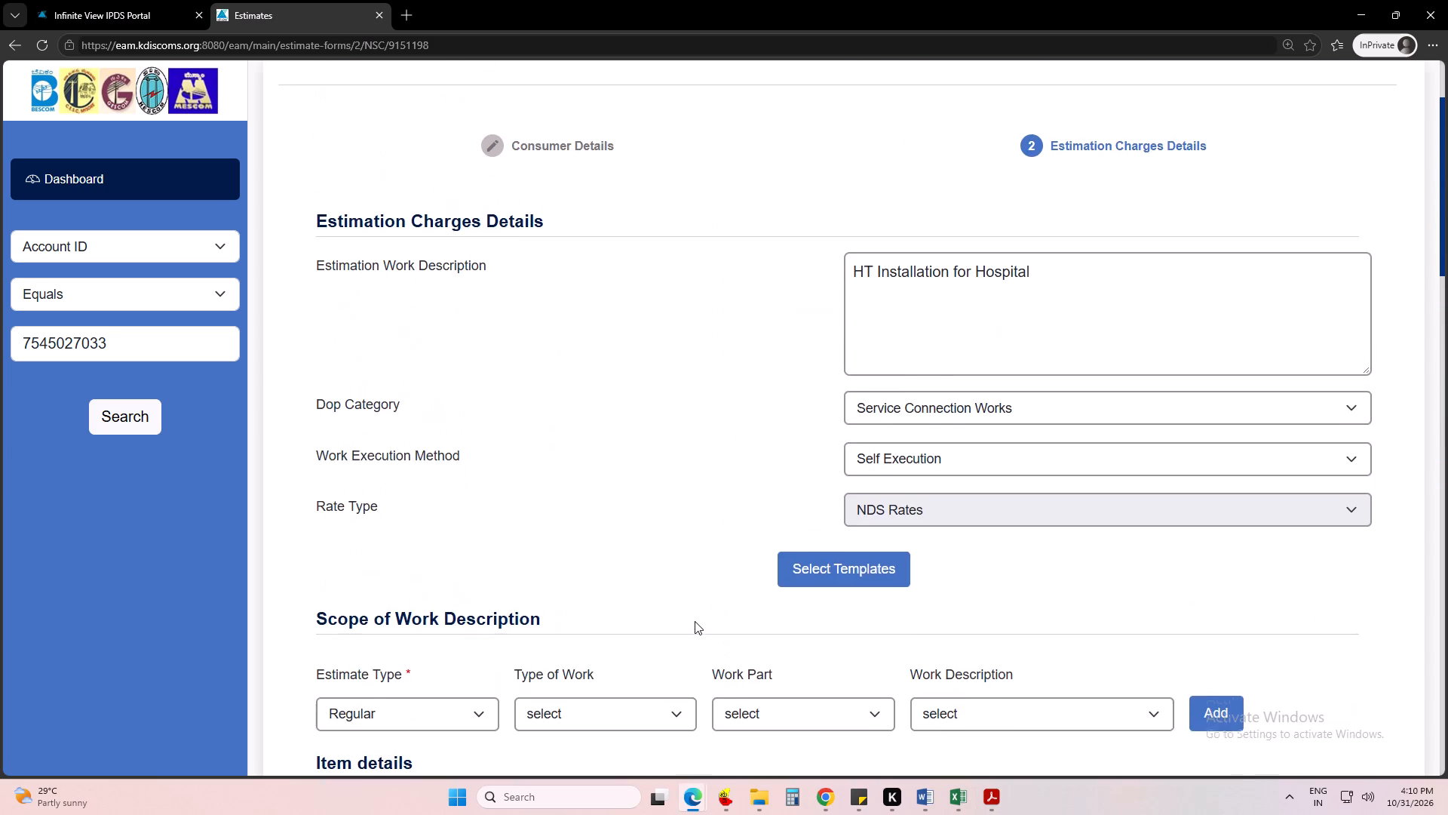
scroll(695, 621, "up", 1)
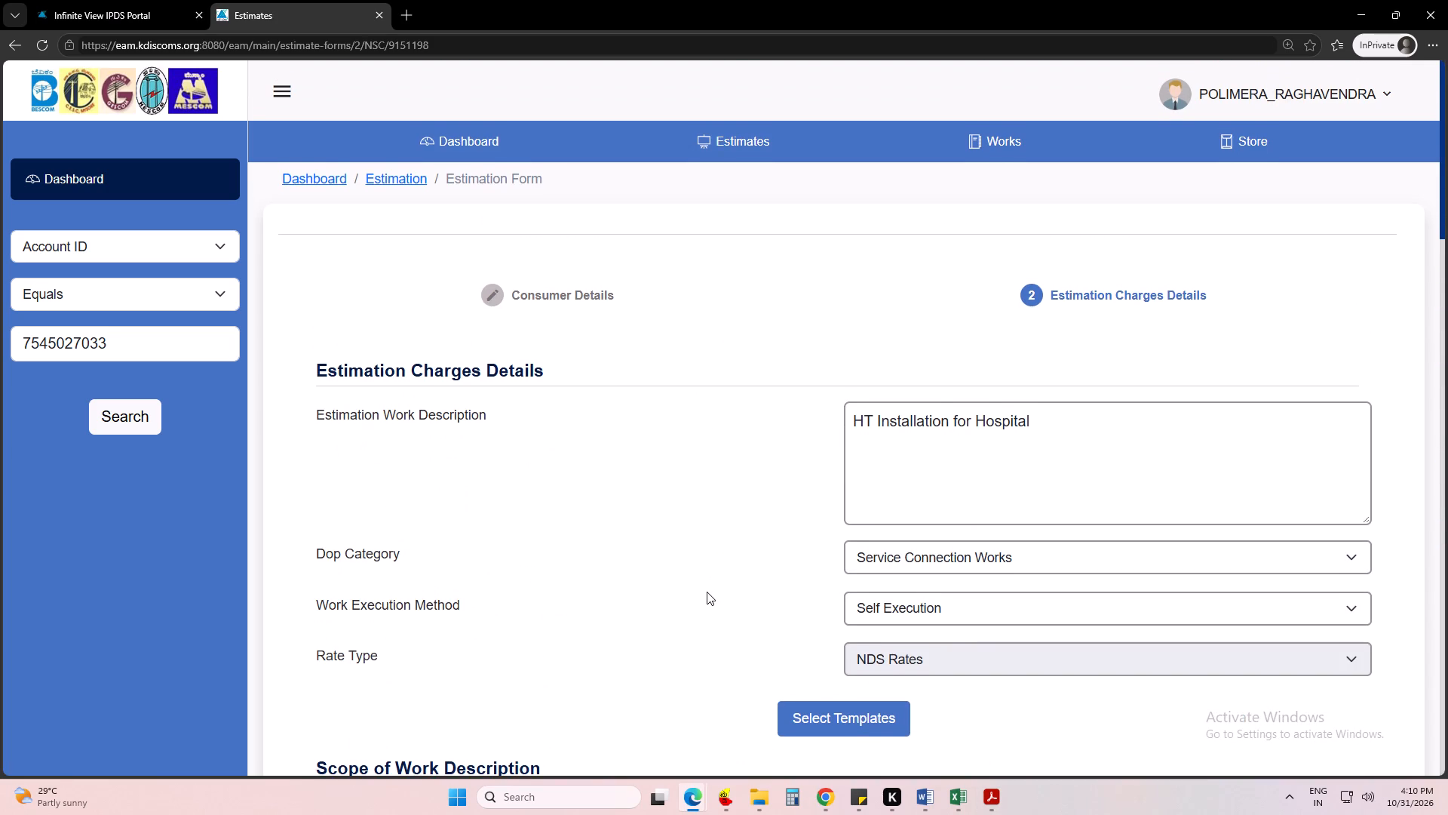
scroll(698, 579, "down", 2)
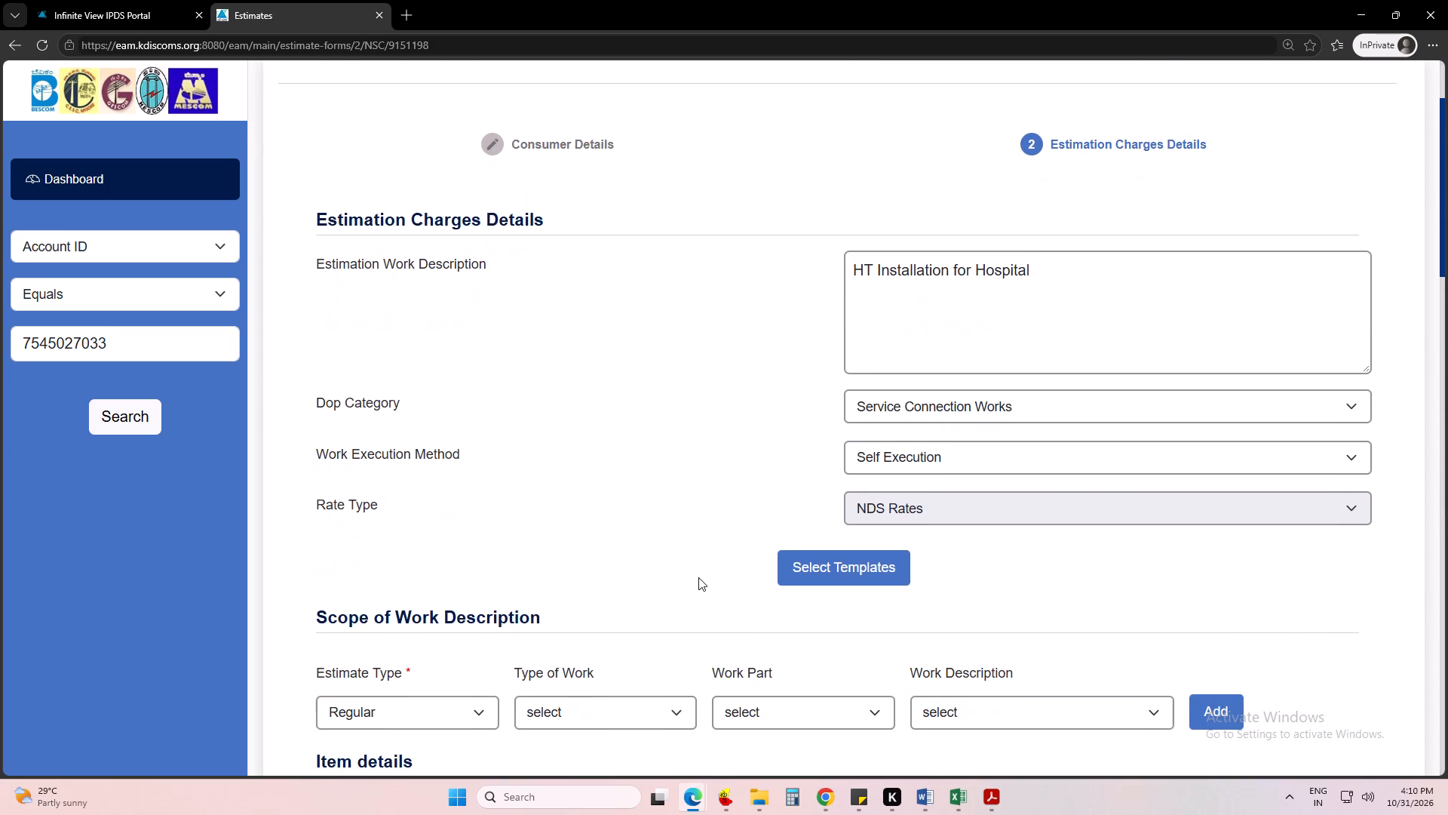
scroll(757, 475, "down", 9)
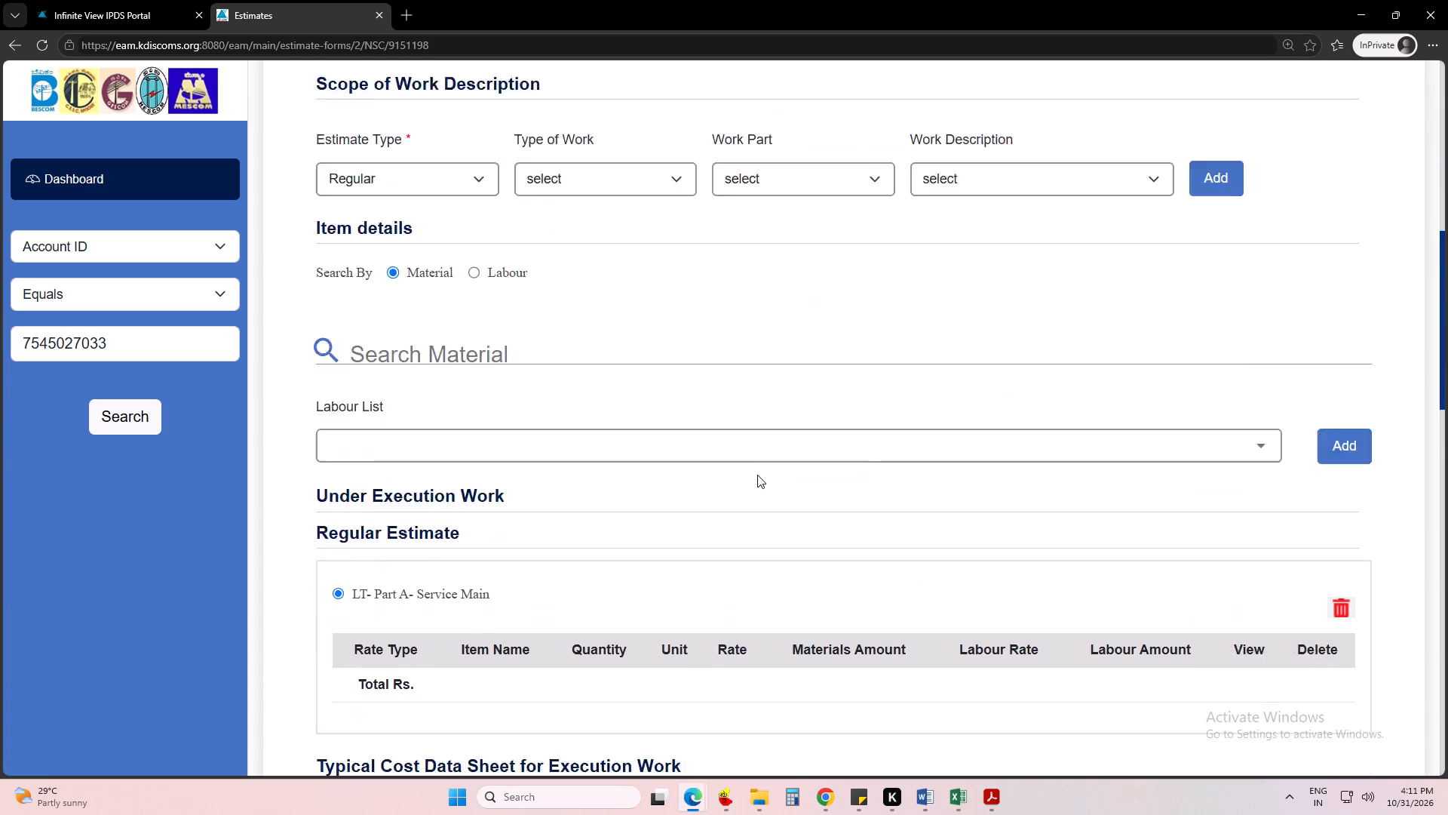
scroll(757, 475, "down", 9)
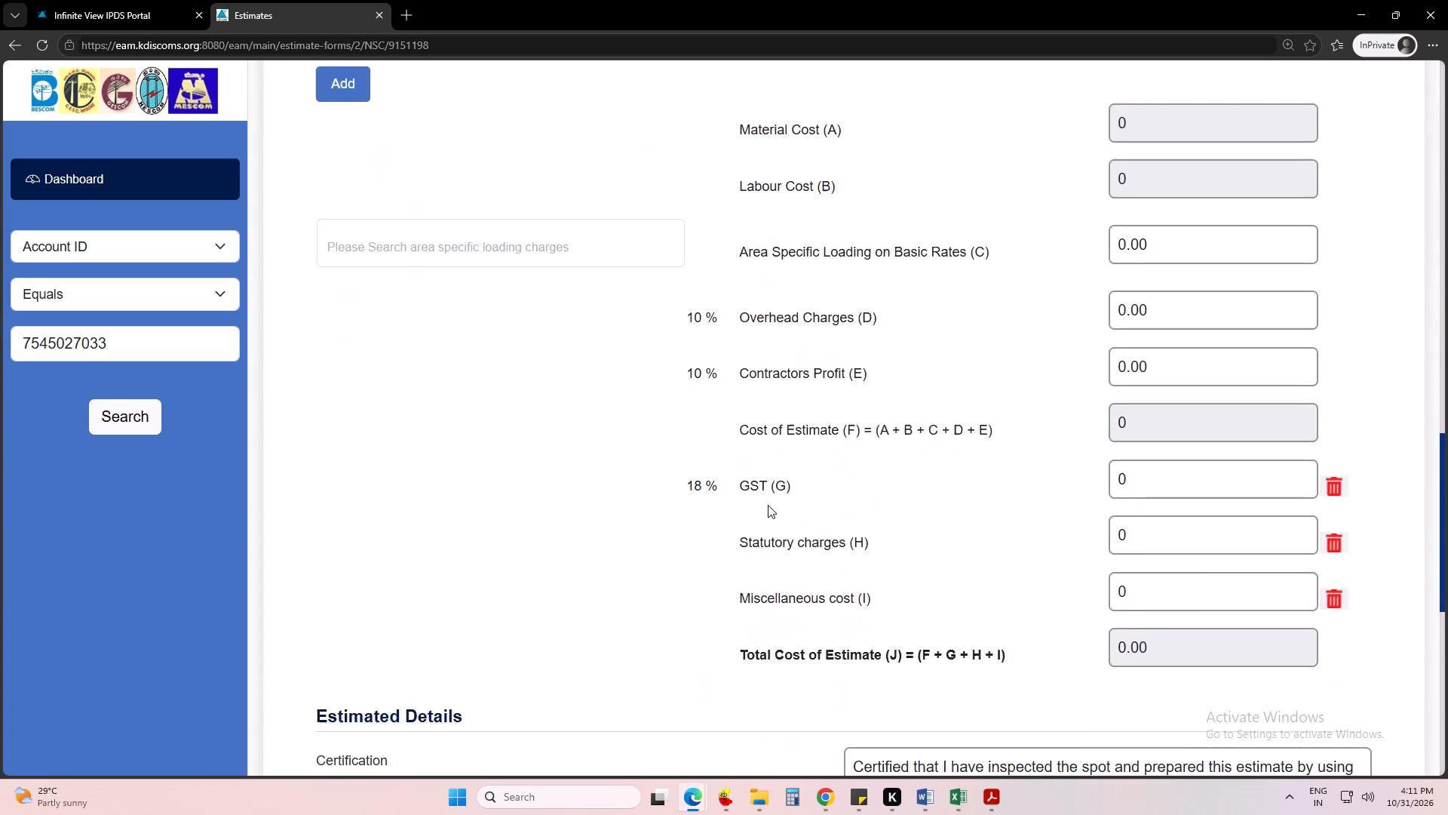
scroll(896, 589, "down", 5)
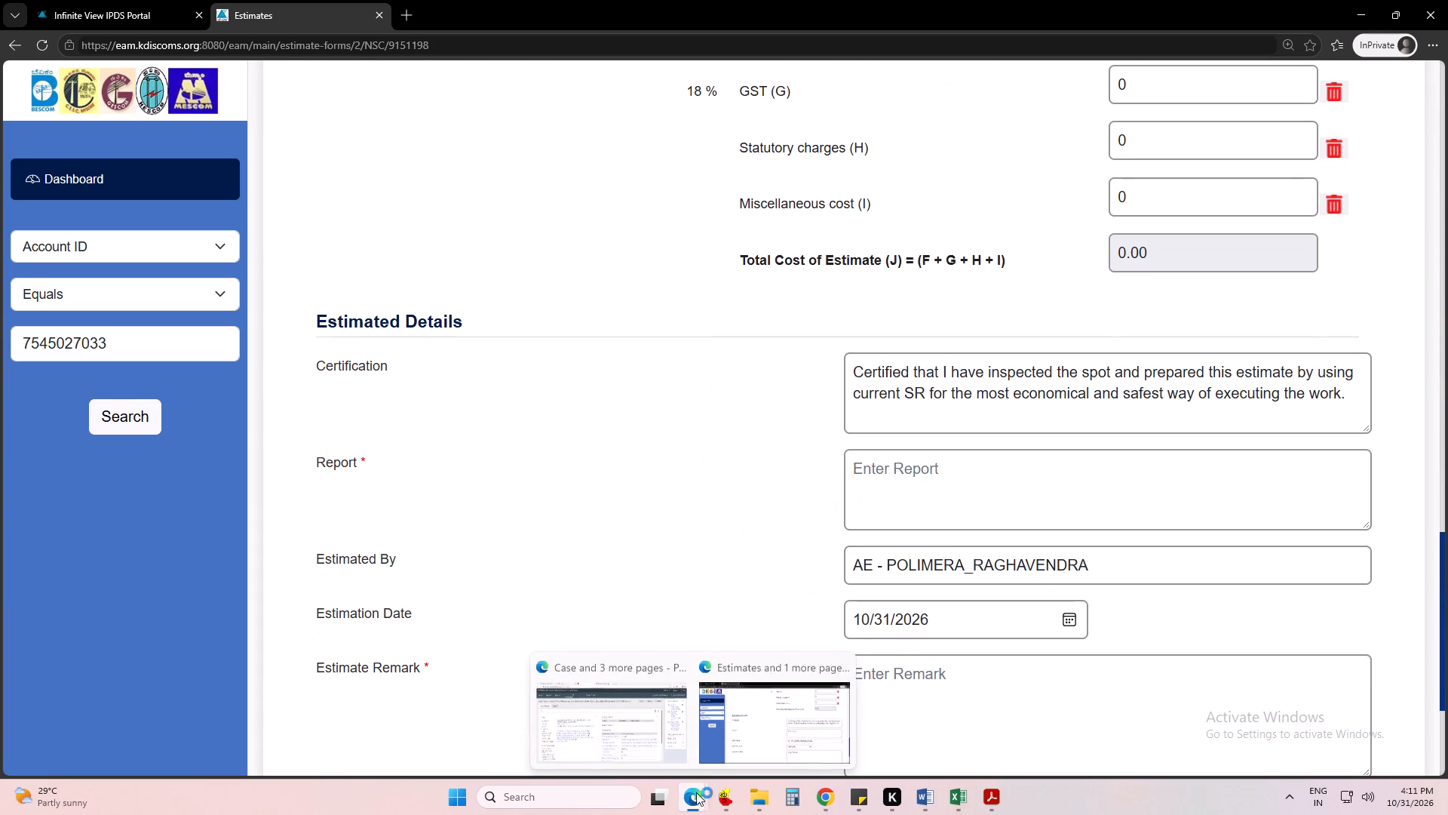
left_click(729, 709)
scroll(753, 500, "up", 5)
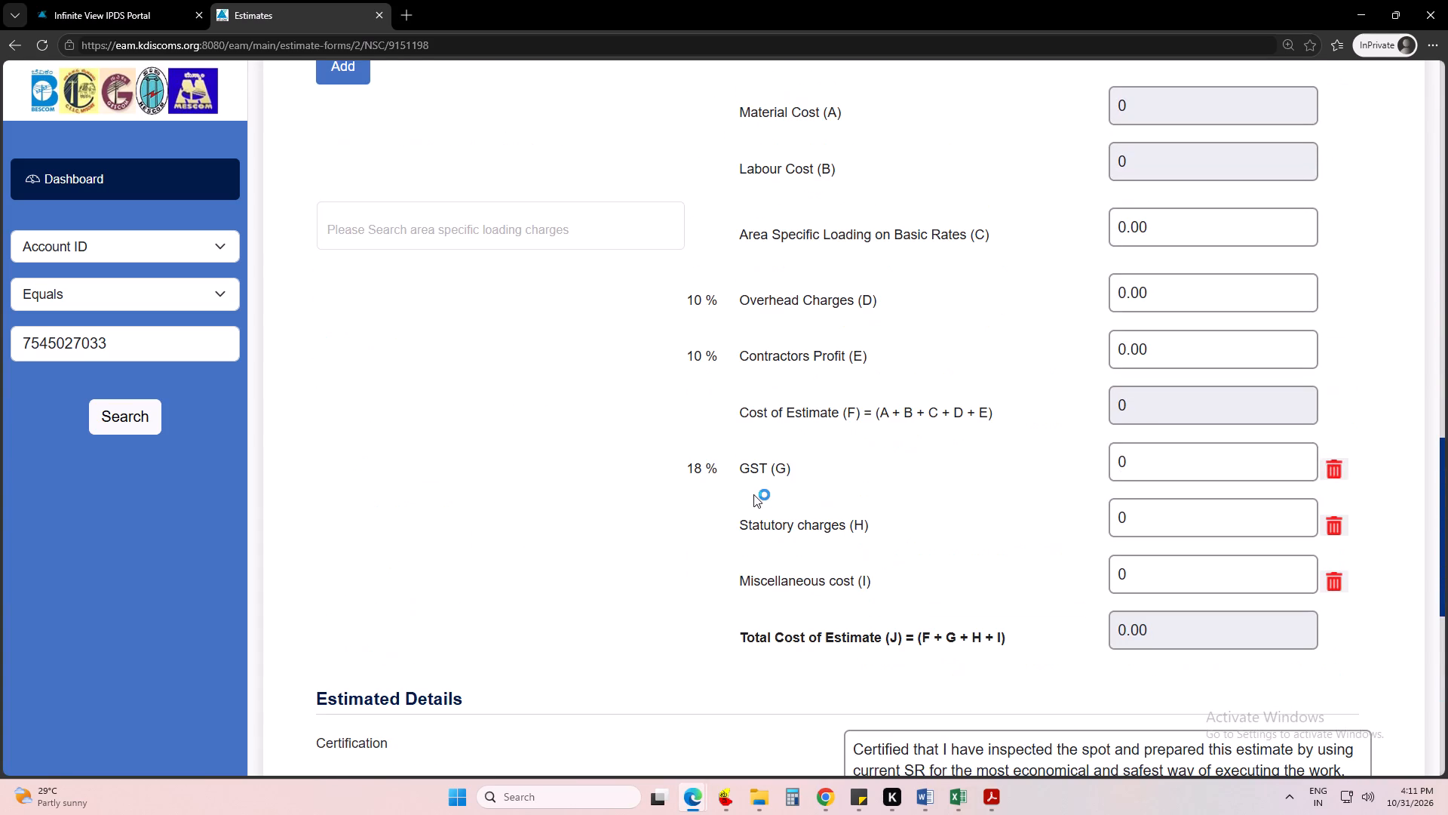
scroll(753, 494, "down", 3)
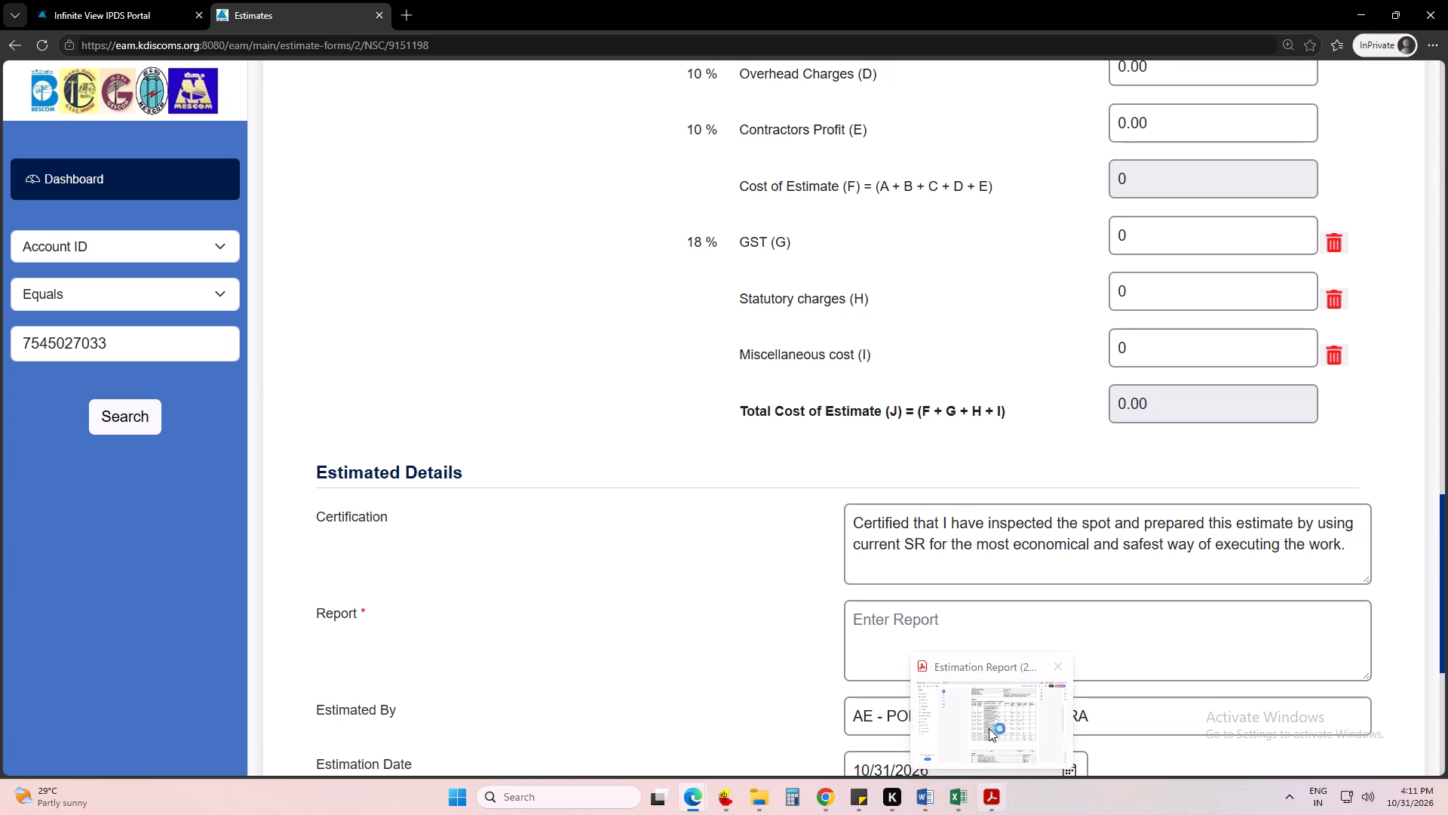
Copy the H.T. Electronic Tri-Vector Meter's material code 357500 from the reference estimate in Acrobat and search the materials for it in Edge.
left_click(986, 716)
scroll(717, 443, "up", 2)
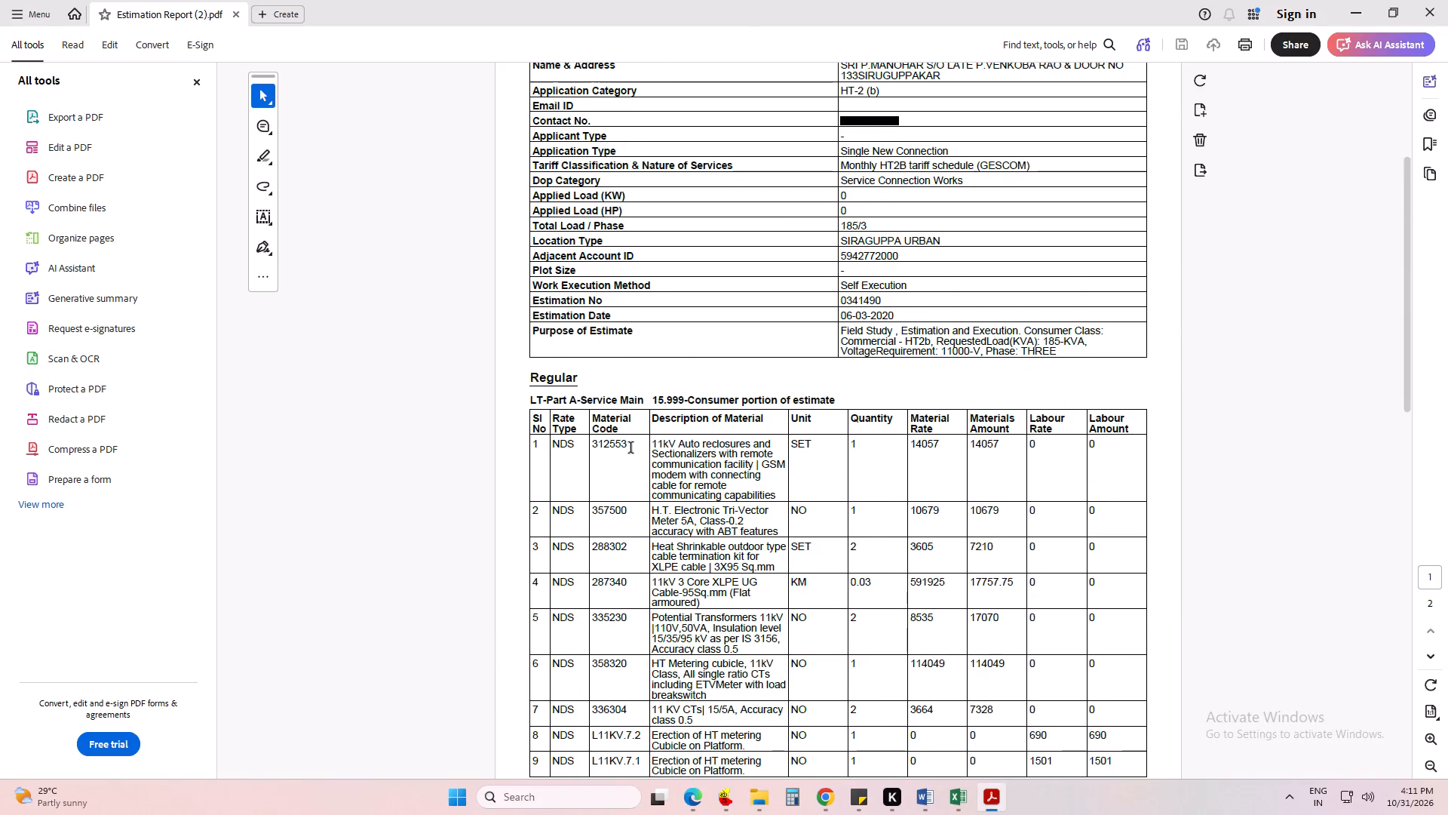
left_click_drag(595, 512, 645, 519)
left_click_drag(629, 511, 591, 524)
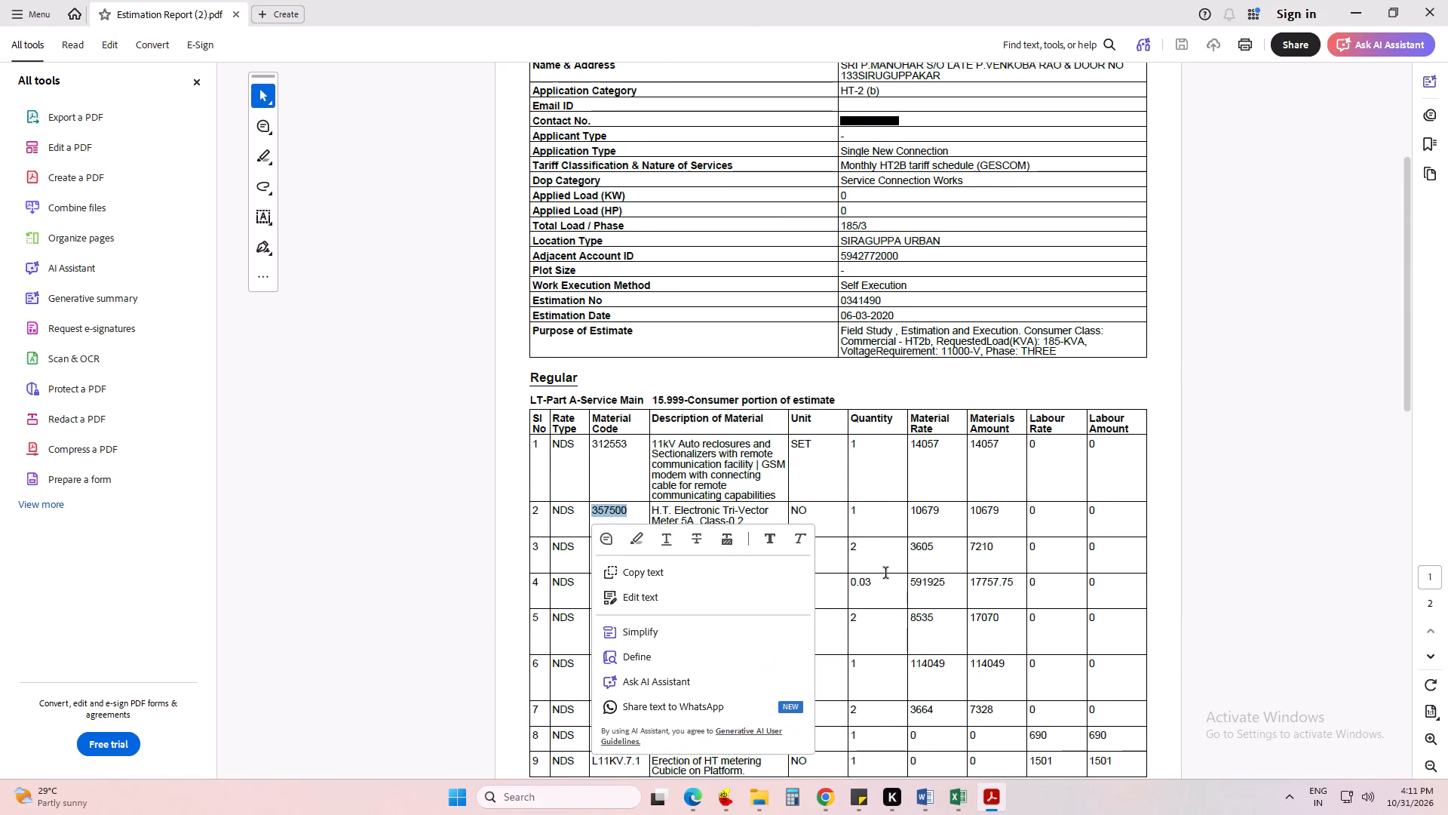
key("ctrl+c")
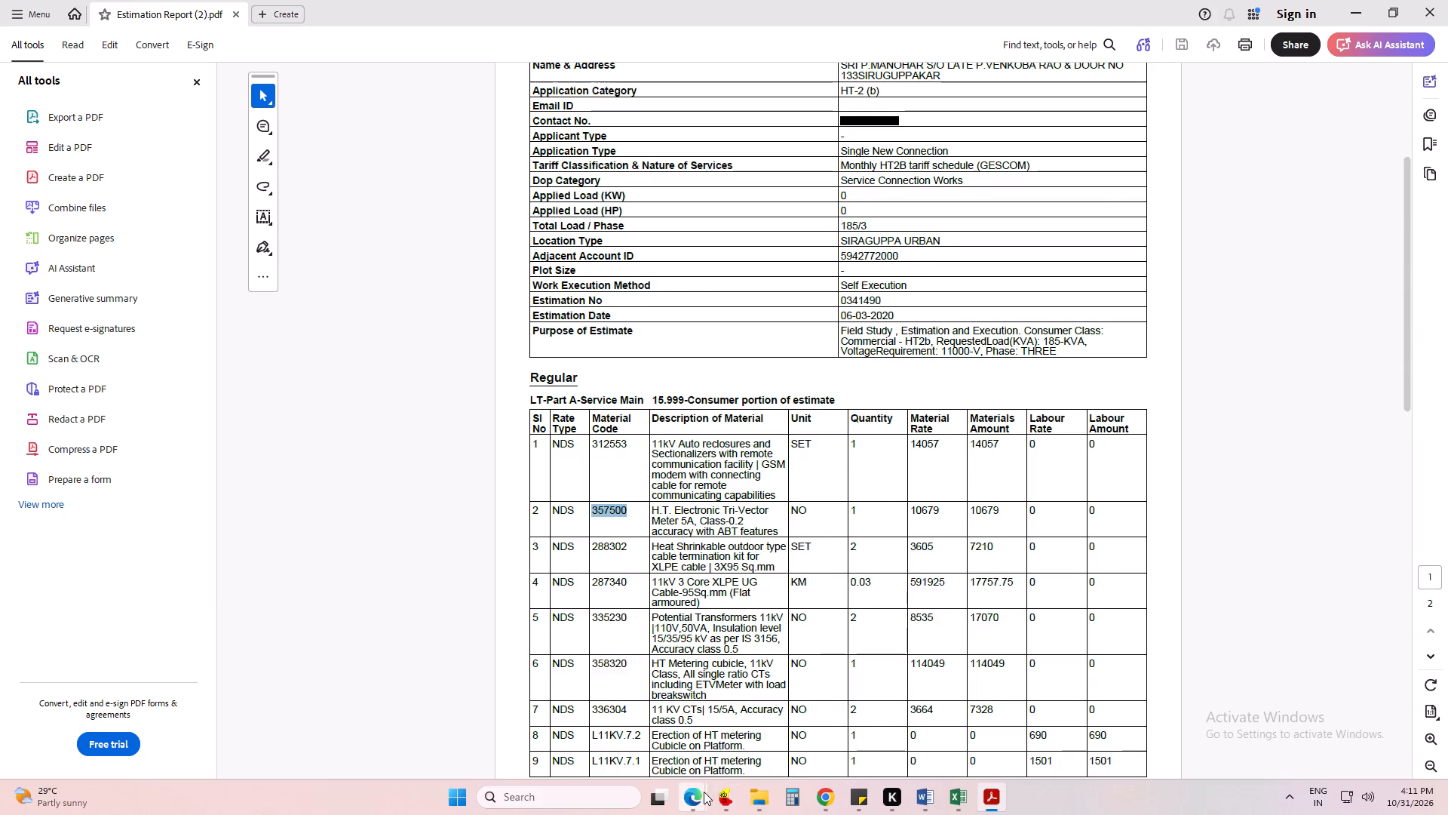
left_click(726, 761)
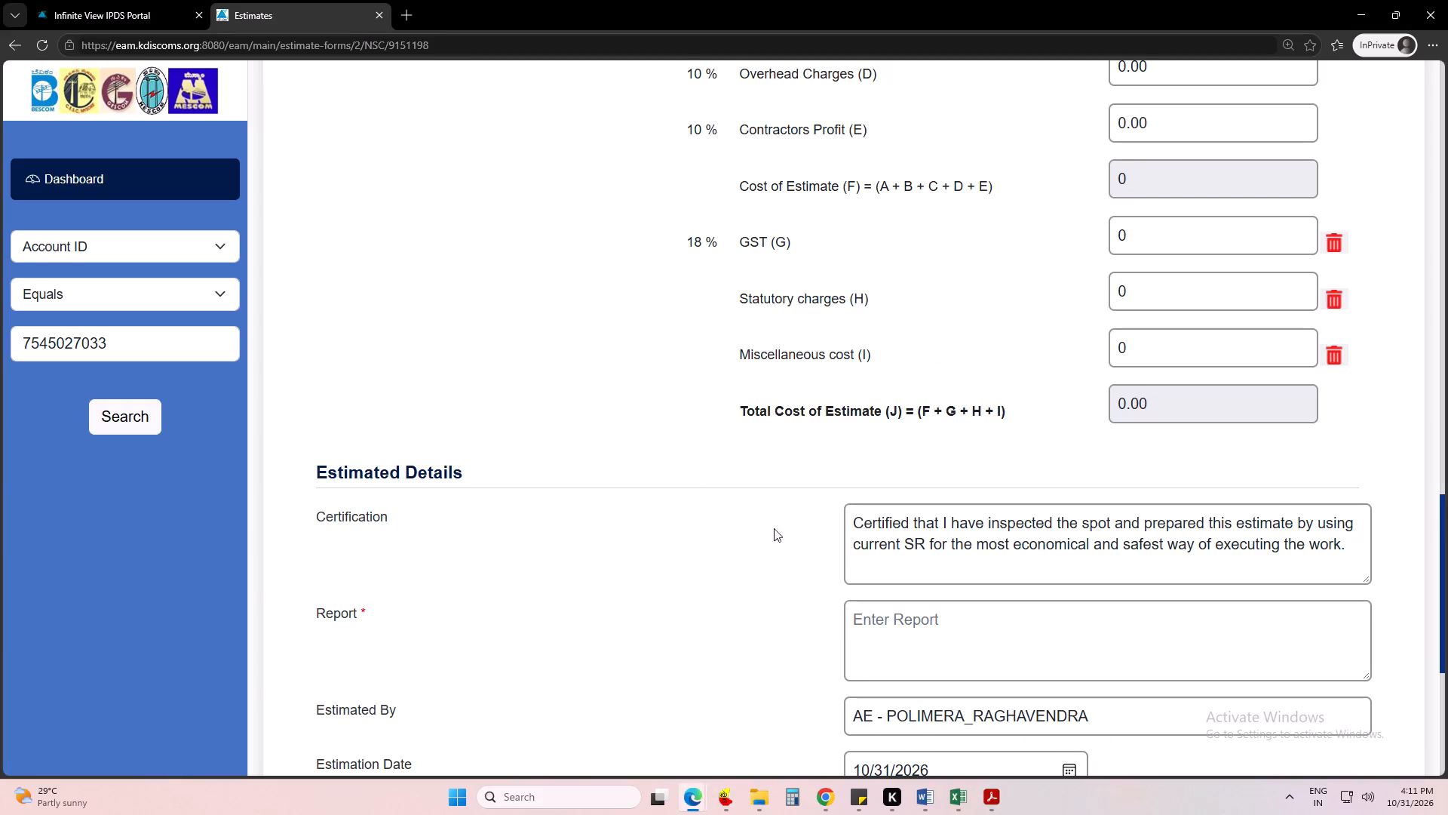
scroll(677, 460, "up", 2)
scroll(677, 460, "down", 1)
scroll(677, 460, "up", 7)
scroll(489, 198, "up", 2)
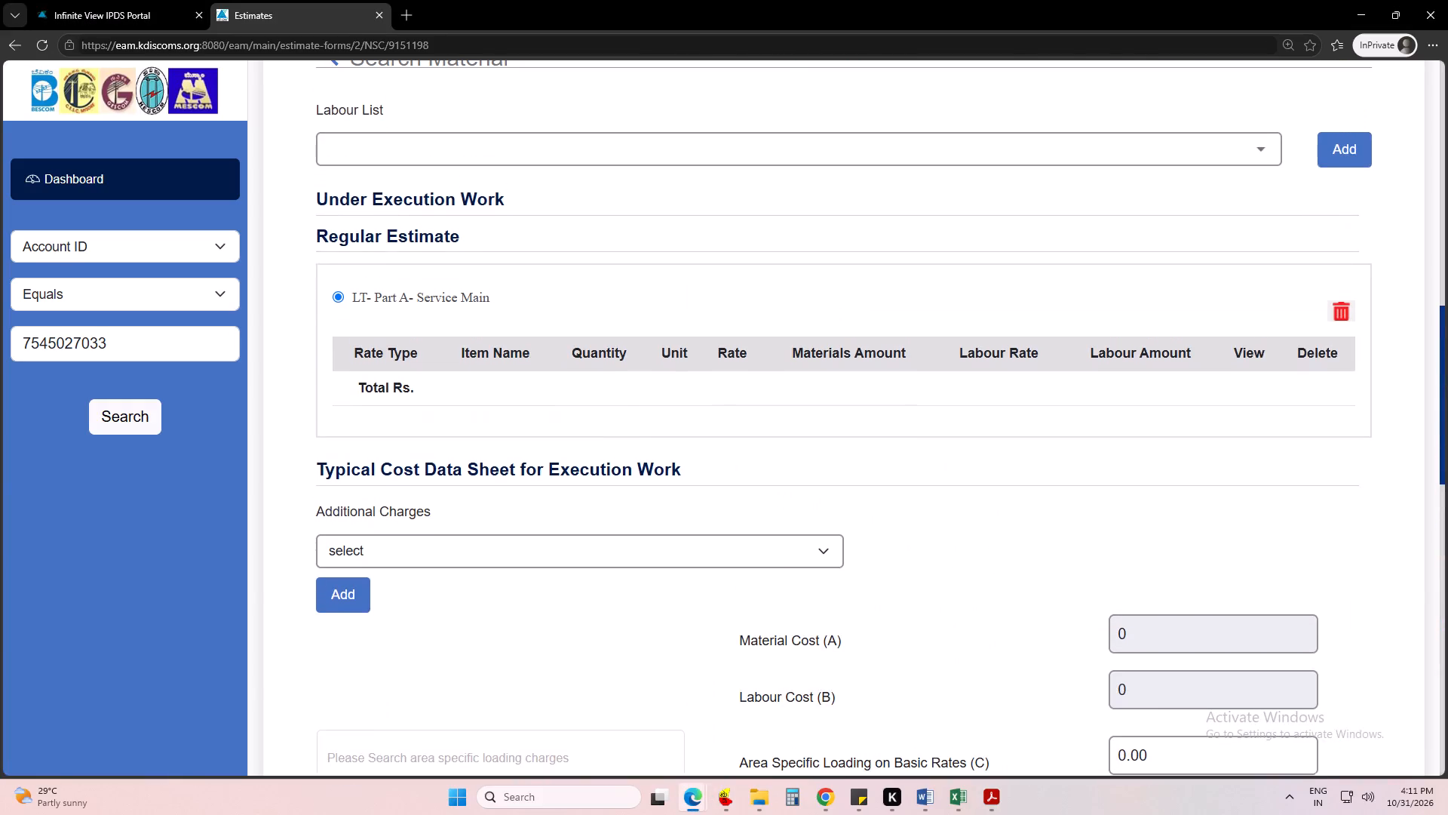
scroll(447, 105, "up", 1)
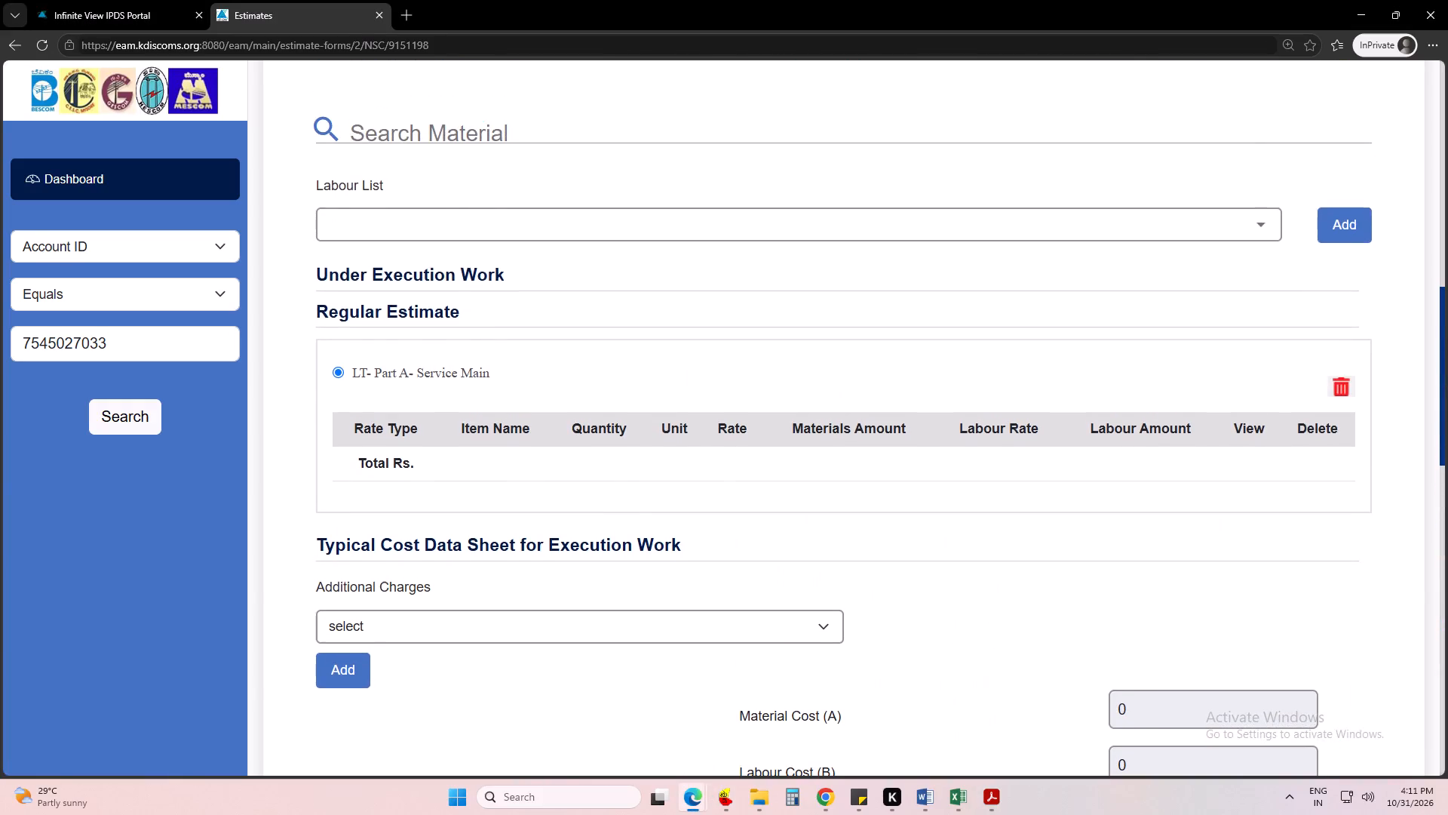
left_click(466, 132)
key("ctrl+v")
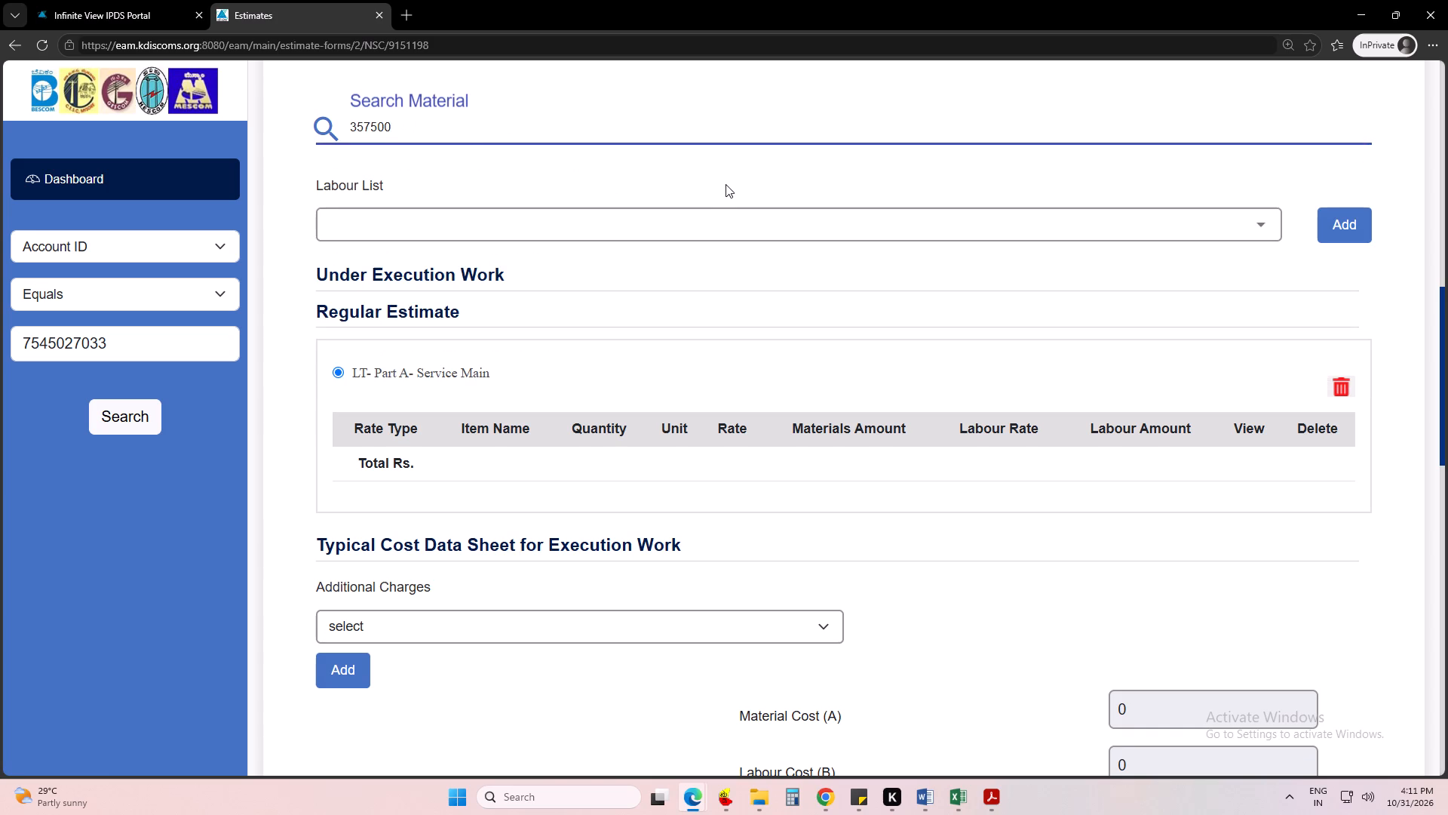
Clear the material search, copy the cable termination kit's code 288302 from the reference estimate in Acrobat, and search for it in Edge.
key("BackSpace")
key("BackSpace")
key("BackSpace")
key("BackSpace")
key("BackSpace")
key("BackSpace")
key("BackSpace")
key("BackSpace")
key("BackSpace")
key("BackSpace")
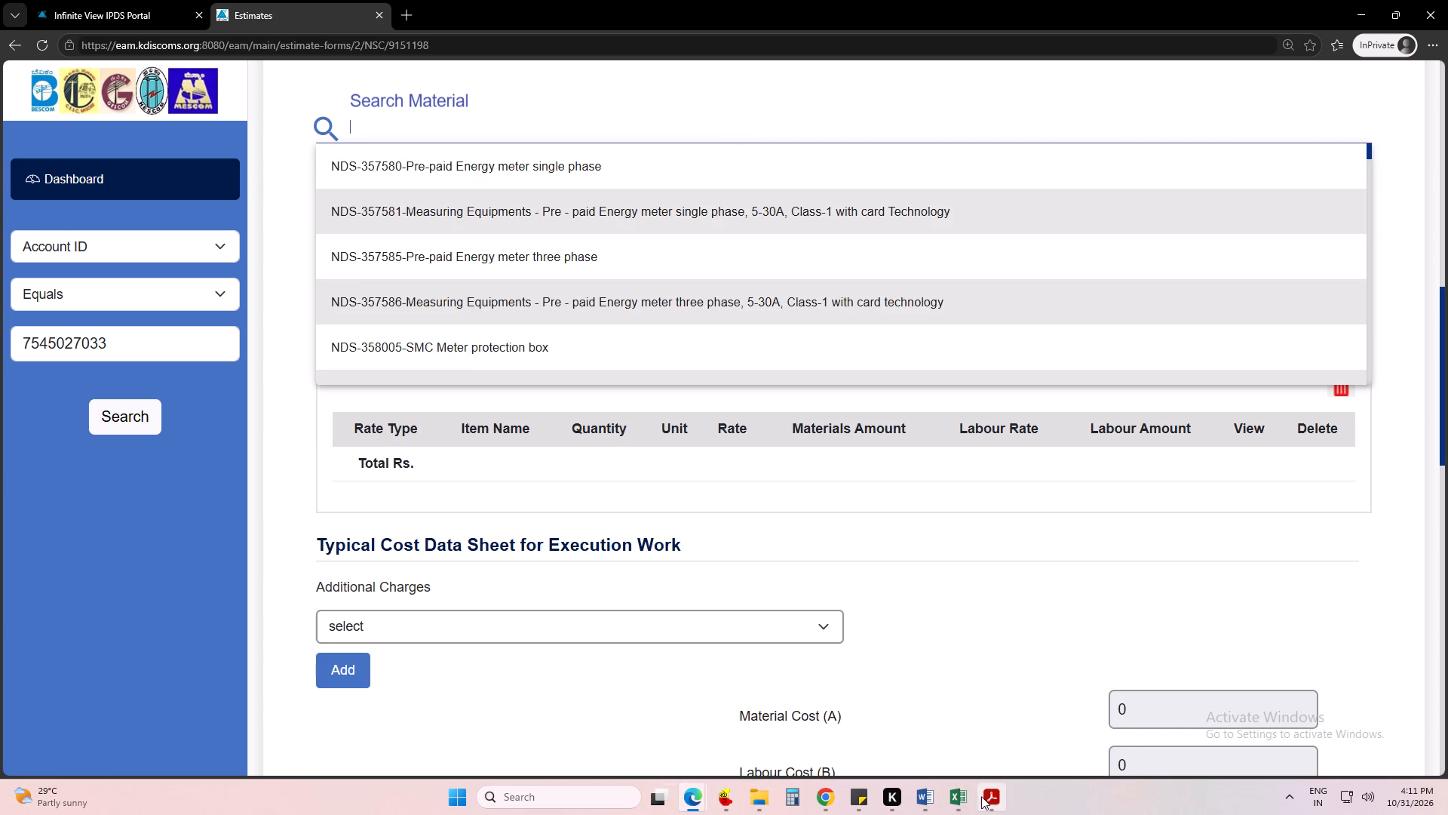
left_click(1002, 727)
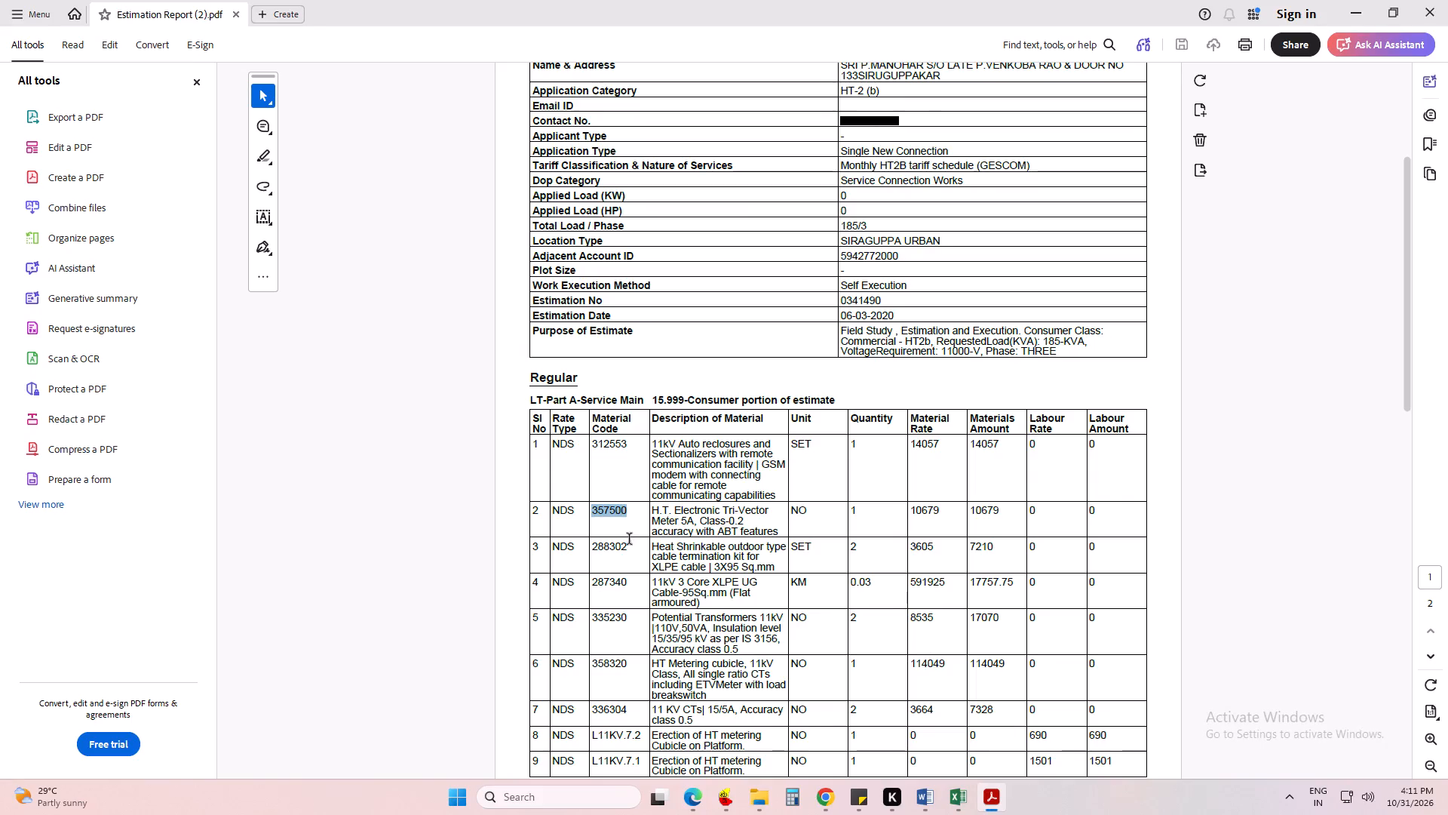
left_click_drag(625, 546, 592, 549)
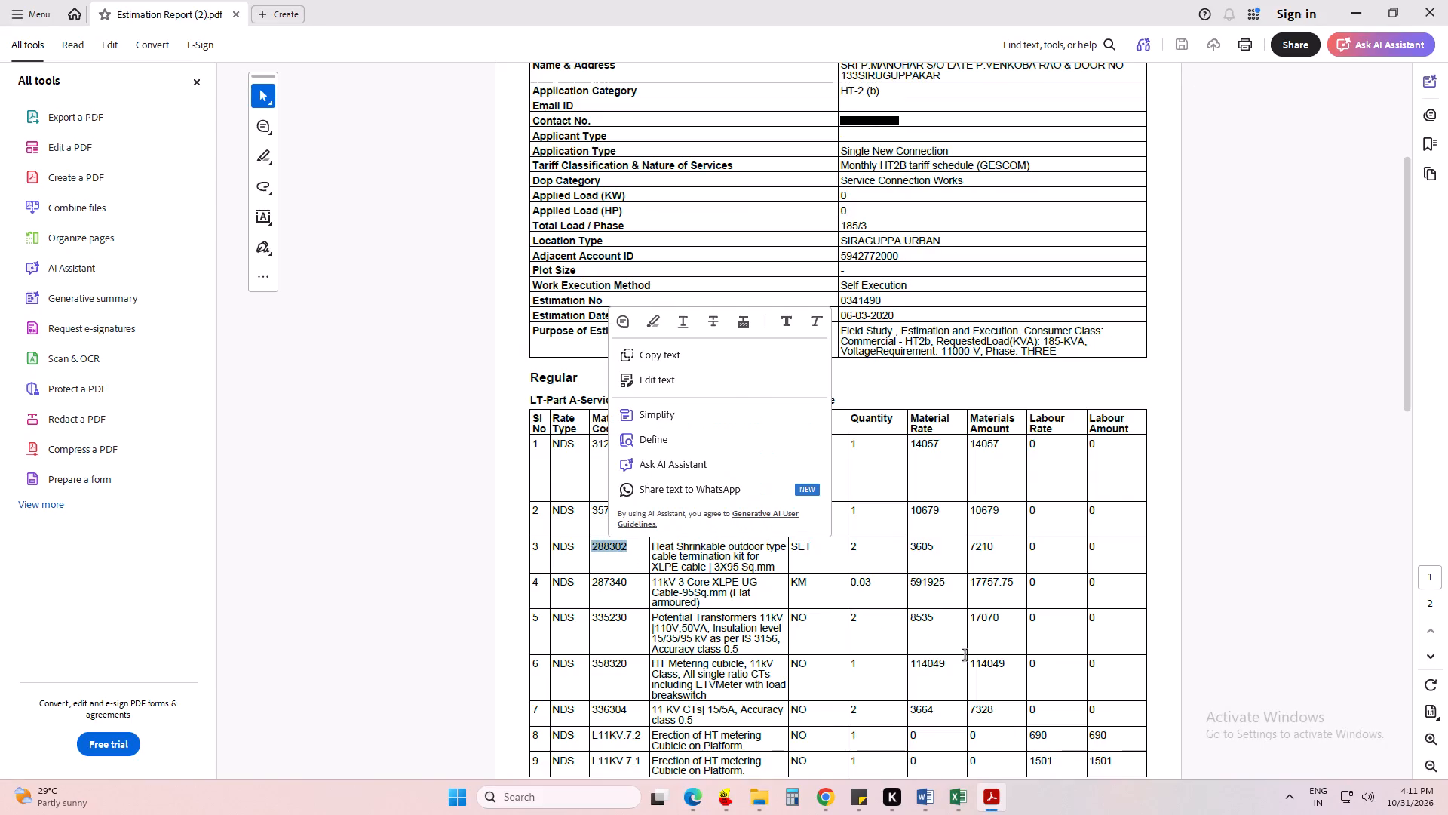
key("ctrl+c")
left_click(735, 712)
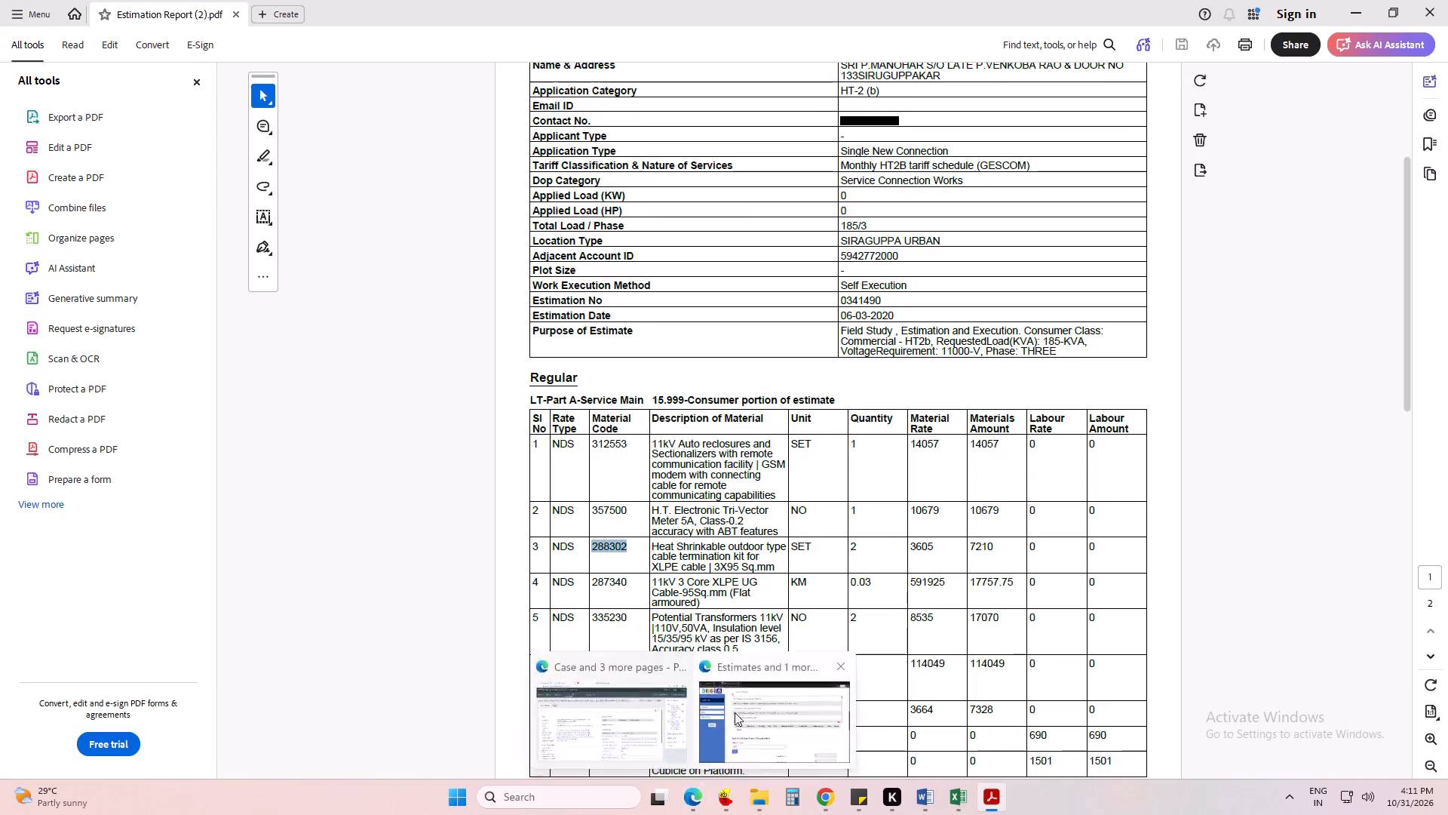
key("ctrl+v")
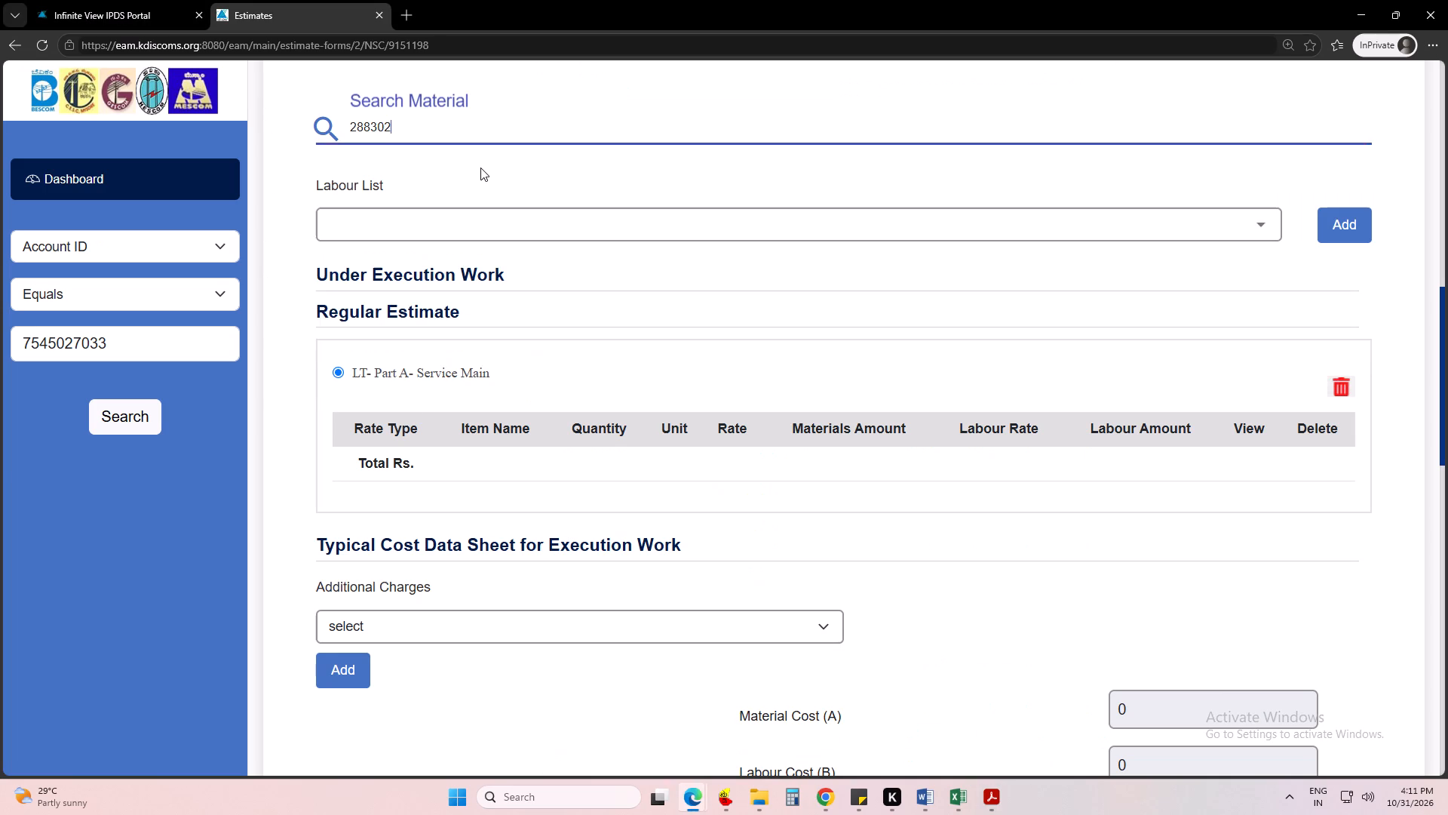
Copy the 11kV 3 Core XLPE UG cable's code 287340 from the reference estimate in Acrobat and search the materials for it in Edge.
left_click(989, 804)
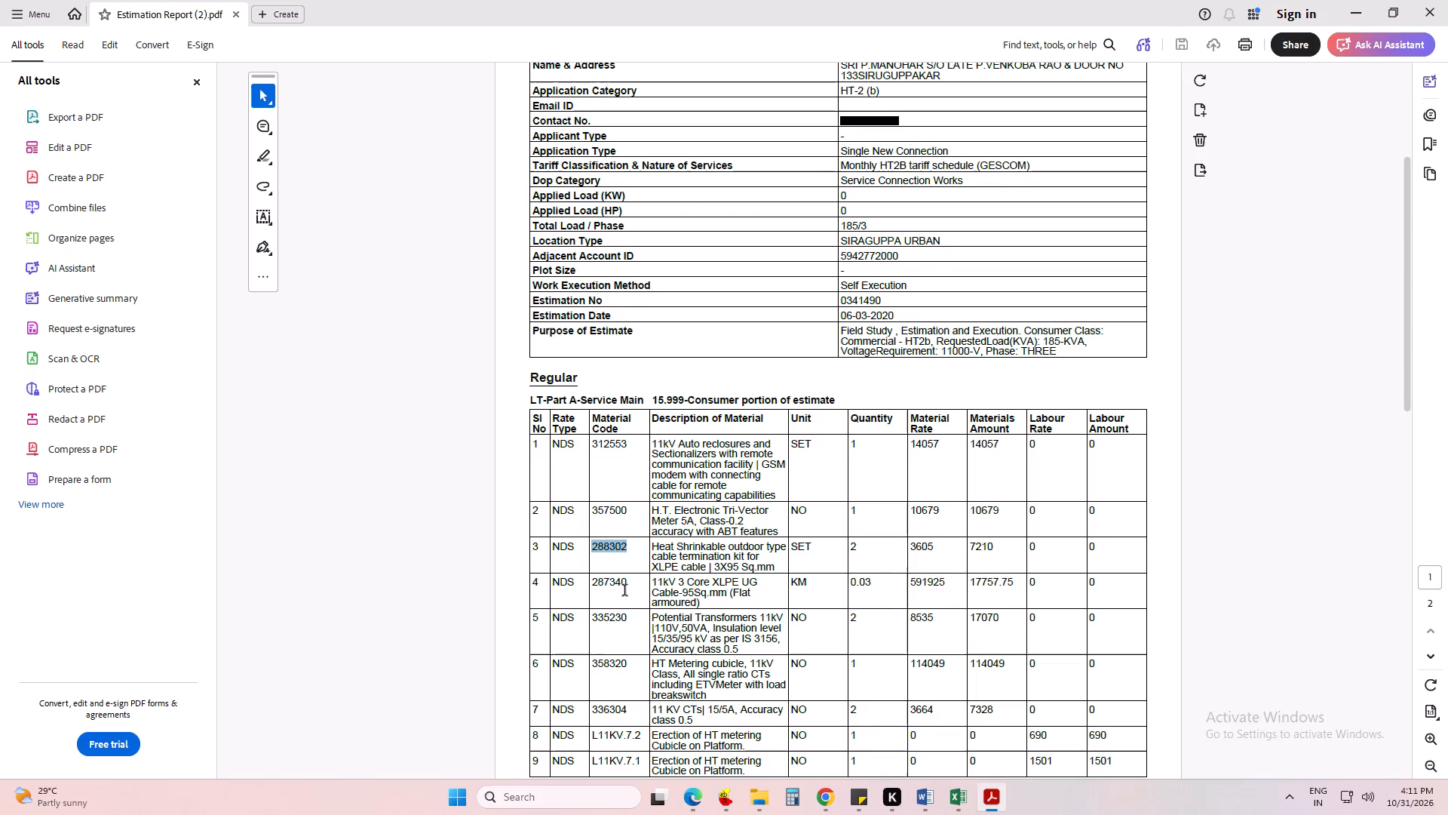
left_click_drag(625, 583, 580, 583)
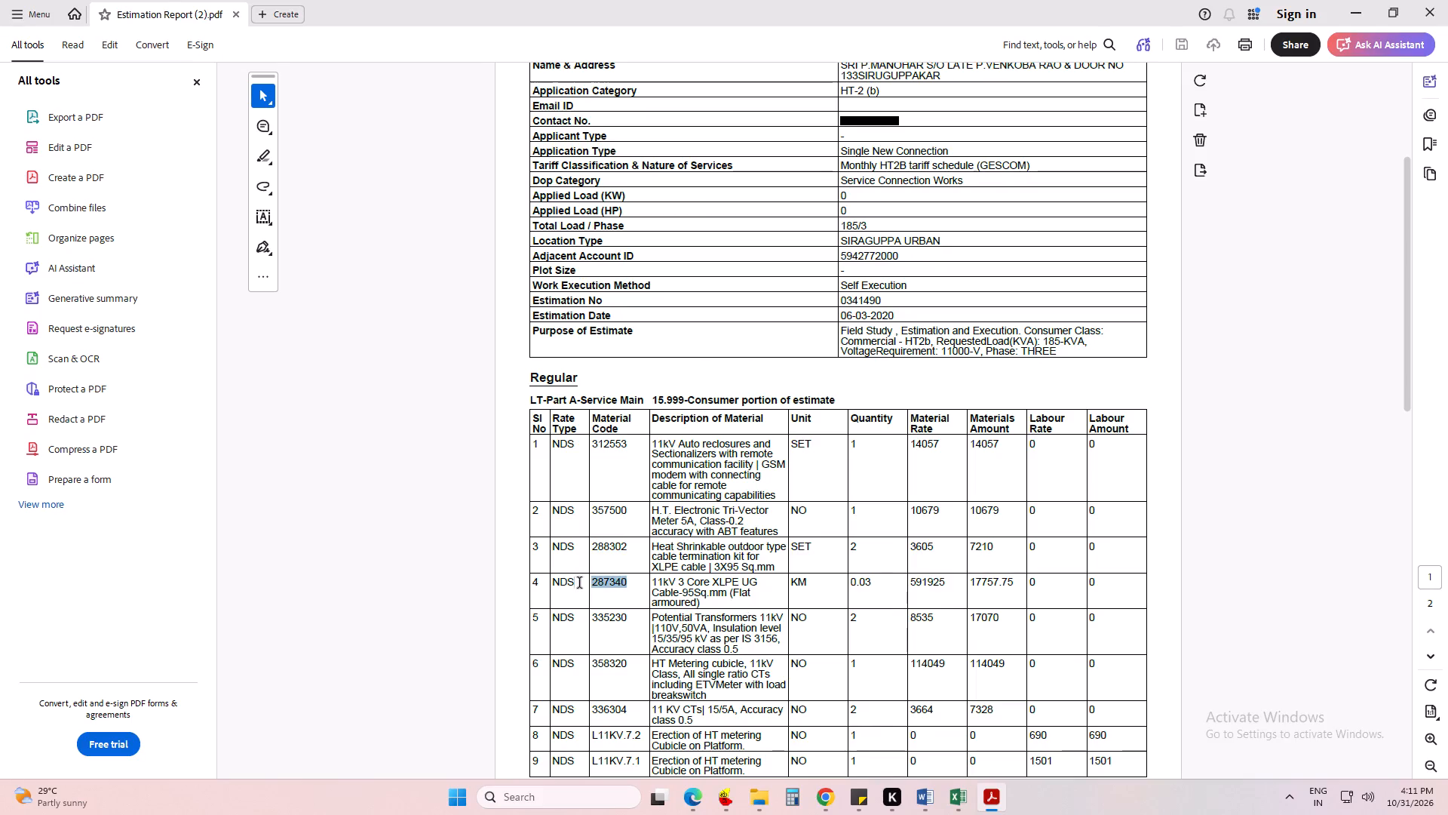
left_click_drag(580, 583, 577, 583)
key("ctrl+c")
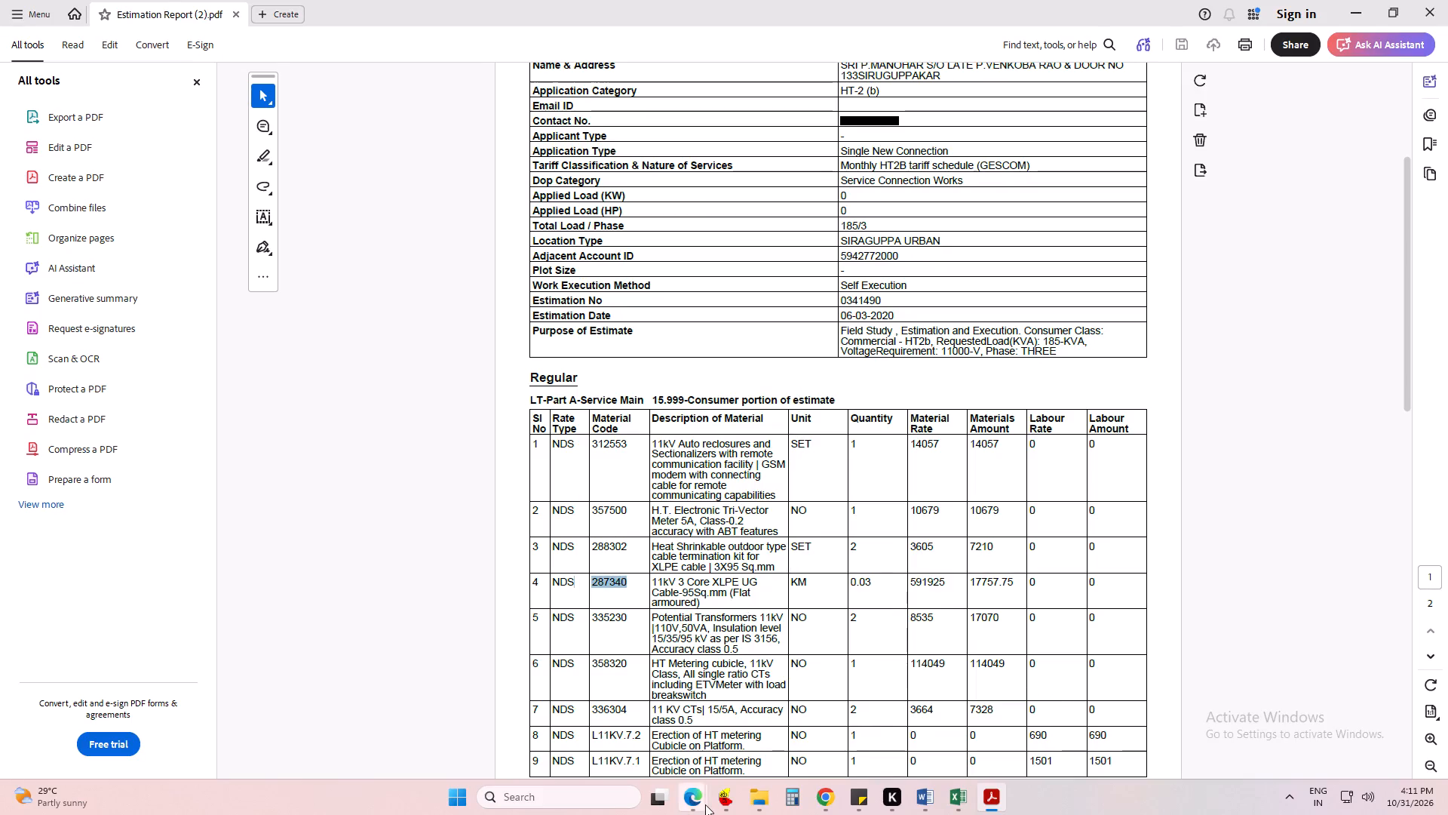
left_click(739, 738)
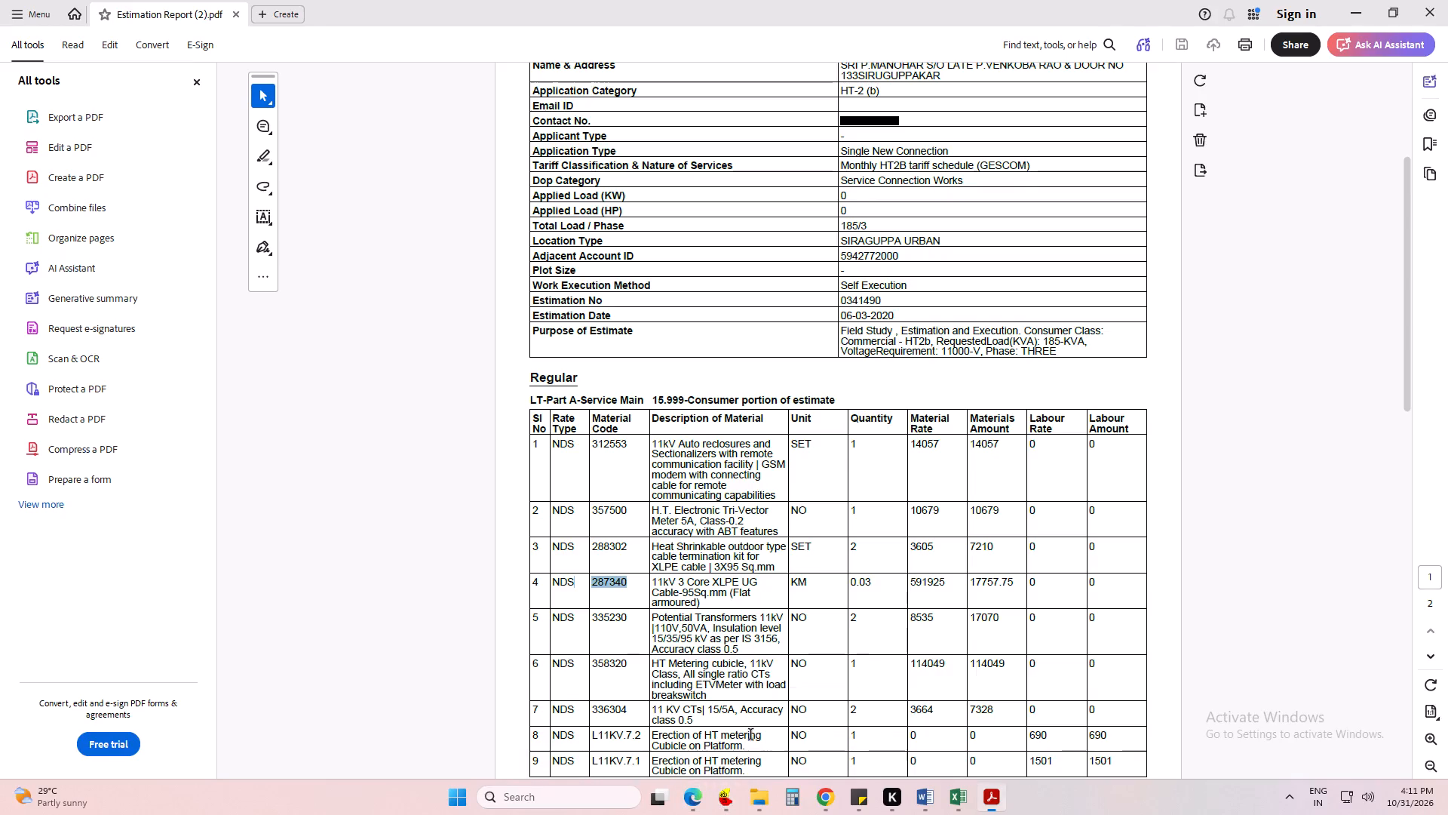
left_click(714, 714)
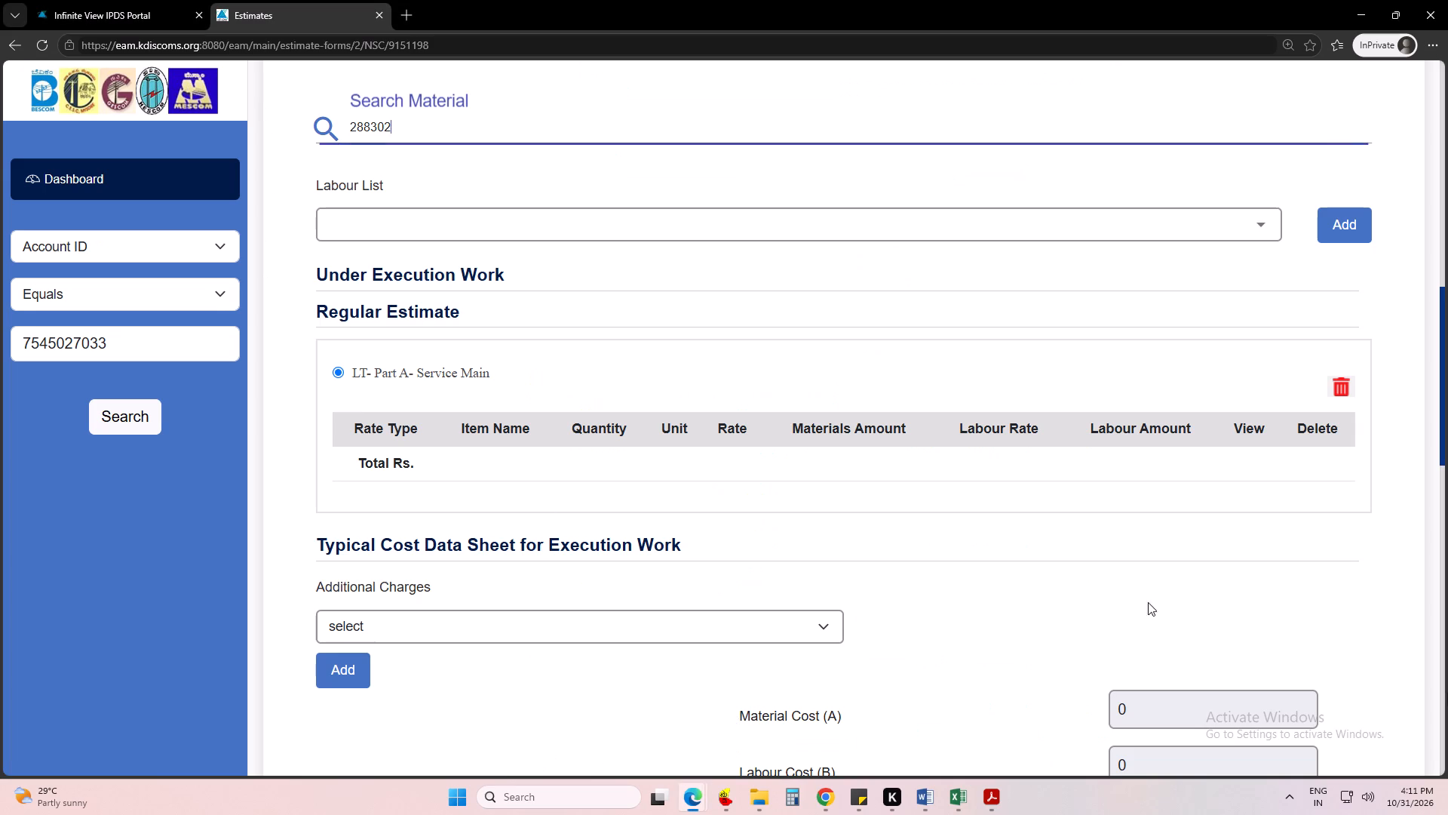
double_click(406, 130, "ctrl")
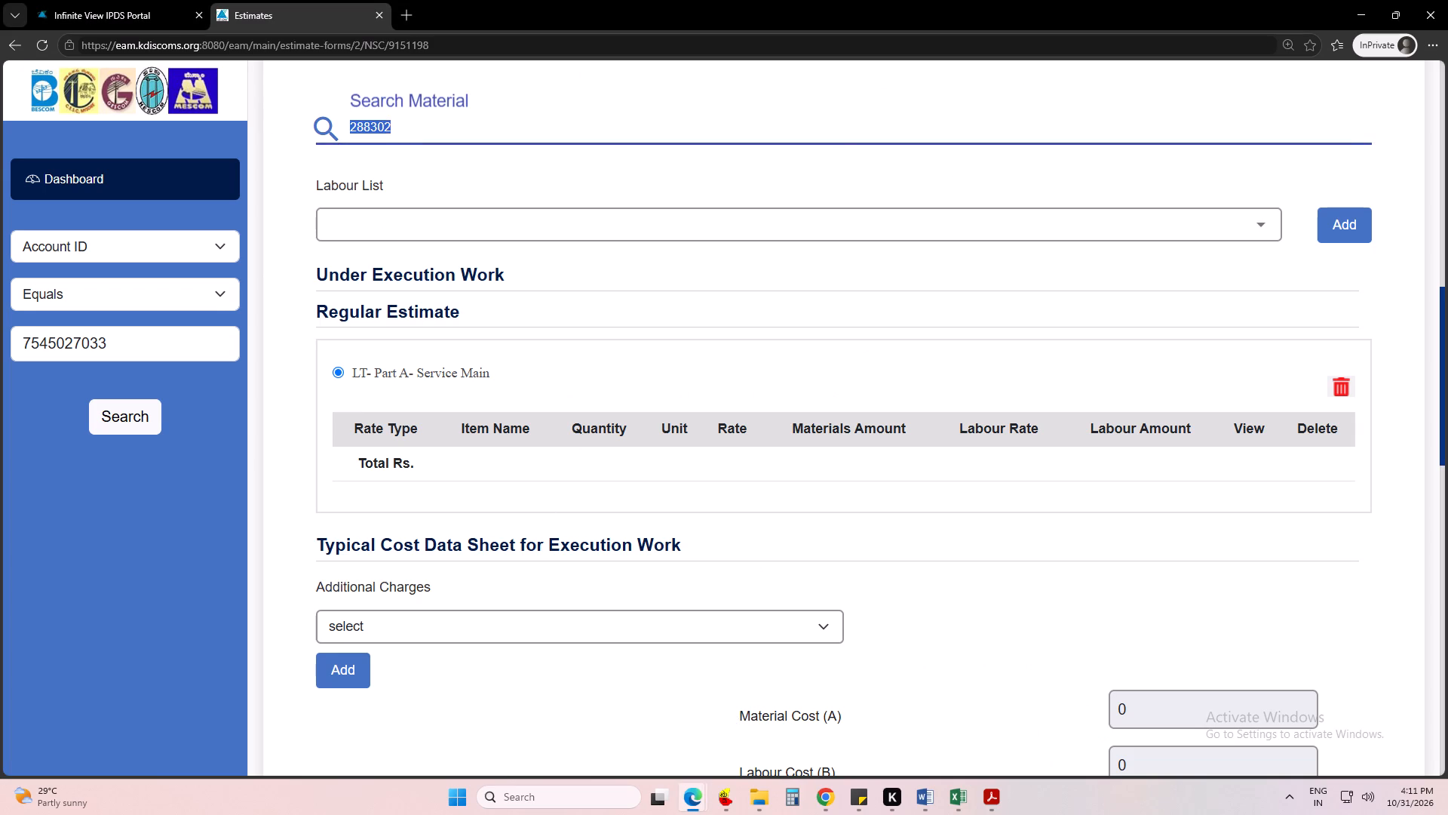
key("ctrl+v")
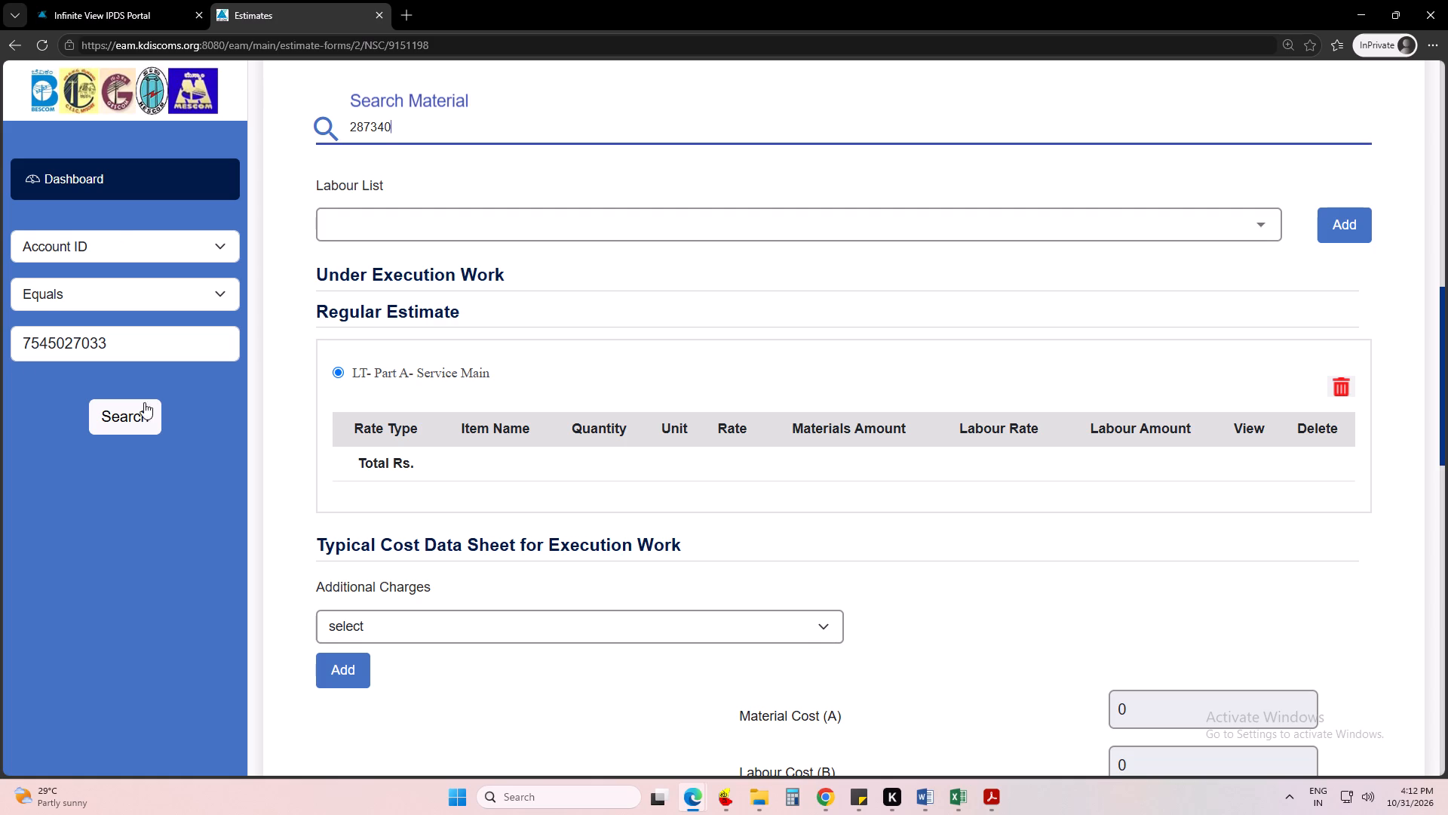
Leave the estimation form by searching for the hospital's account ID again, and open its account from the pending activity list.
left_click(130, 418)
left_click(421, 438)
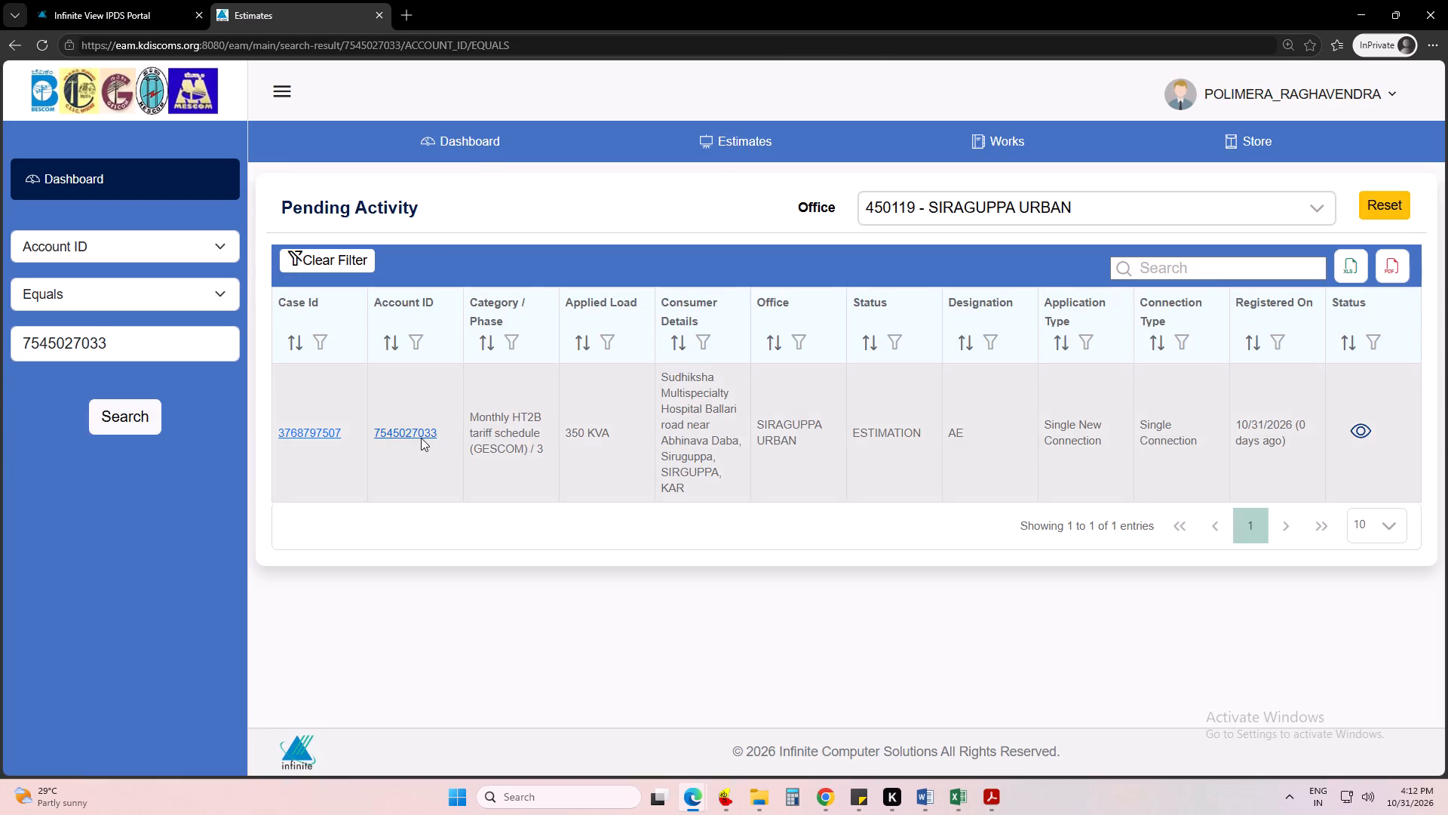
Search for the hospital's account ID again, reopen its account, and proceed past the consumer details to the Estimation Charges Details.
left_click(132, 427)
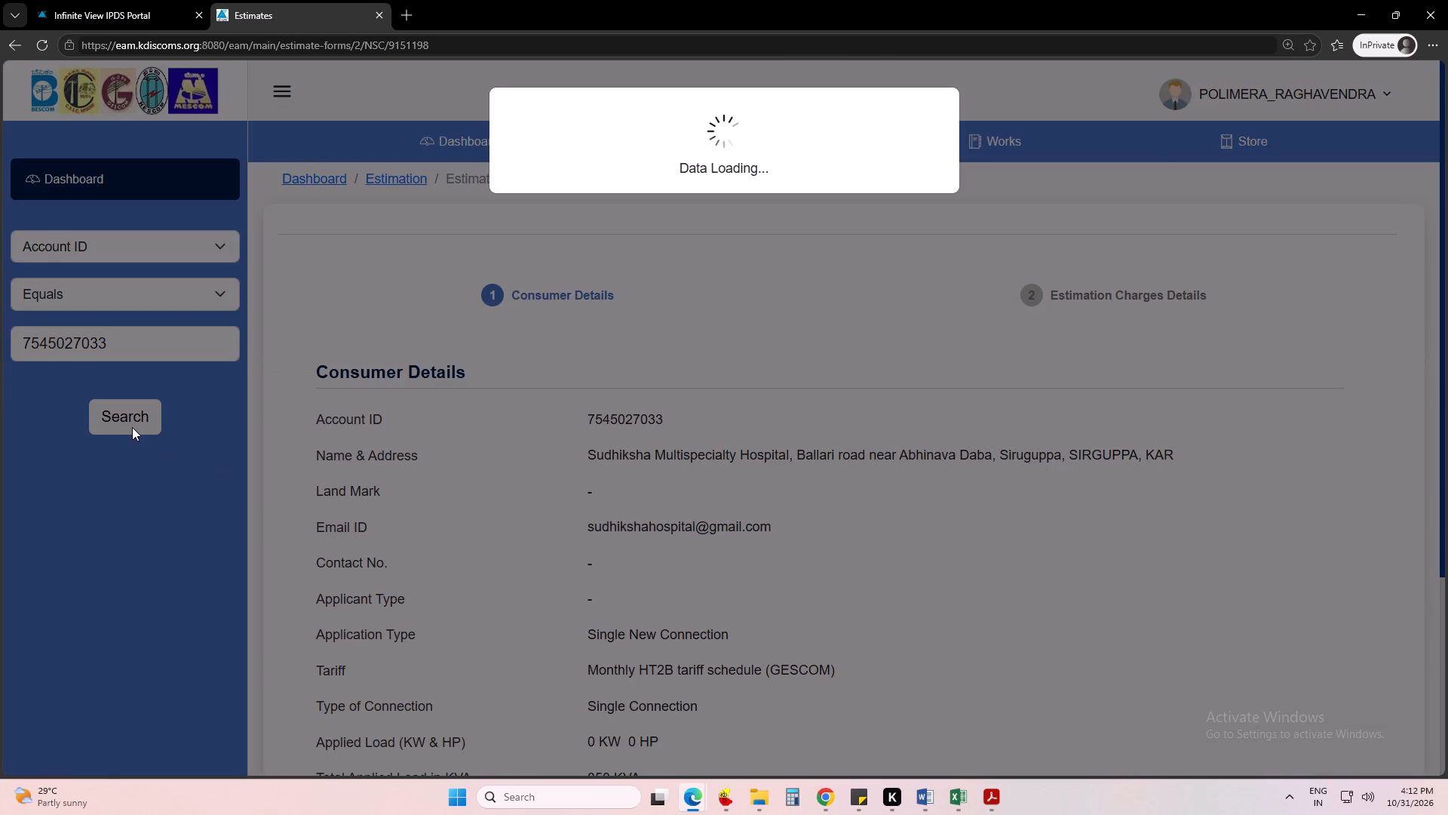
left_click(126, 420)
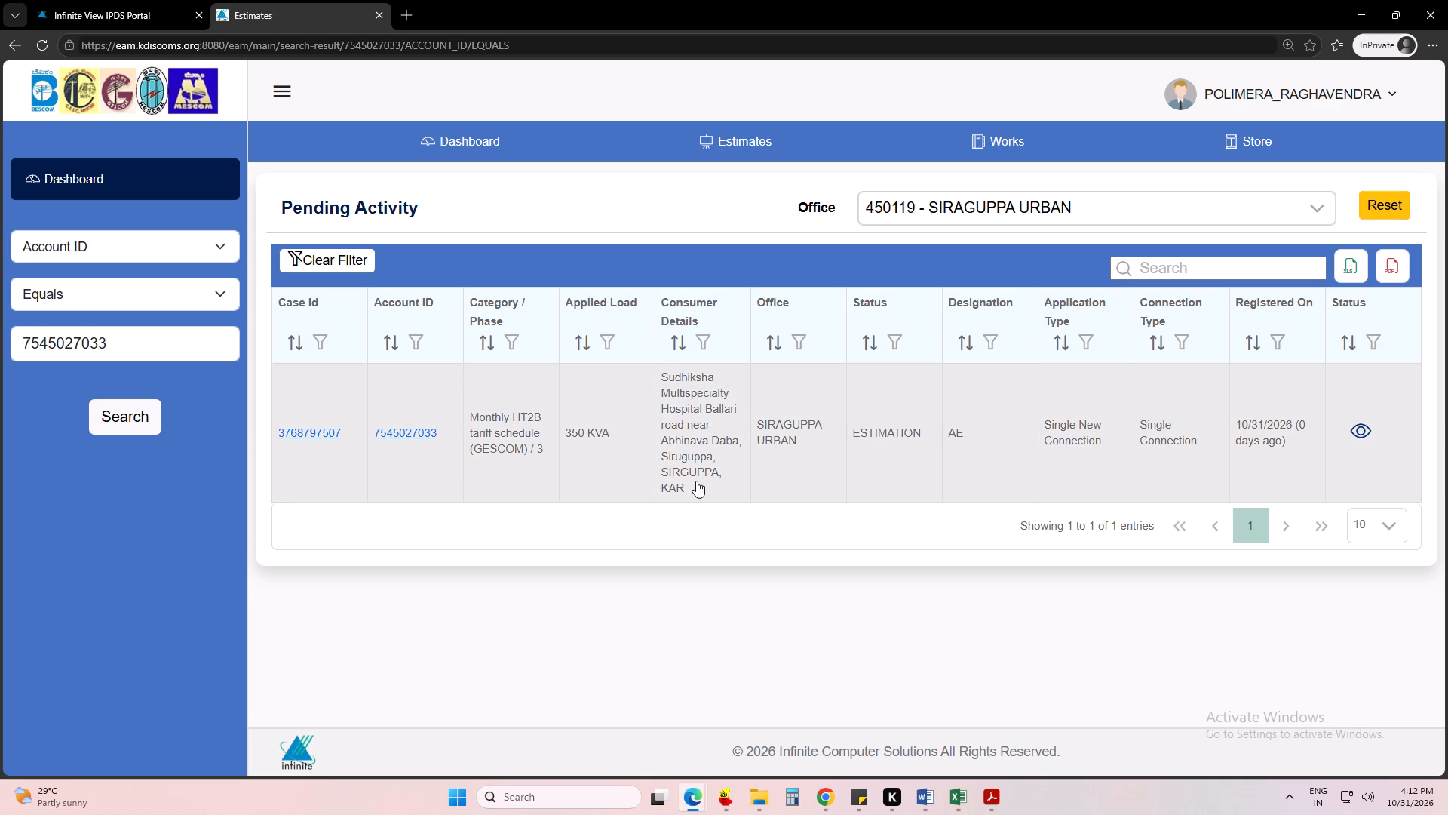
left_click(413, 432)
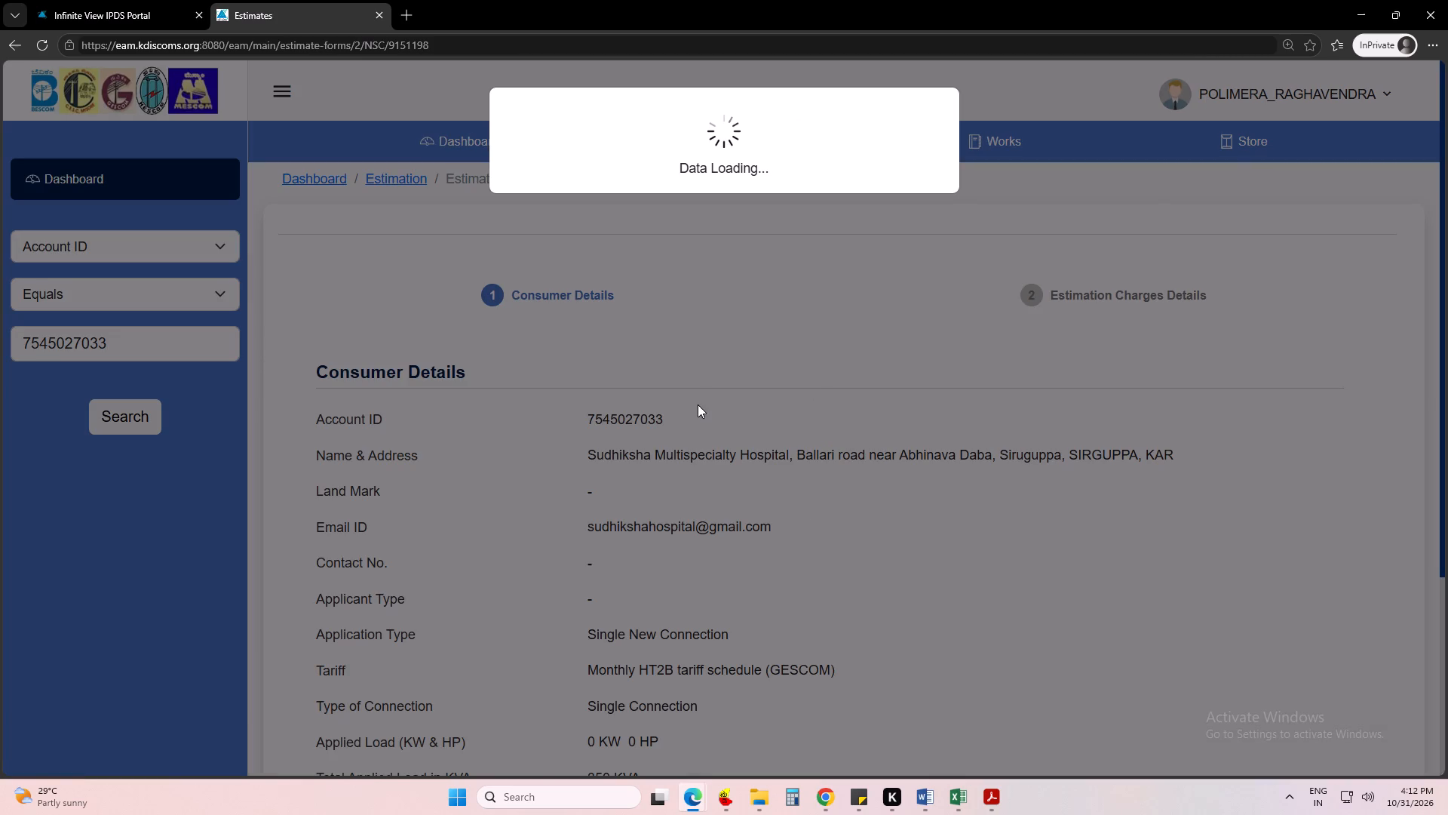
scroll(698, 411, "down", 5)
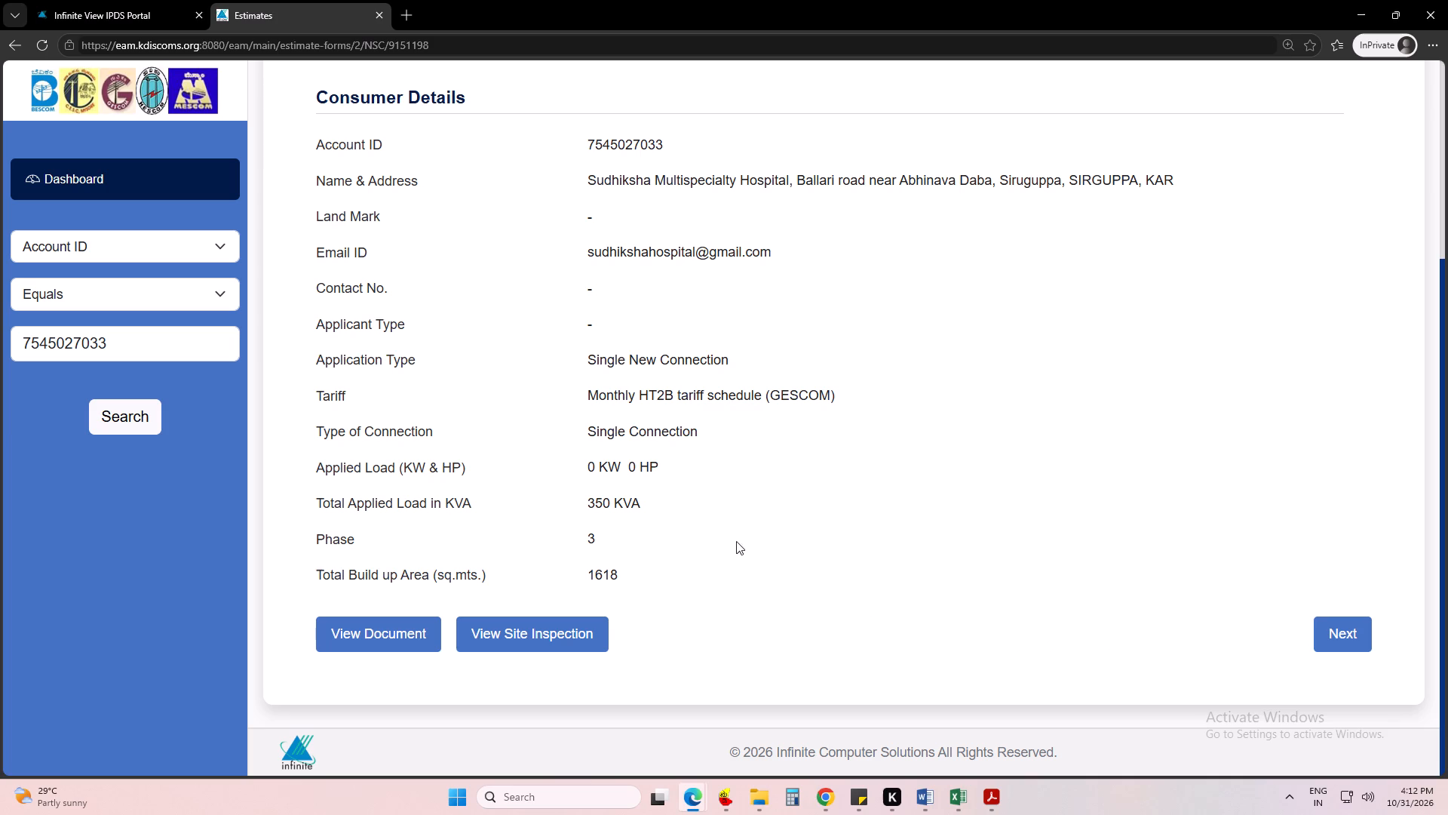
scroll(760, 546, "up", 2)
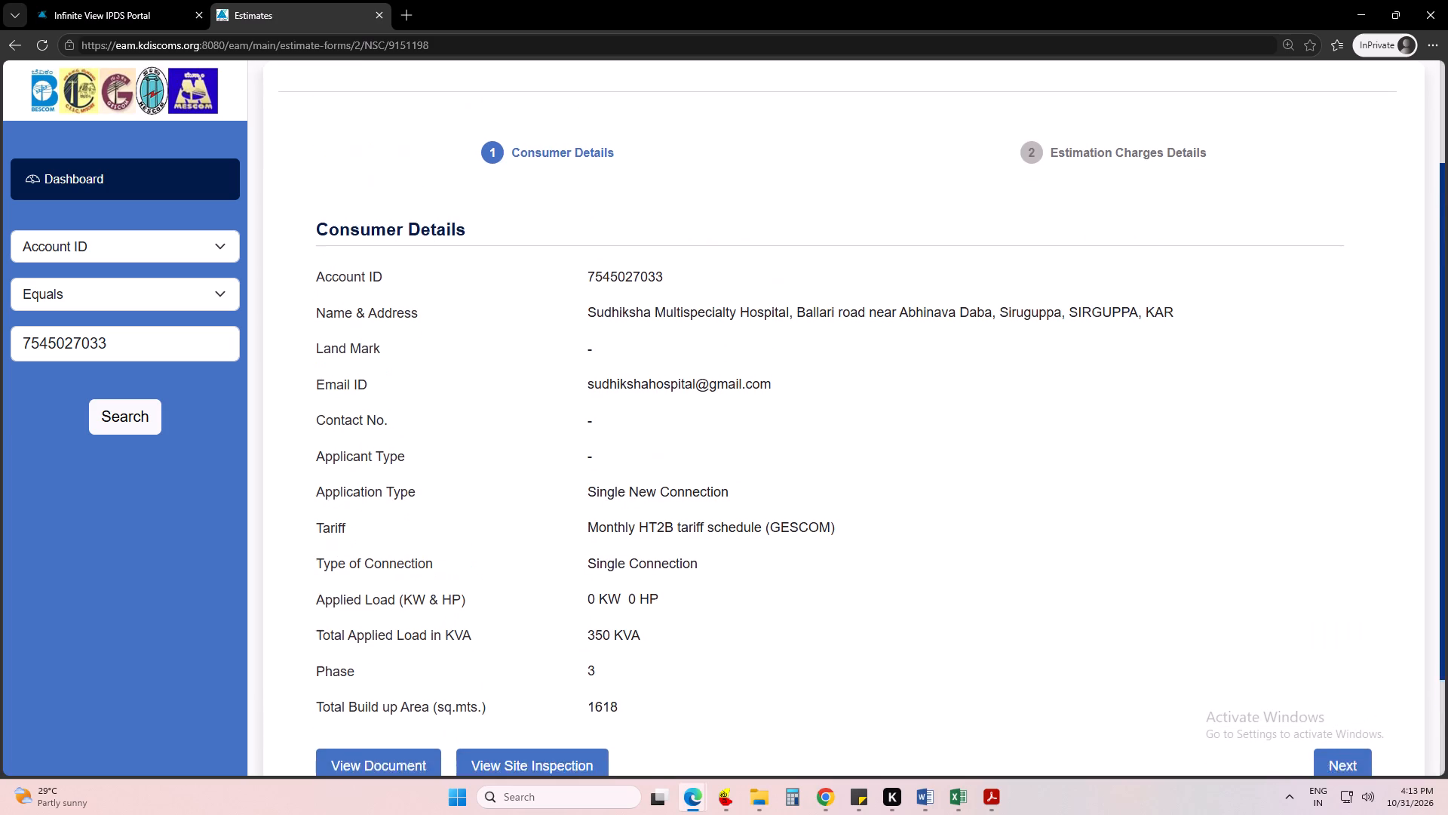
scroll(762, 567, "down", 1)
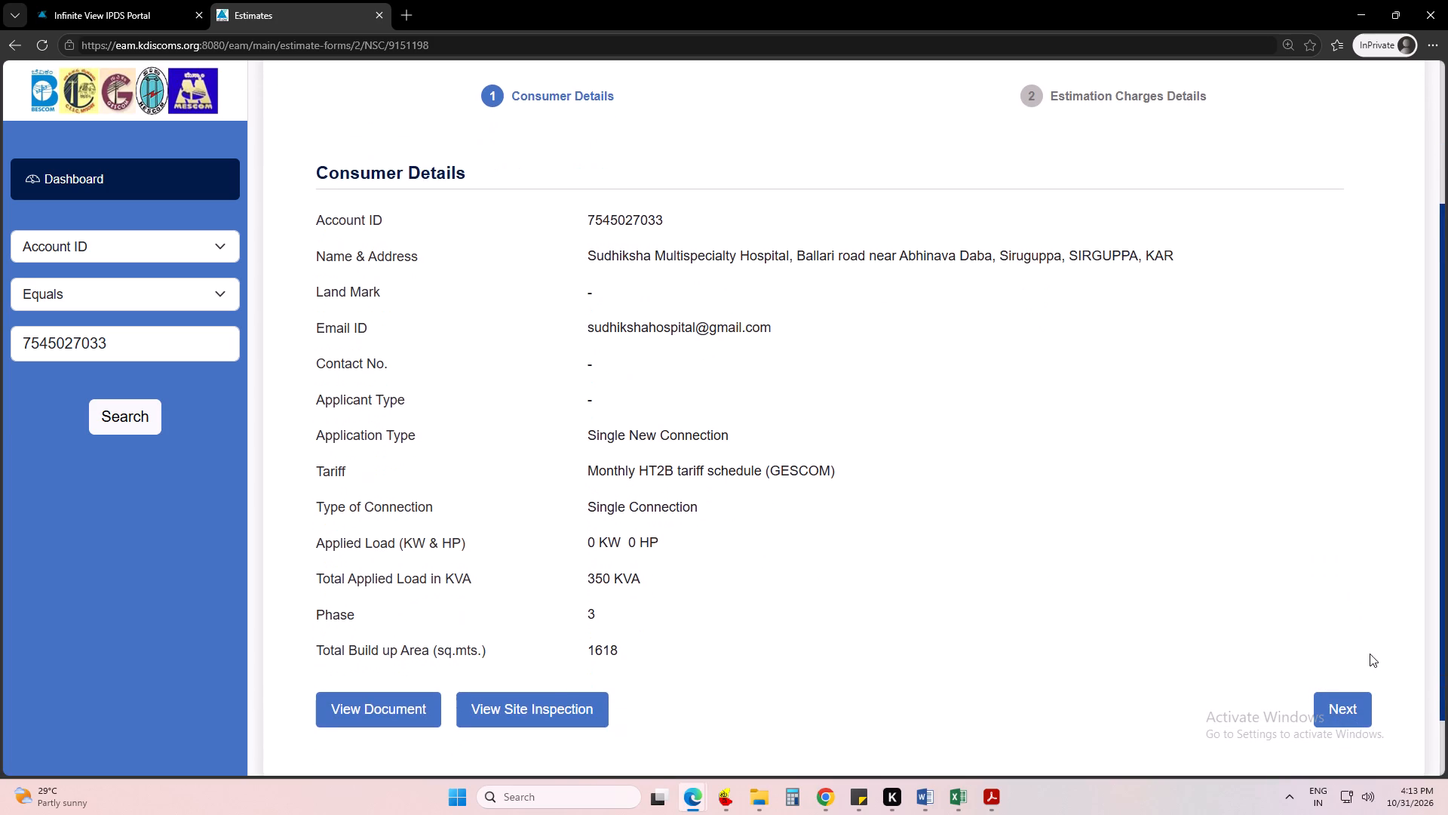
left_click(1355, 702)
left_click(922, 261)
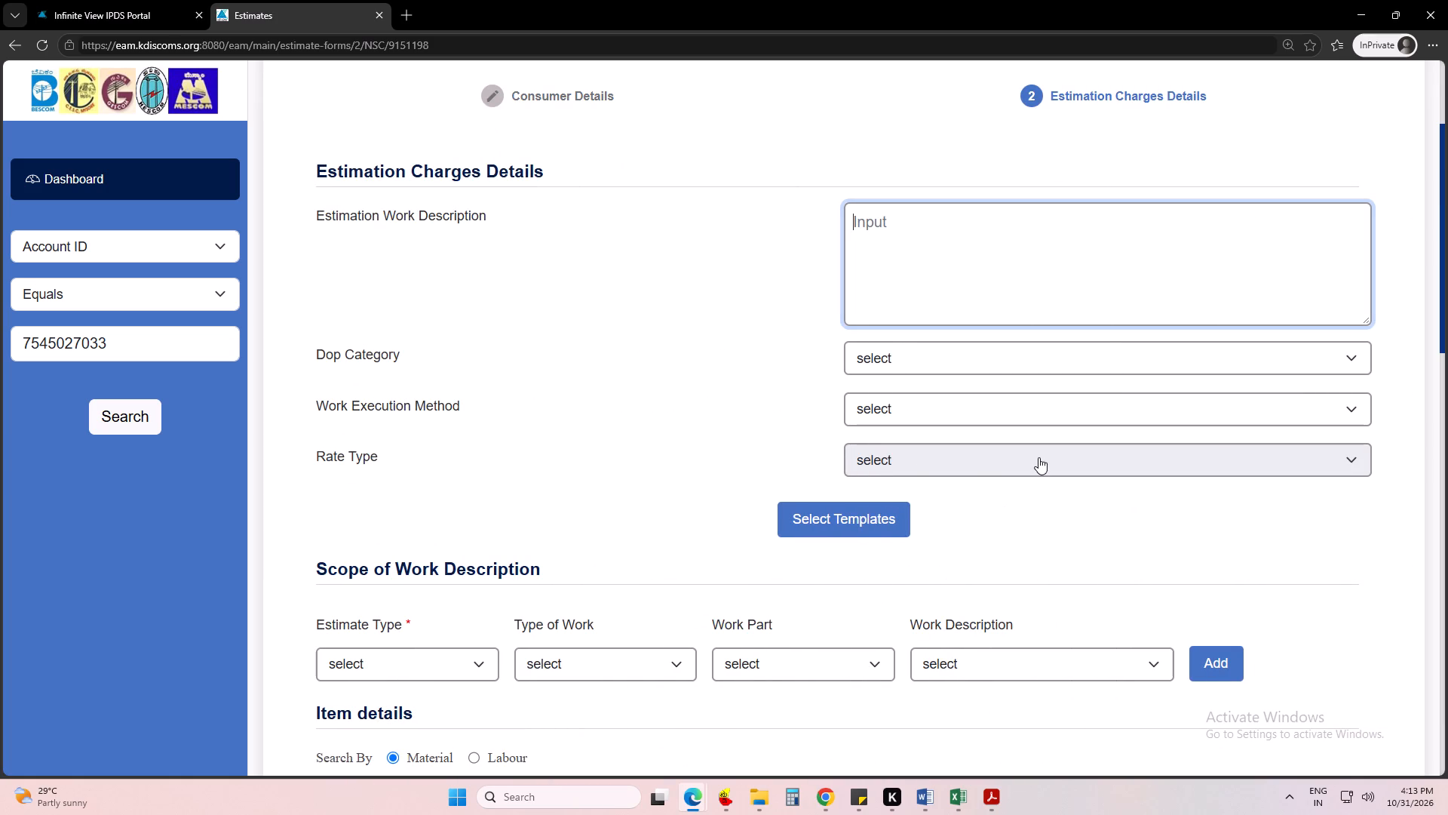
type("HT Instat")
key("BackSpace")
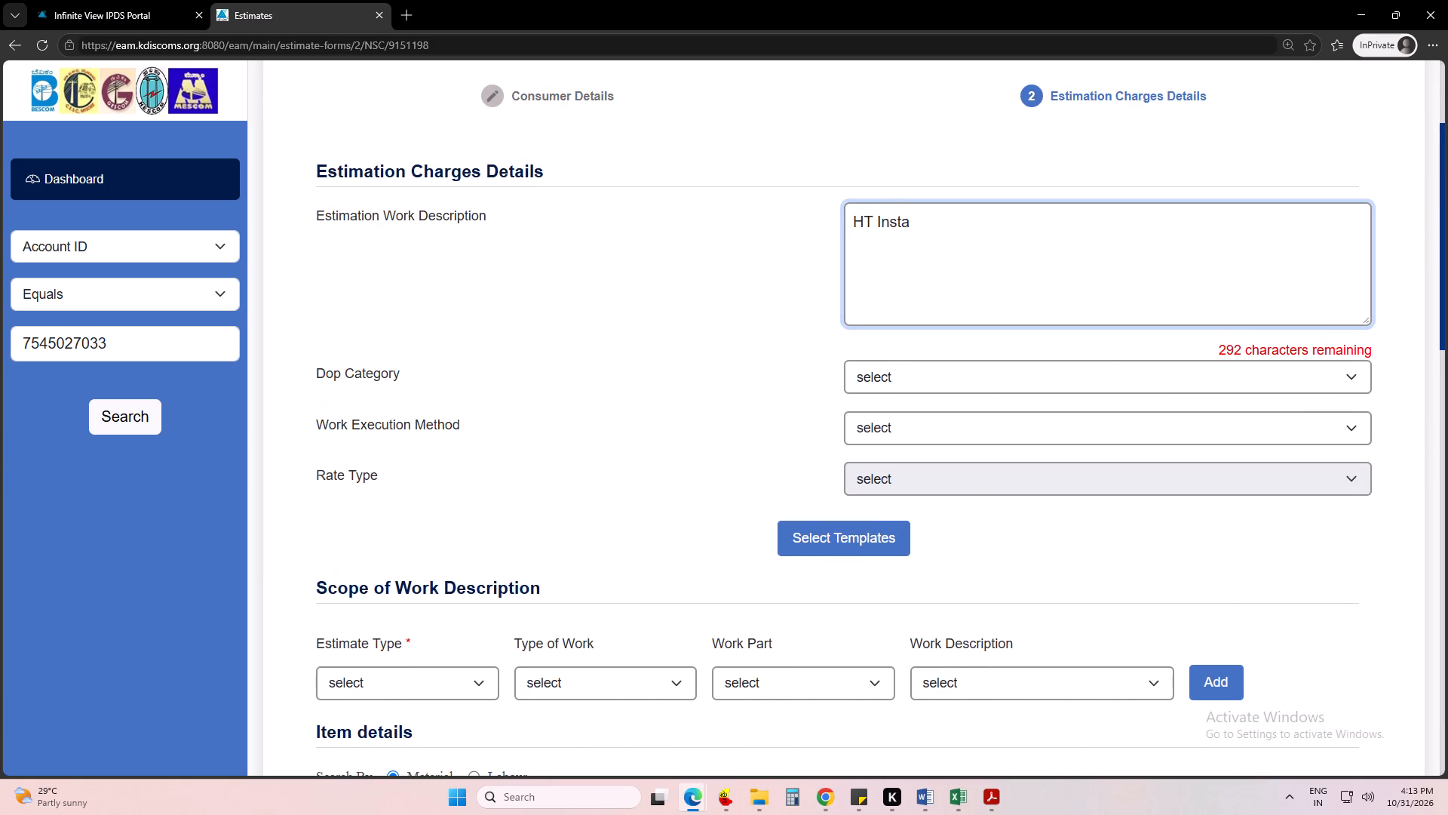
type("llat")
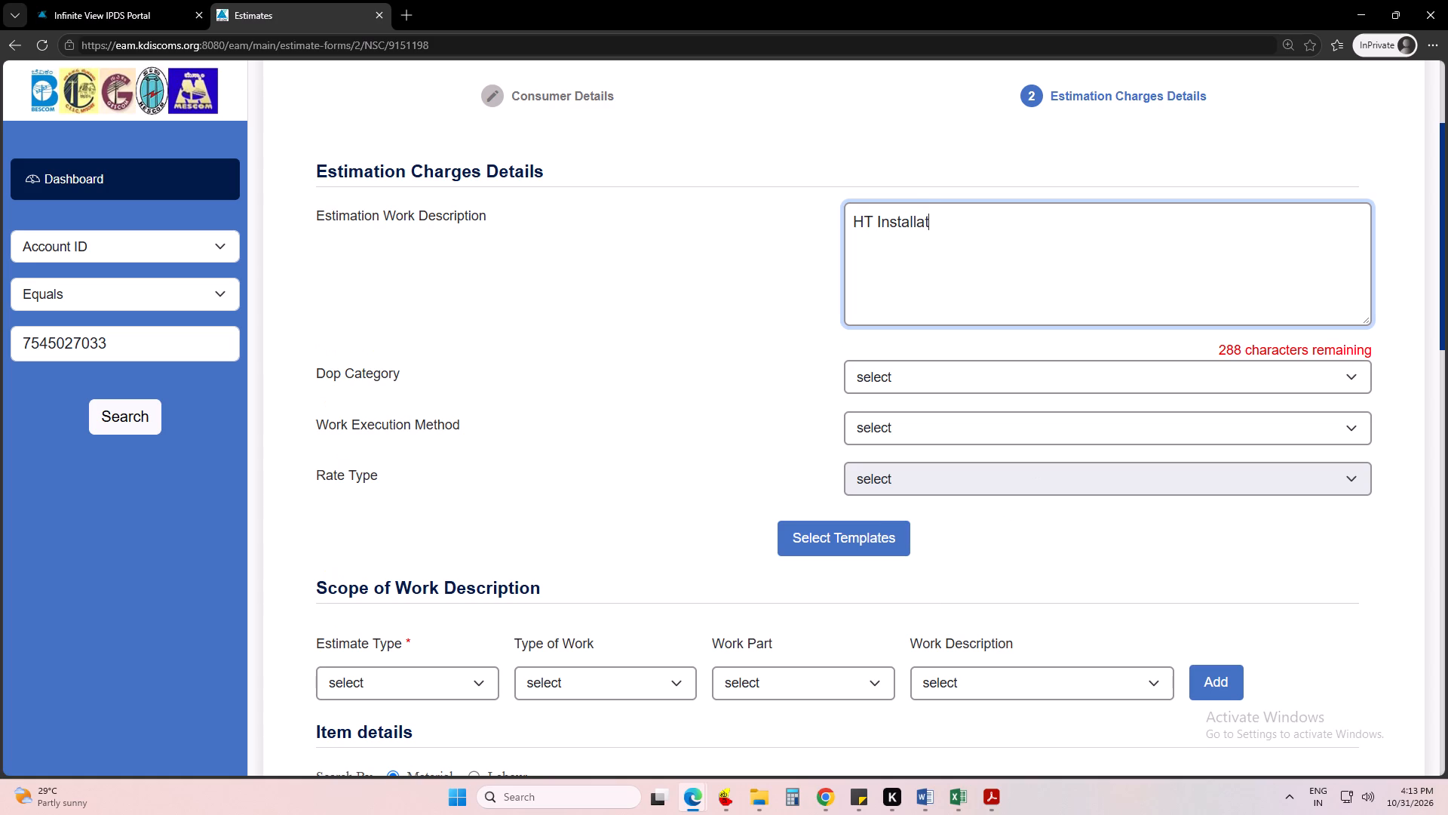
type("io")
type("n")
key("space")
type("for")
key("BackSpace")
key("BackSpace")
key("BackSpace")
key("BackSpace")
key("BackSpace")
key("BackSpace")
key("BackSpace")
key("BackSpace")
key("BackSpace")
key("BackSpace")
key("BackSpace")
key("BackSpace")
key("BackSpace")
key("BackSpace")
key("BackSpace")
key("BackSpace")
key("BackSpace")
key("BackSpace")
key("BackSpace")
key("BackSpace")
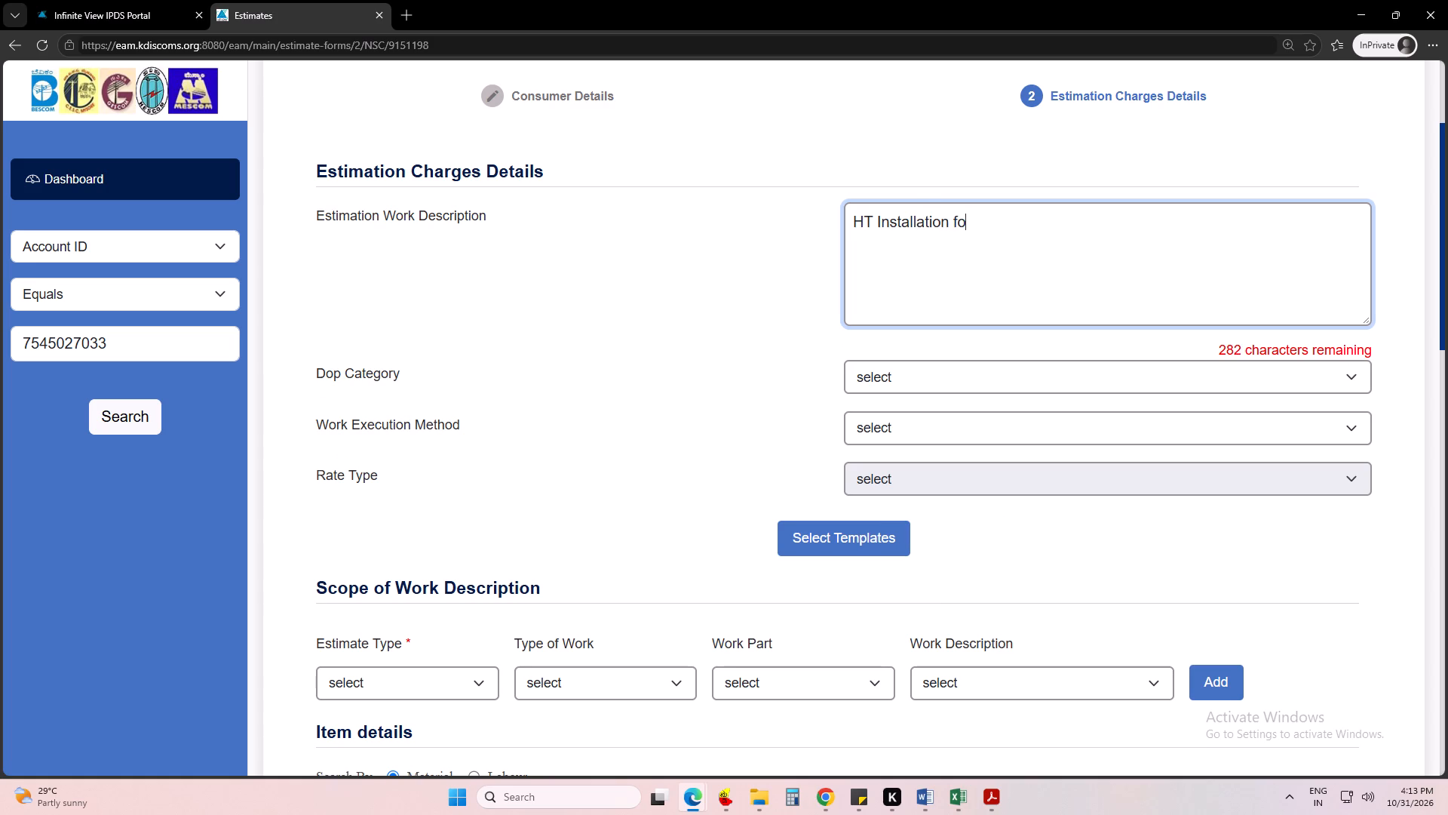
Enter "Estimate for HT2b installation for Hospital" as the Estimation Work Description.
type("Estimate")
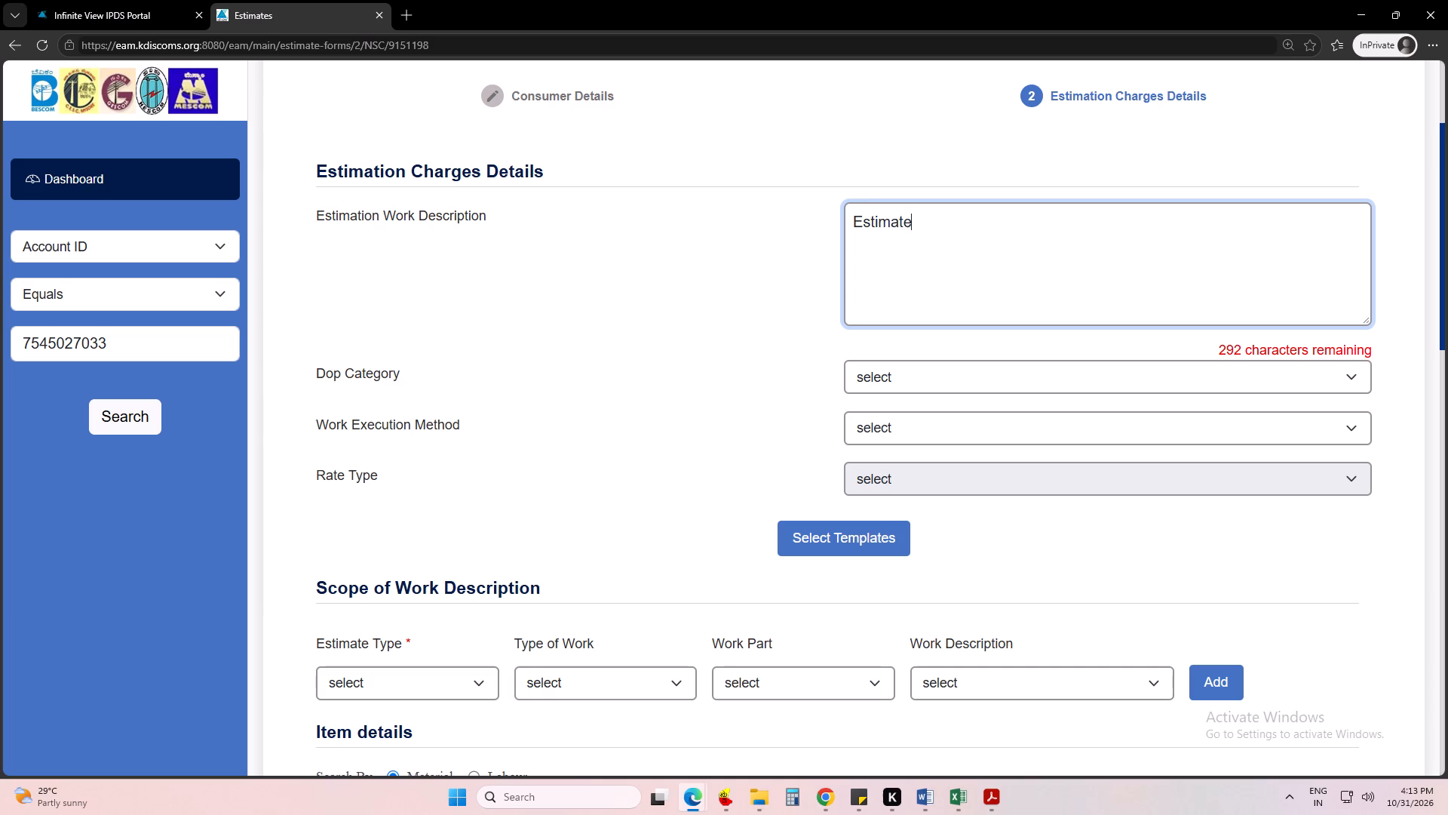
key("space")
type("fi")
key("BackSpace")
type("or")
key("space")
type("HT")
type("2")
key("space")
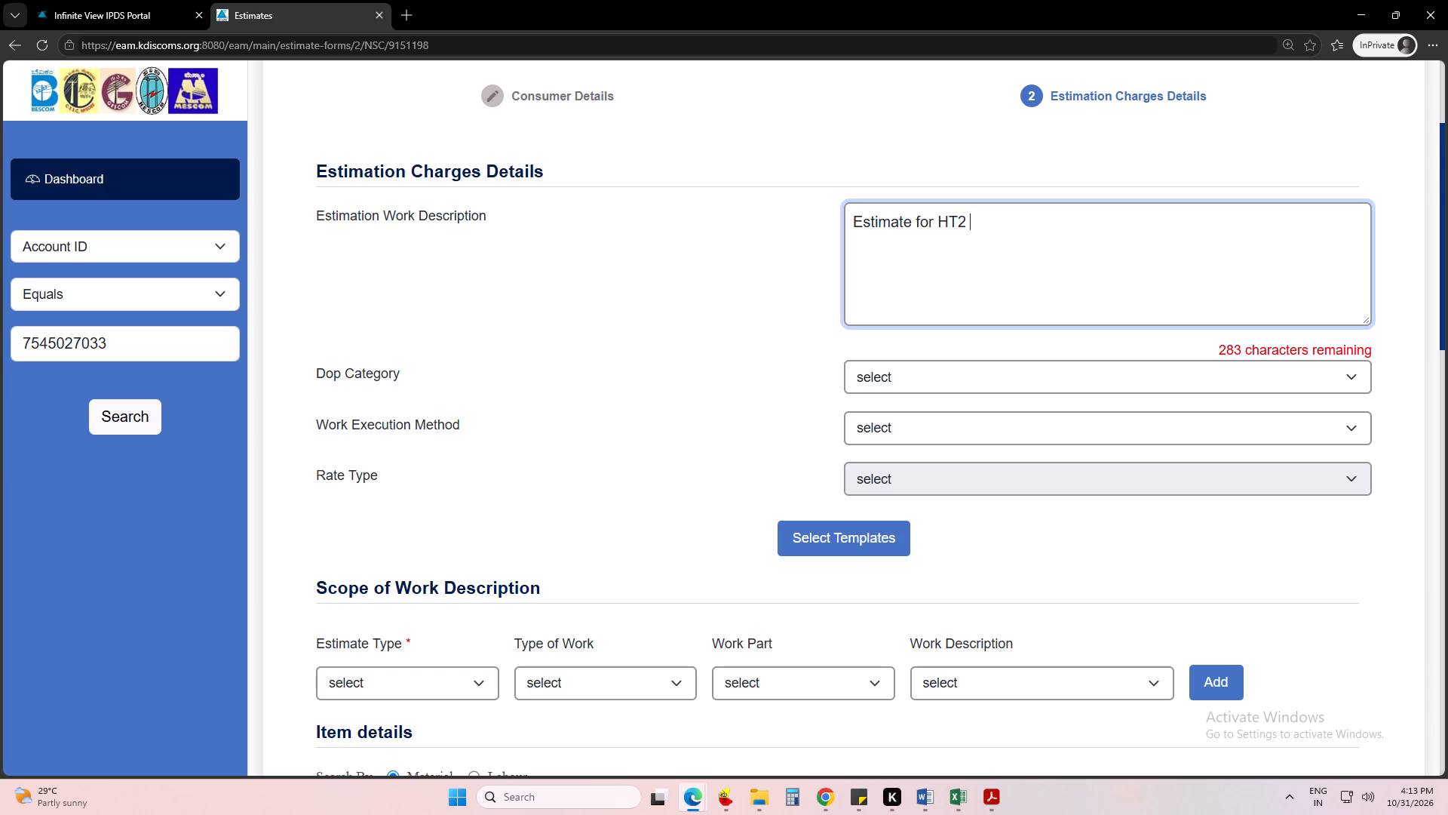
key("BackSpace")
type("b insta")
type("lla")
key("BackSpace")
key("a")
type("tion for")
key("space")
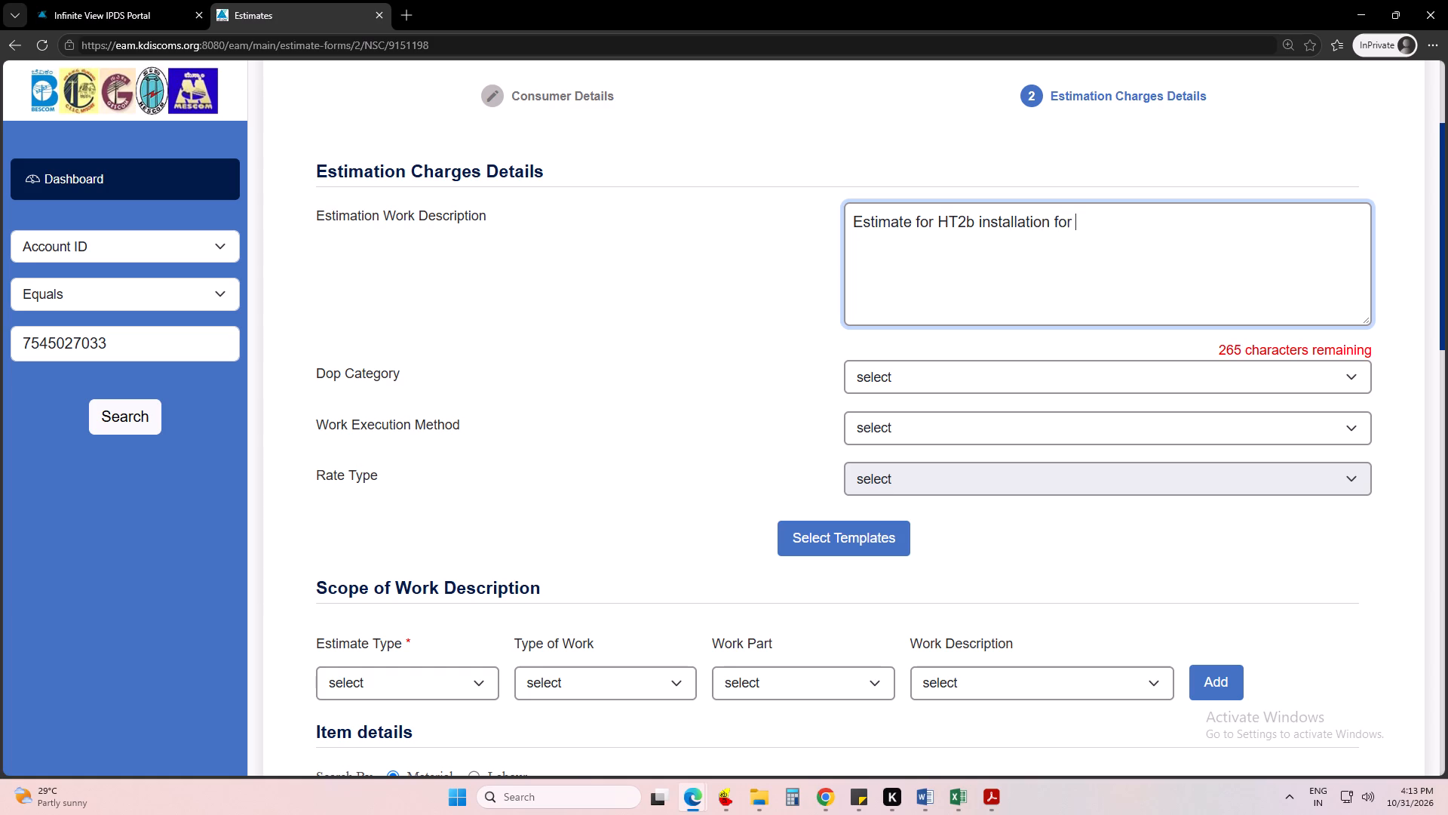
type("Hos")
key("p")
type("ital")
key("Tab")
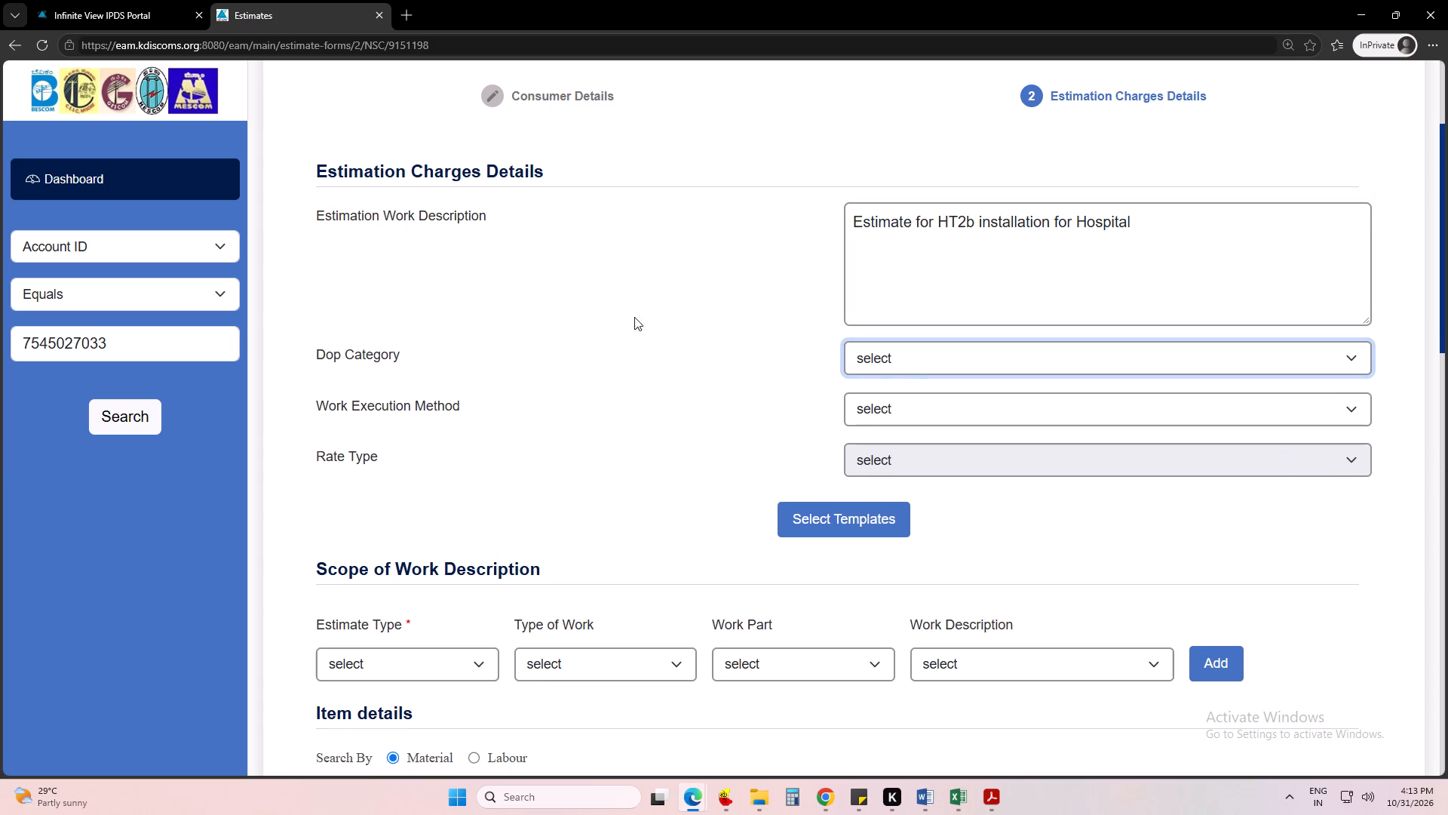
Set the Dop Category to Service Connection Works and the Work Execution Method to Self Execution.
left_click(897, 365)
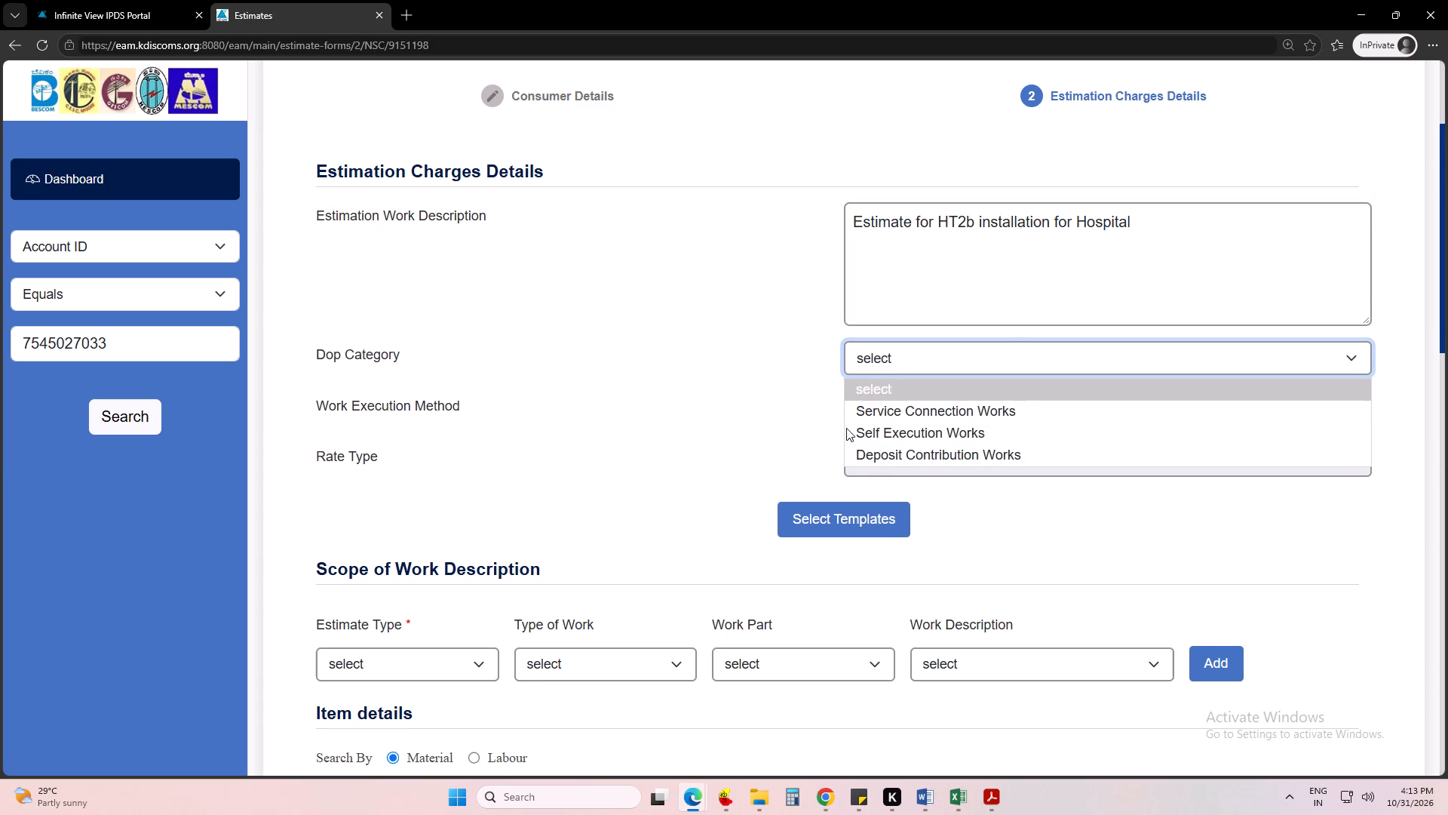
left_click(871, 413)
left_click(873, 407)
left_click(898, 478)
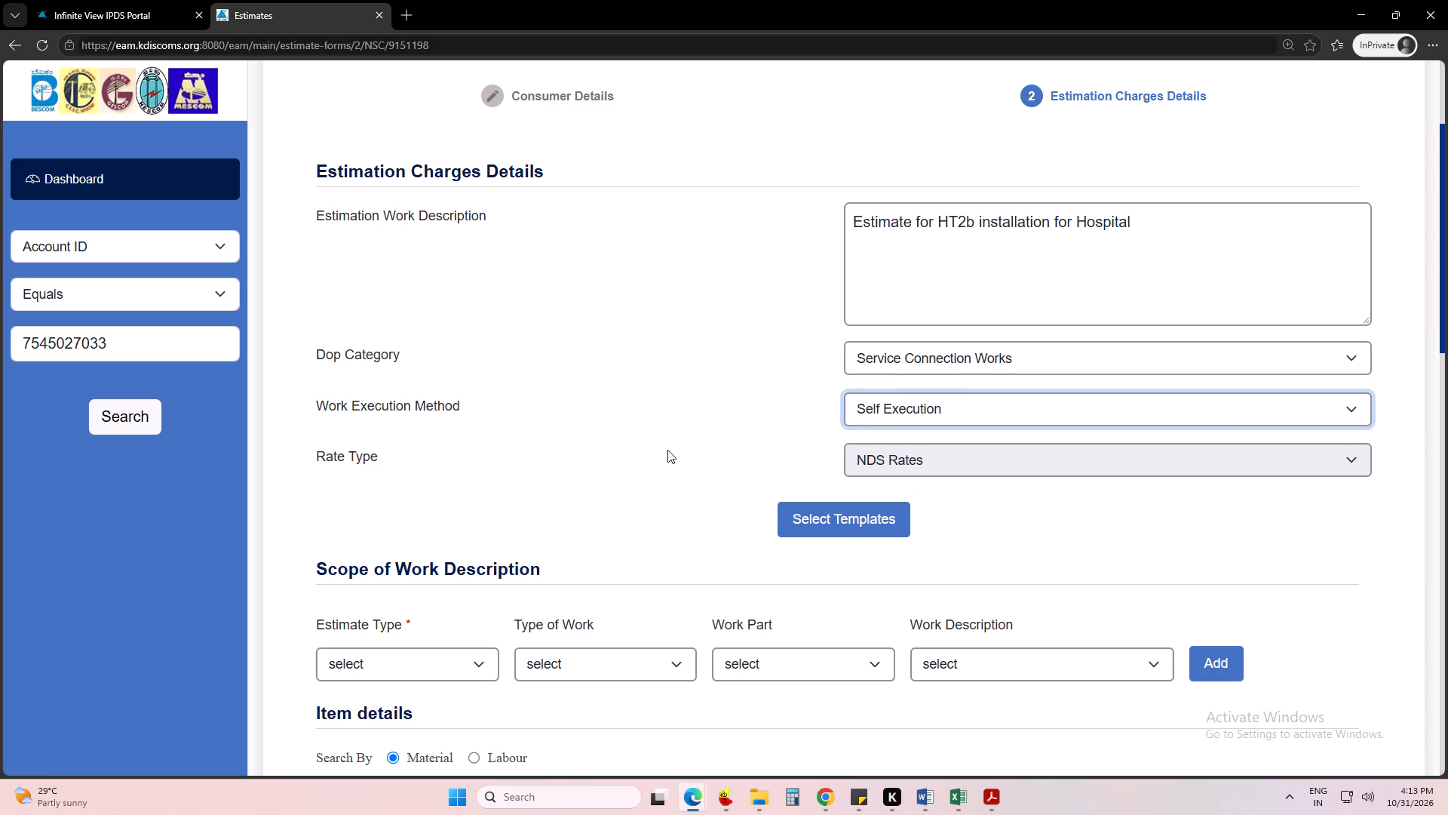
left_click(663, 448)
Set the scope of work to estimate type Regular, type of work LT, Part A, with work description Service Main.
scroll(661, 449, "down", 4)
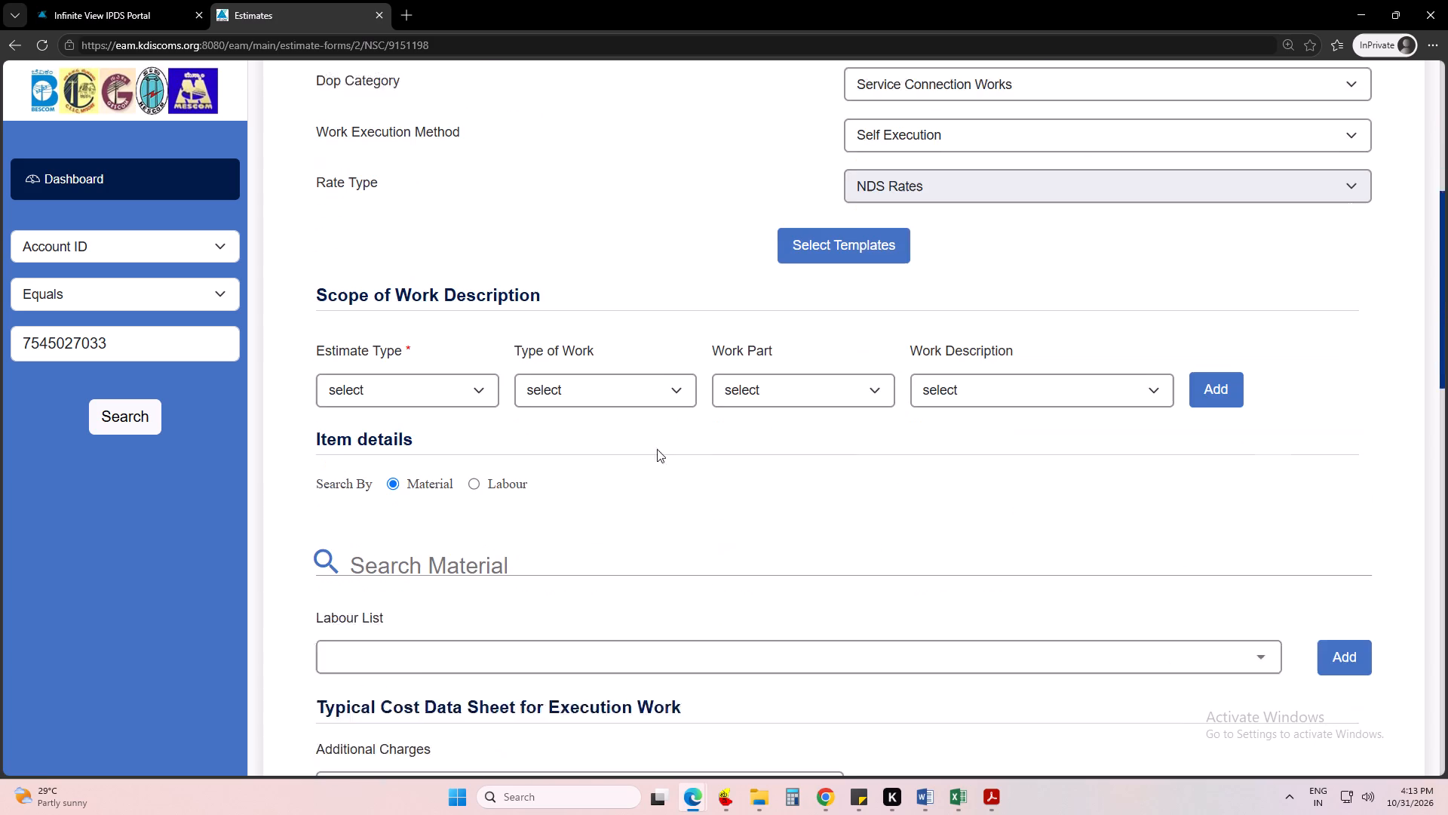
left_click(437, 374)
left_click(402, 412)
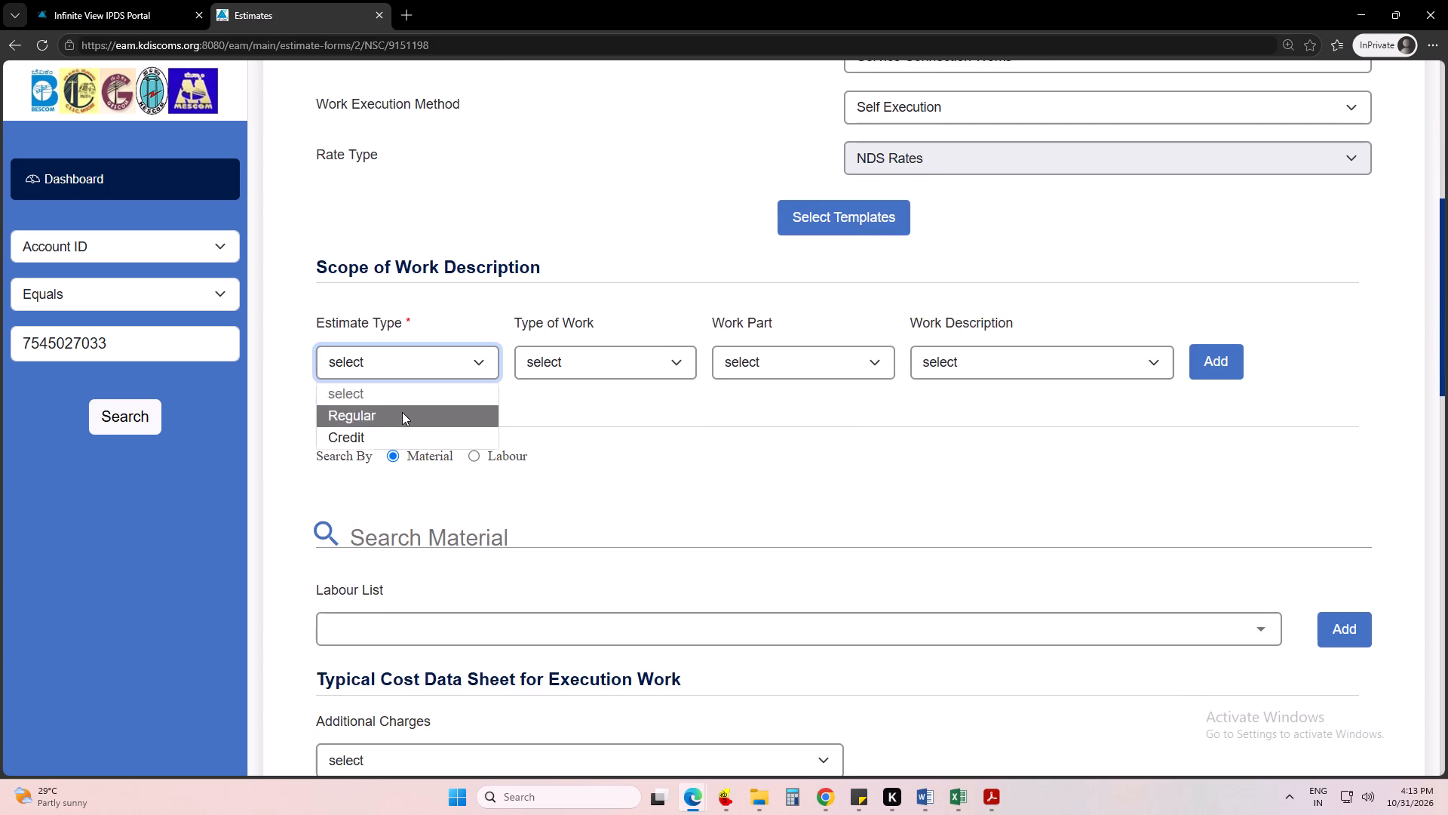
left_click(538, 360)
left_click(551, 407)
left_click(728, 364)
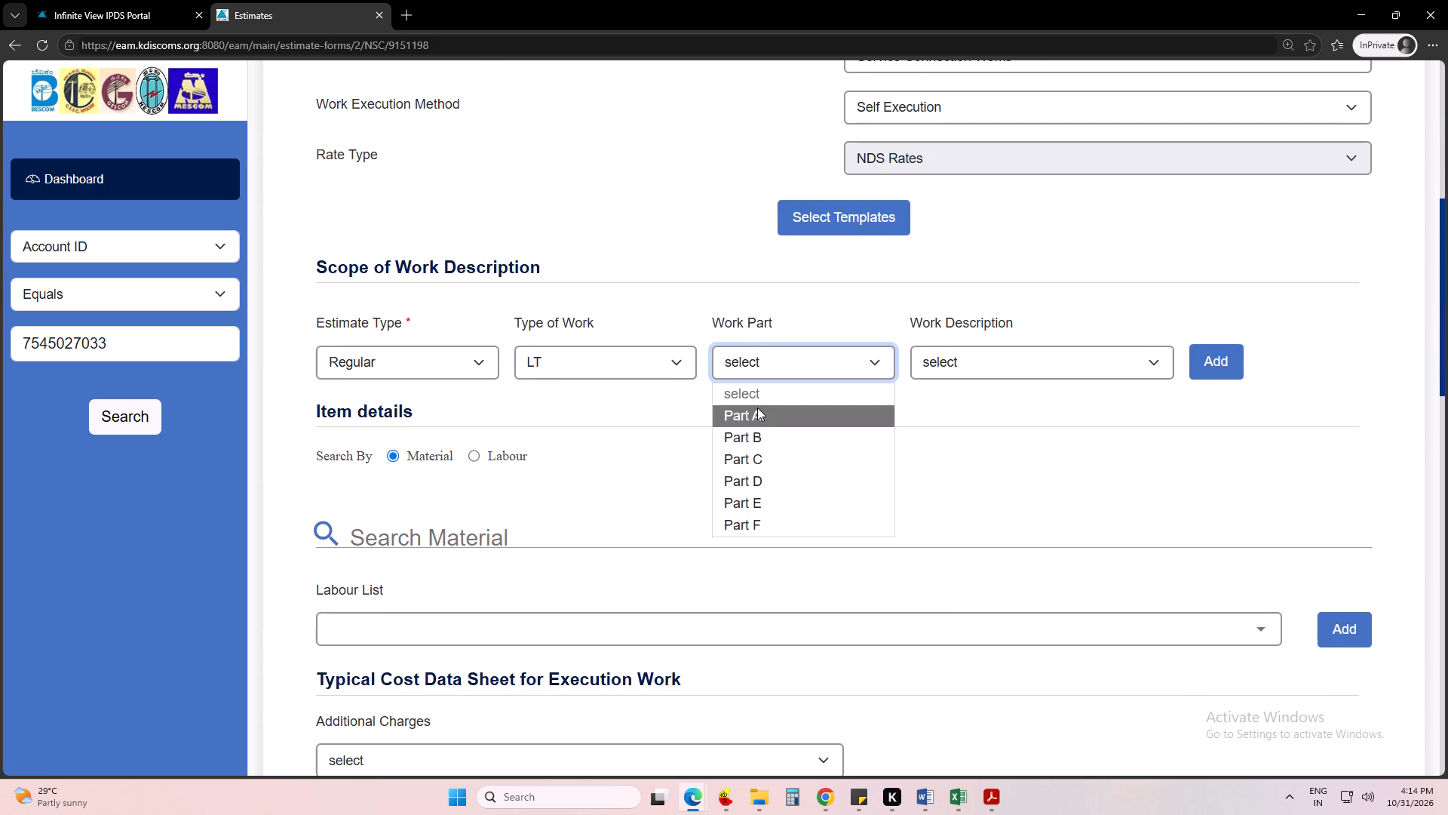
left_click(757, 407)
left_click(969, 368)
left_click(978, 407)
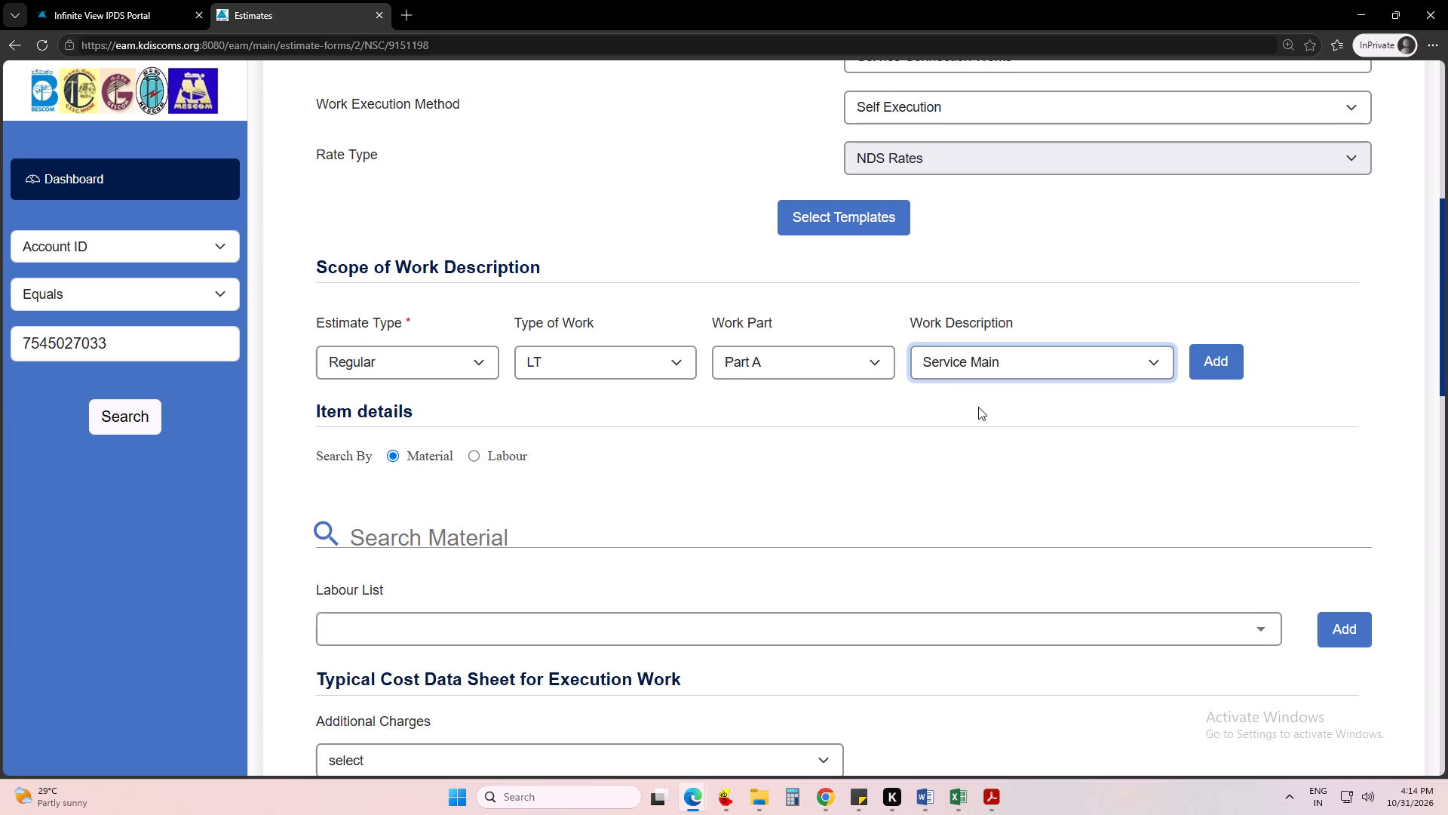
Review the options offered in the Scope of Work Description fields and the entered estimation charges details.
left_click(372, 359)
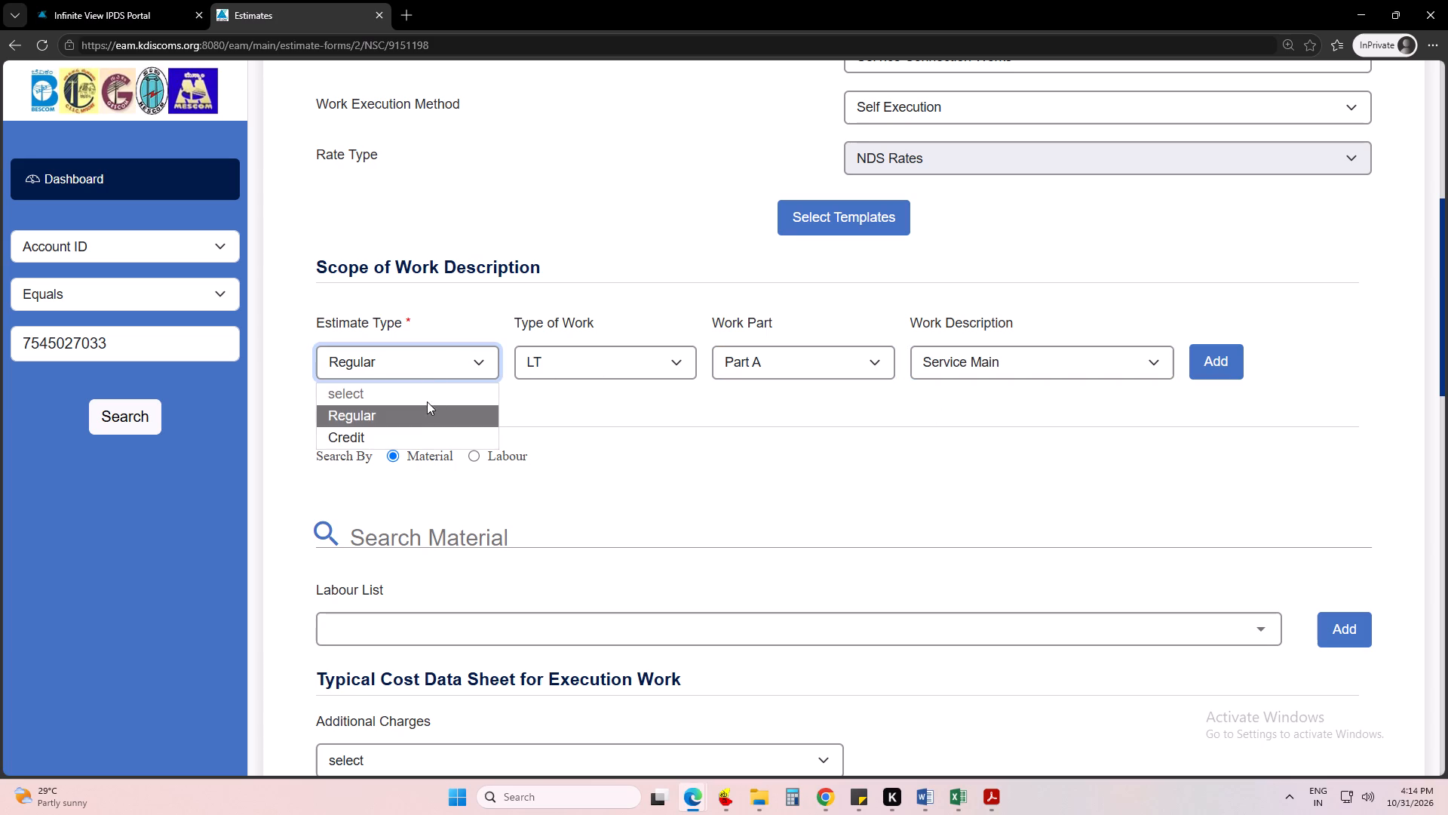
left_click(545, 351)
left_click(726, 358)
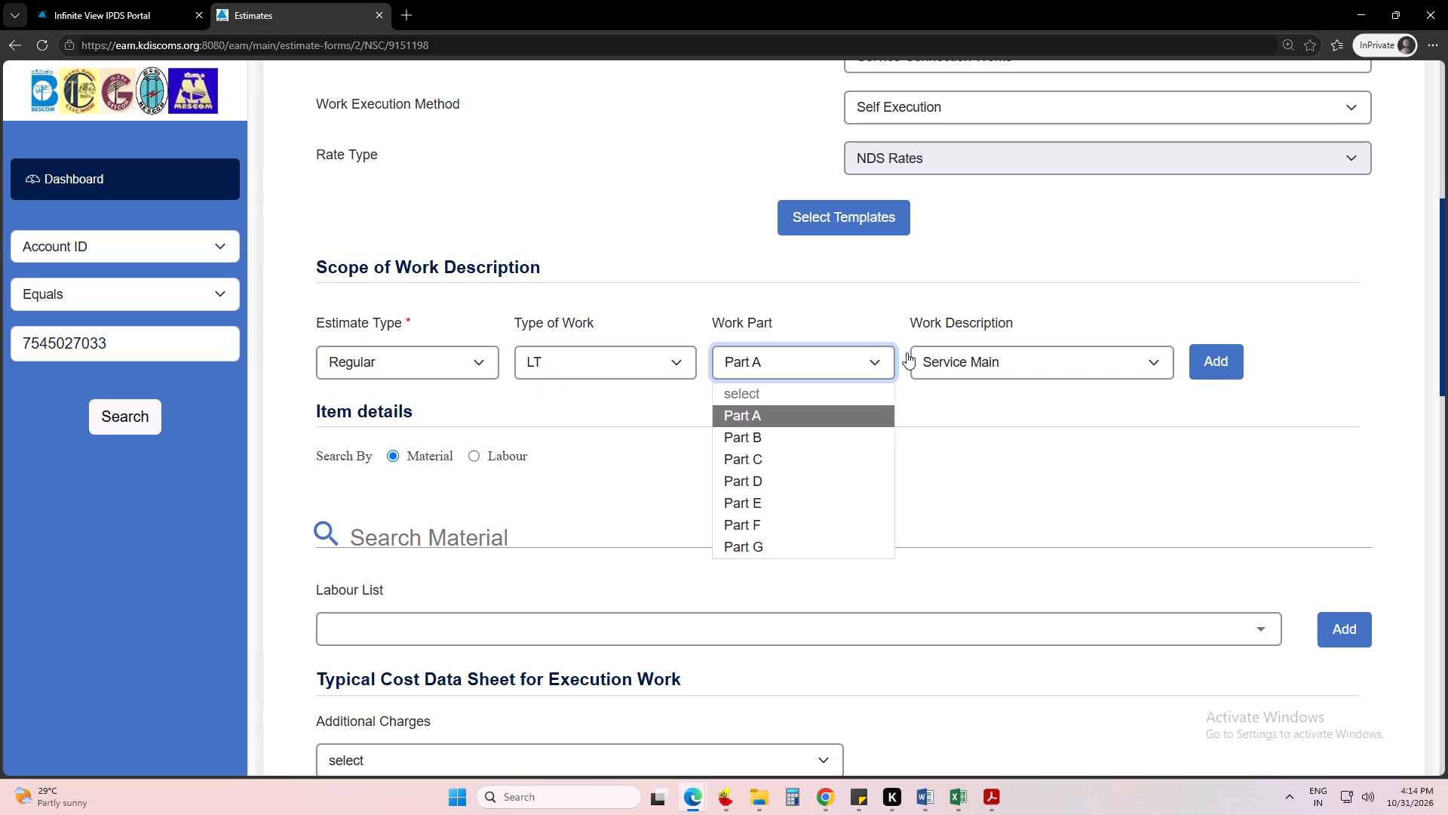
left_click(919, 352)
left_click(962, 252)
scroll(946, 288, "up", 5)
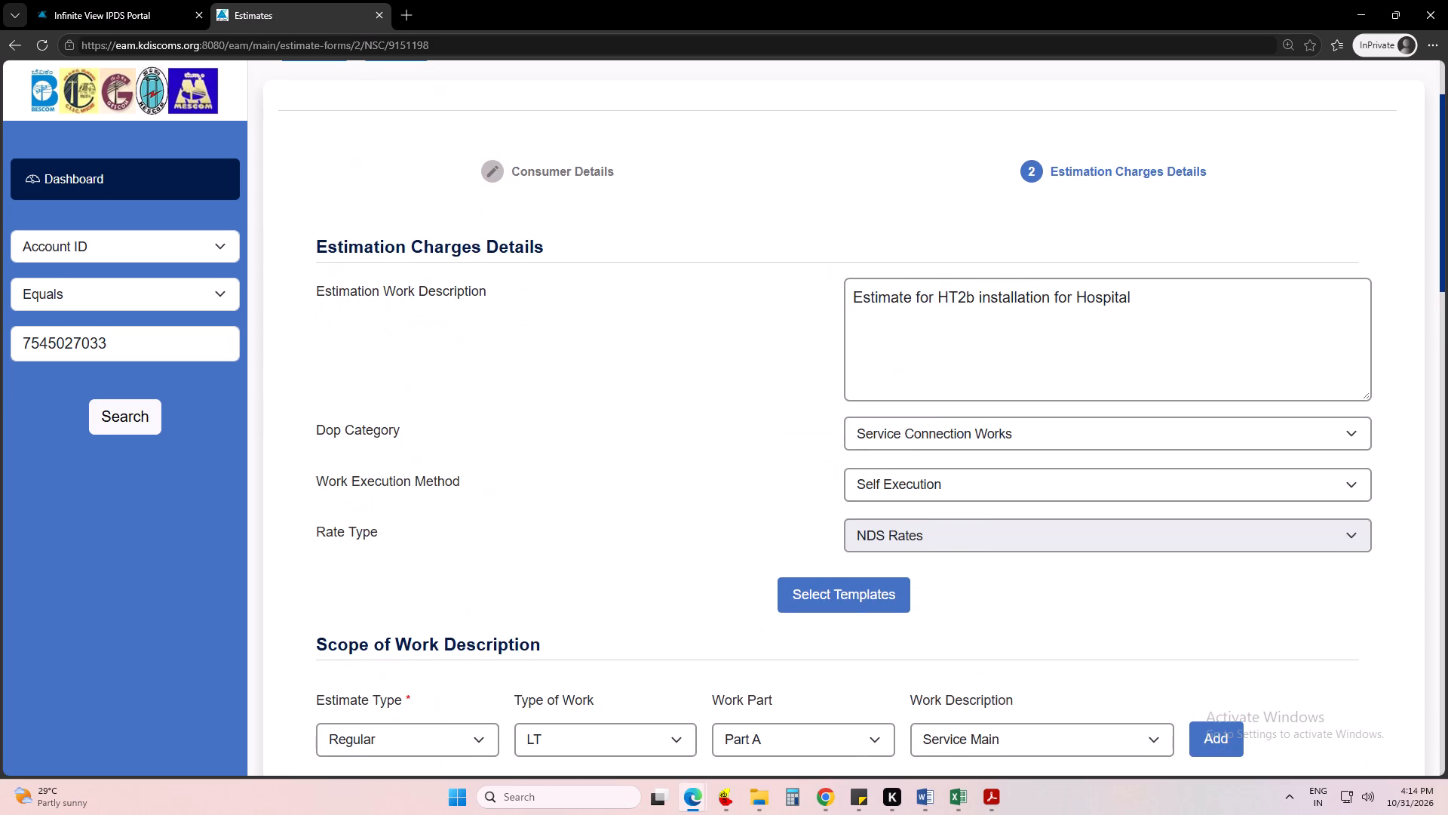
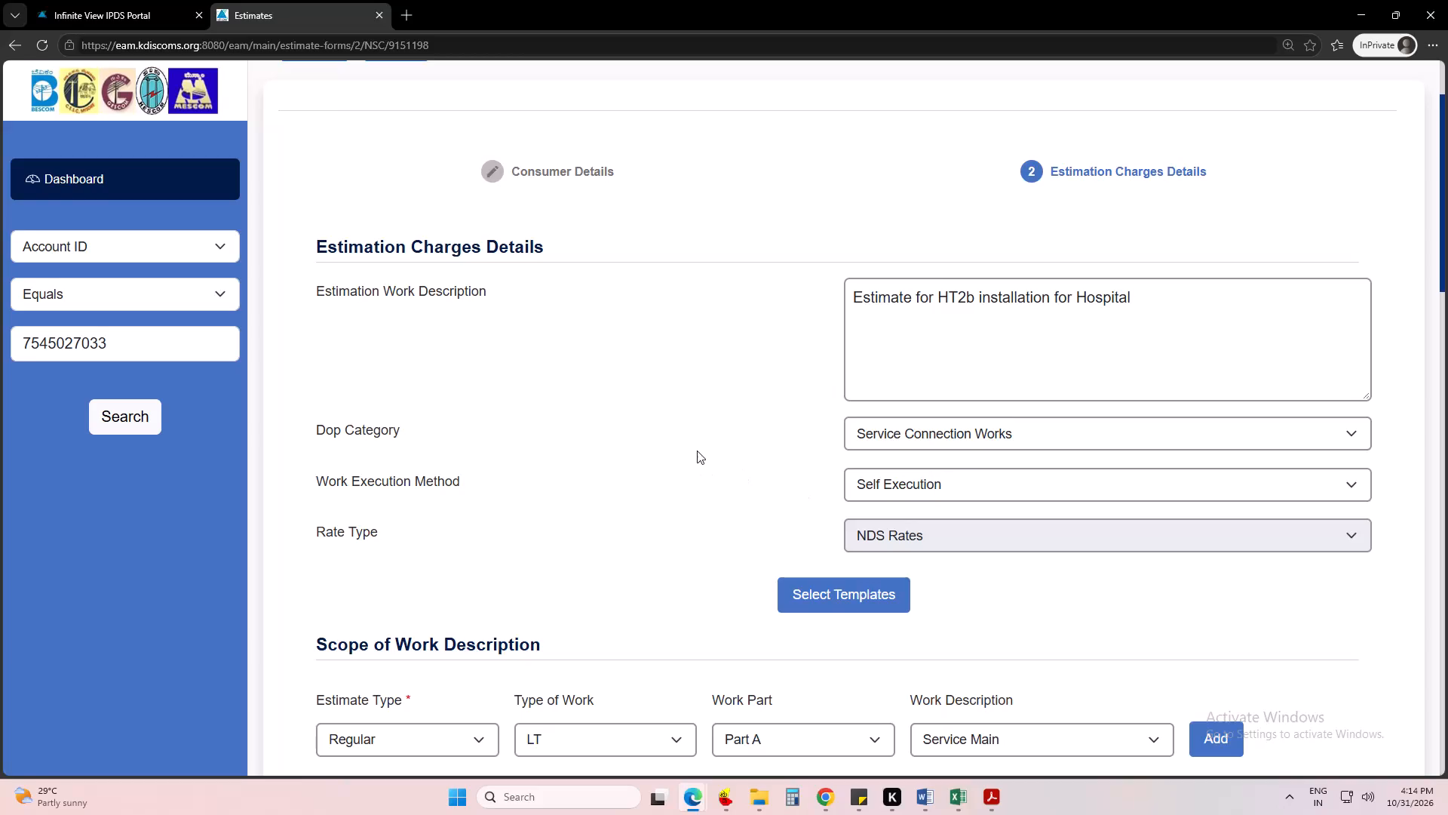
Switch to the earlier Estimation Report PDF in Acrobat and review its LT Part A Service Main materials, labour items and cost abstract.
scroll(706, 442, "down", 2)
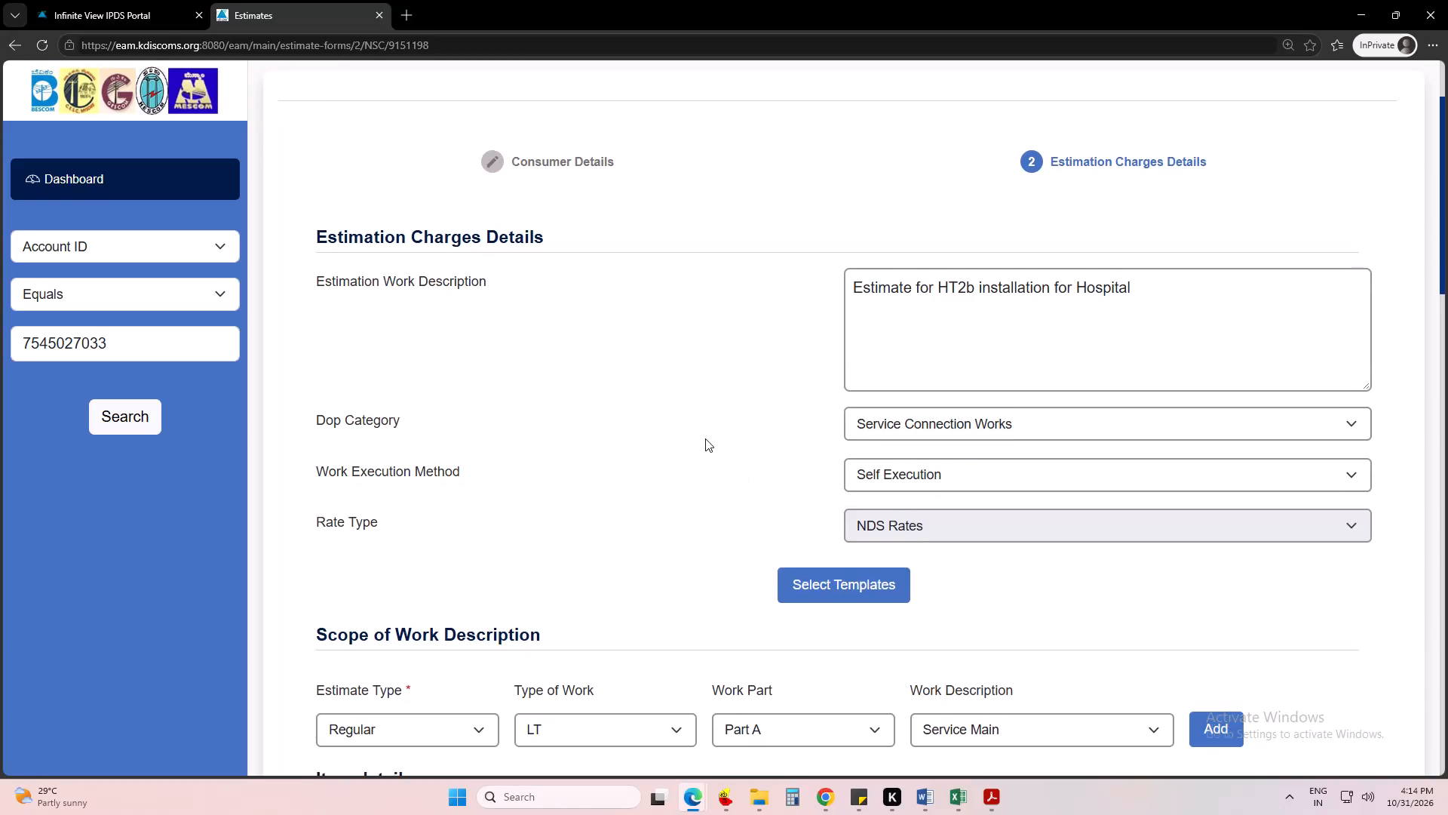
scroll(705, 438, "down", 2)
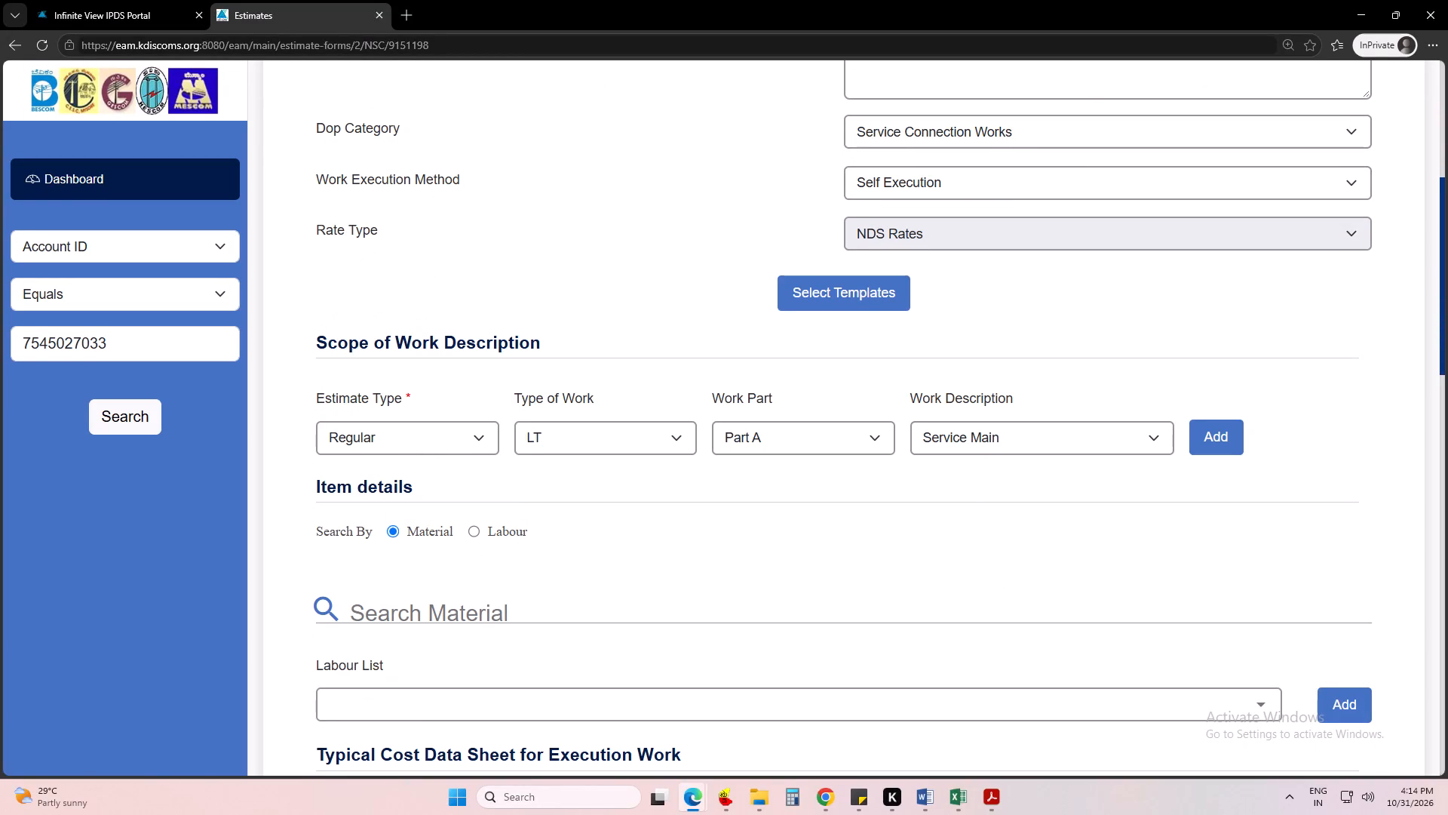
left_click(474, 611)
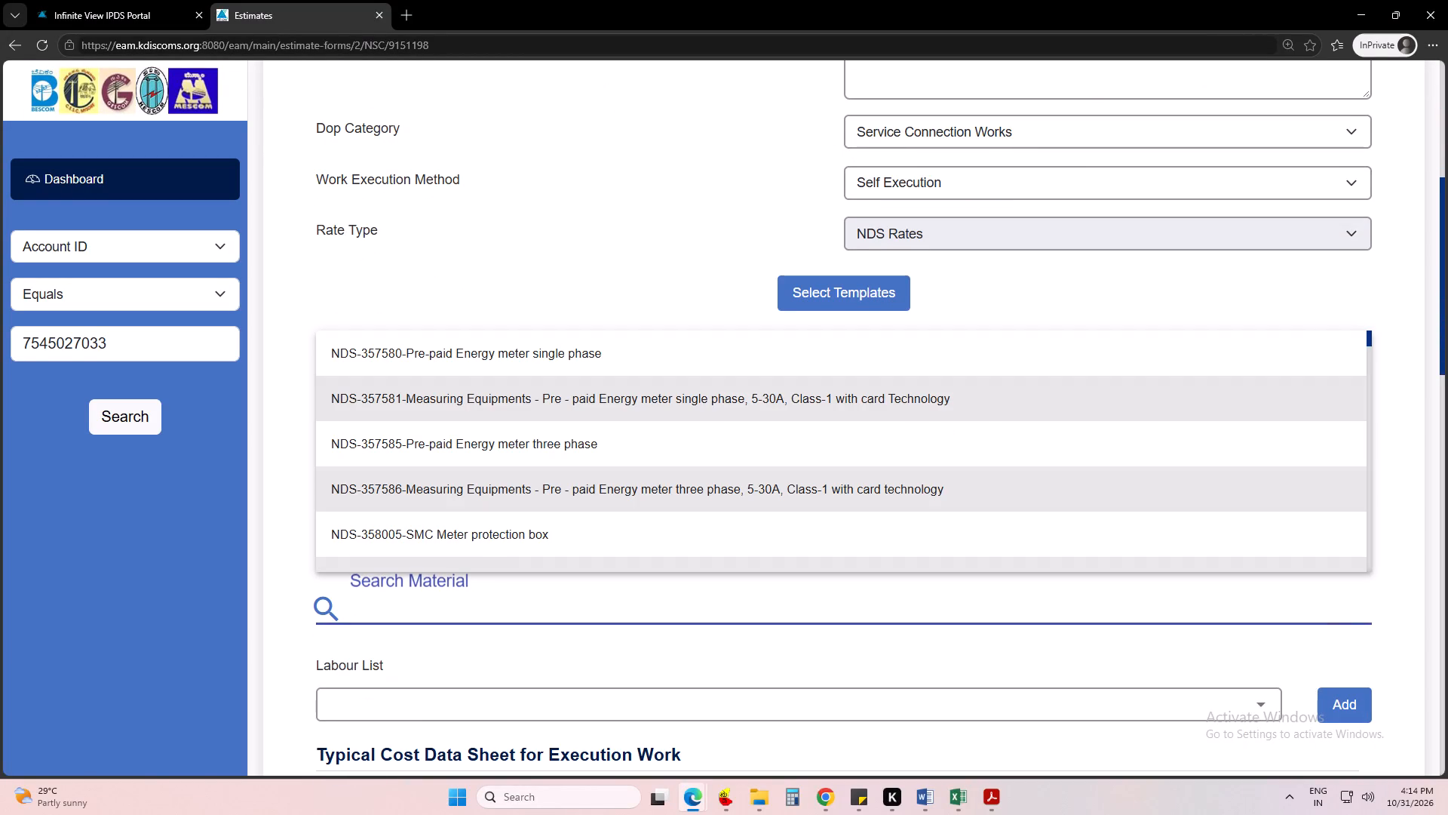
left_click(989, 798)
left_click(582, 463)
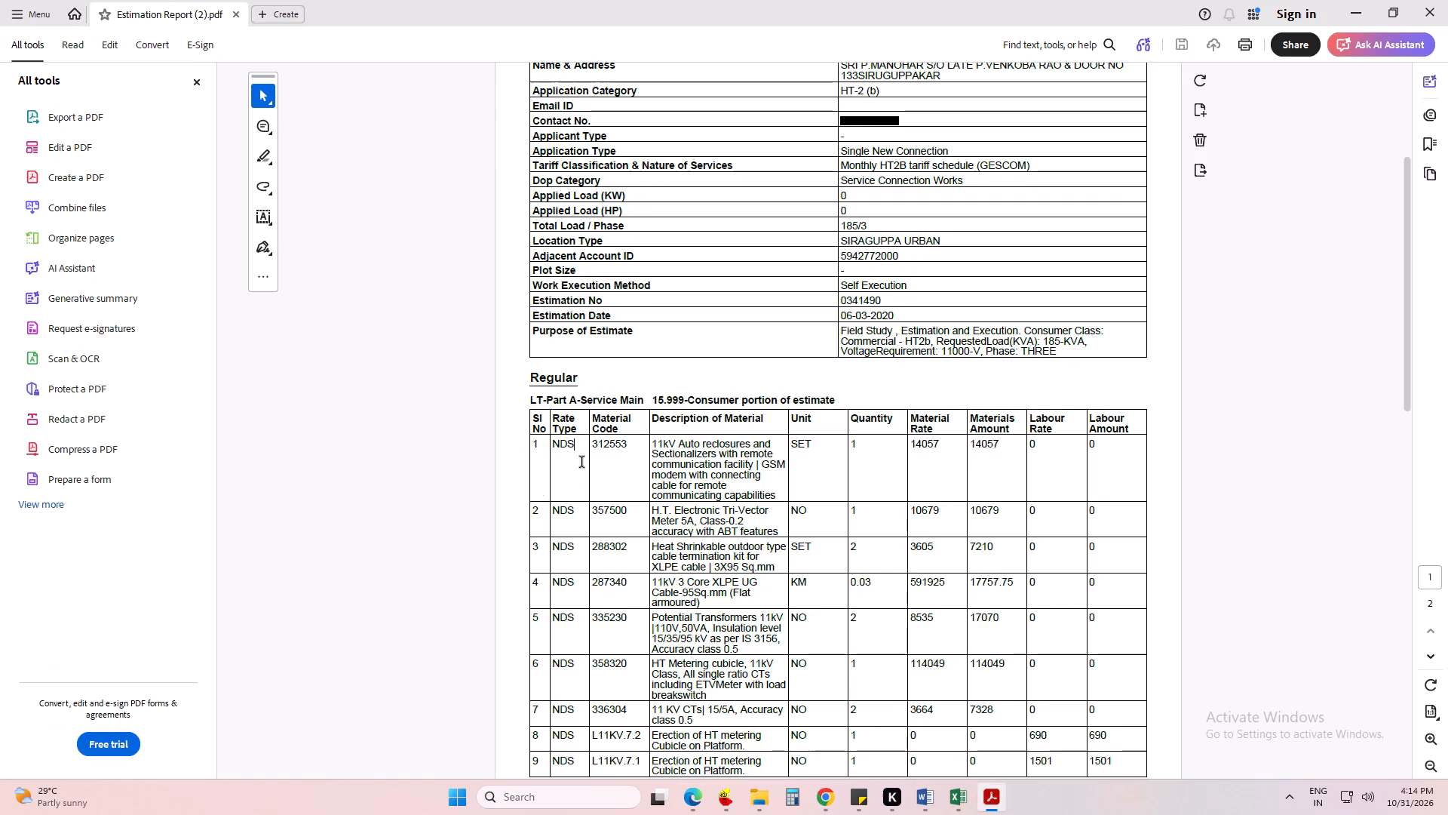
left_click_drag(622, 451, 633, 813)
scroll(885, 654, "down", 2)
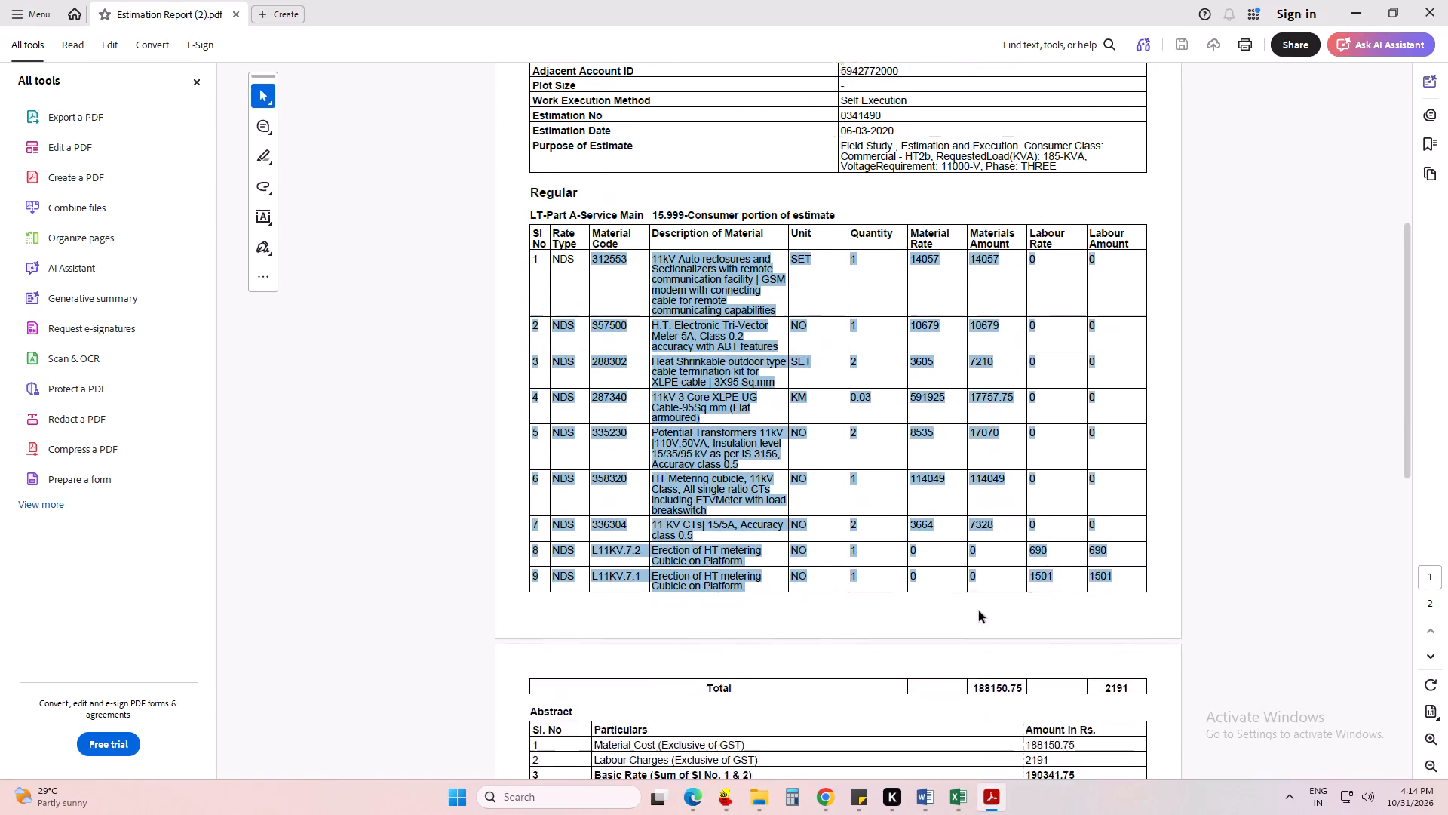
left_click(644, 447)
left_click_drag(610, 229, 609, 408)
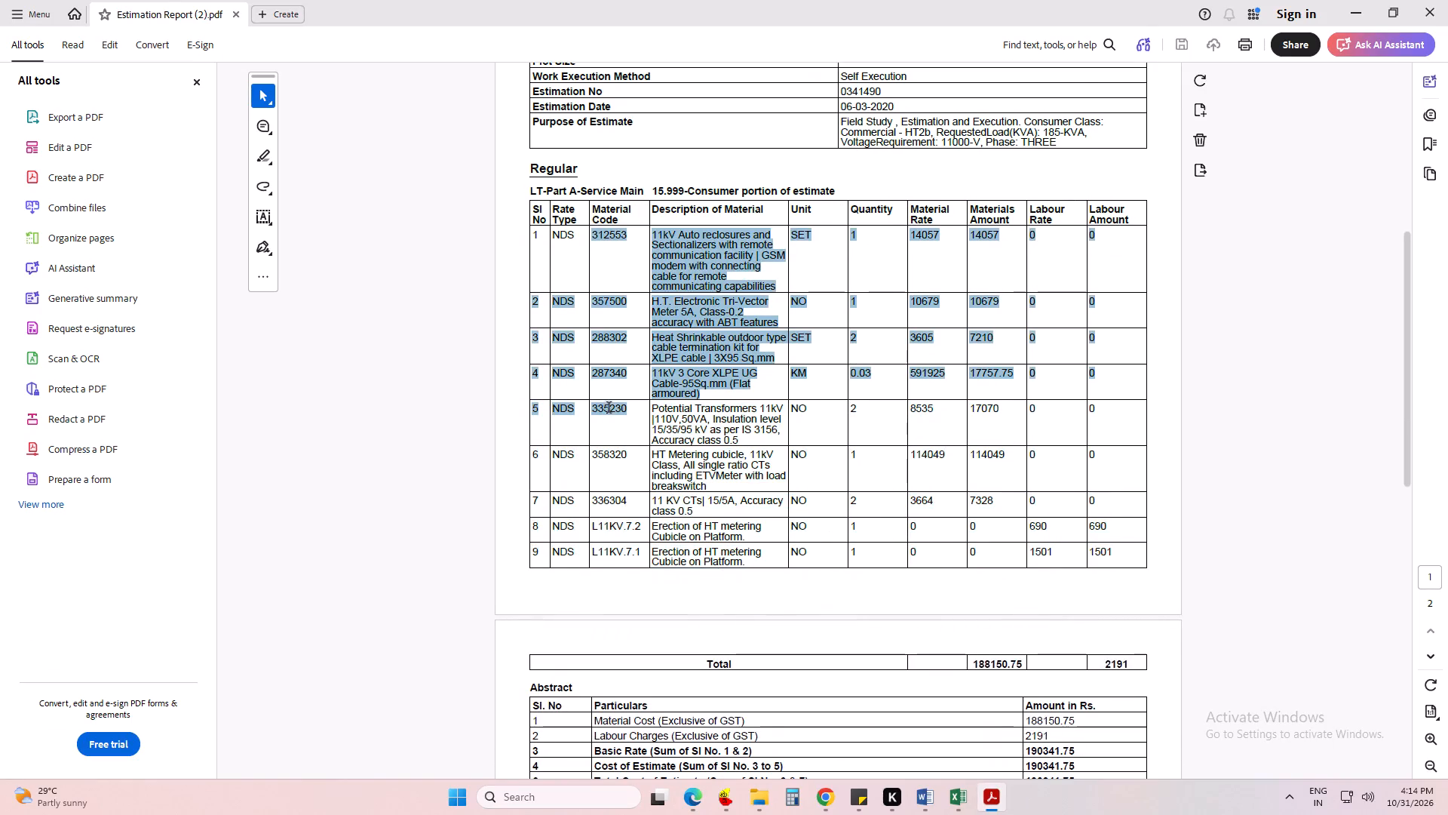
left_click_drag(609, 408, 612, 534)
left_click(675, 518)
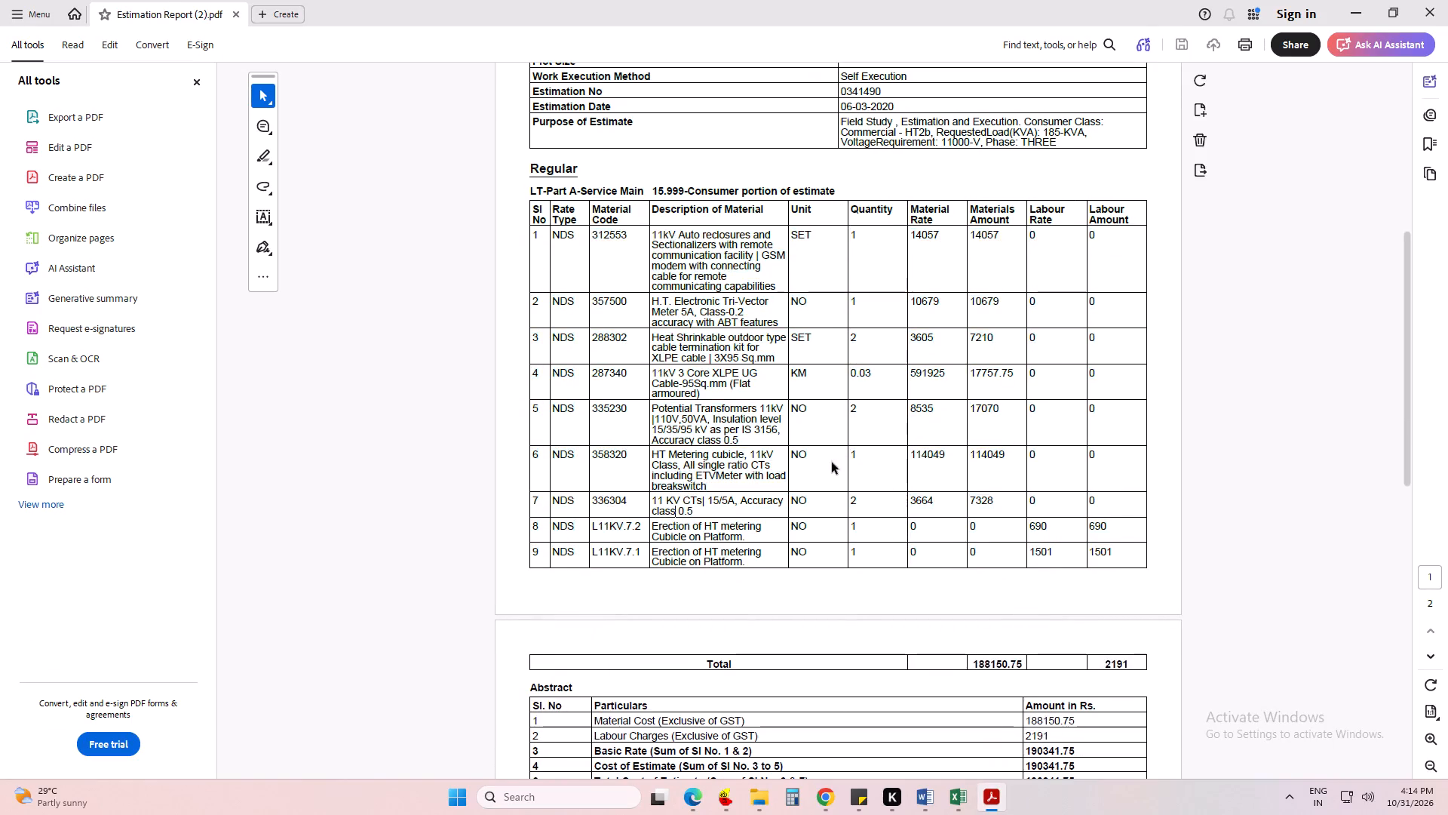
scroll(824, 444, "up", 3)
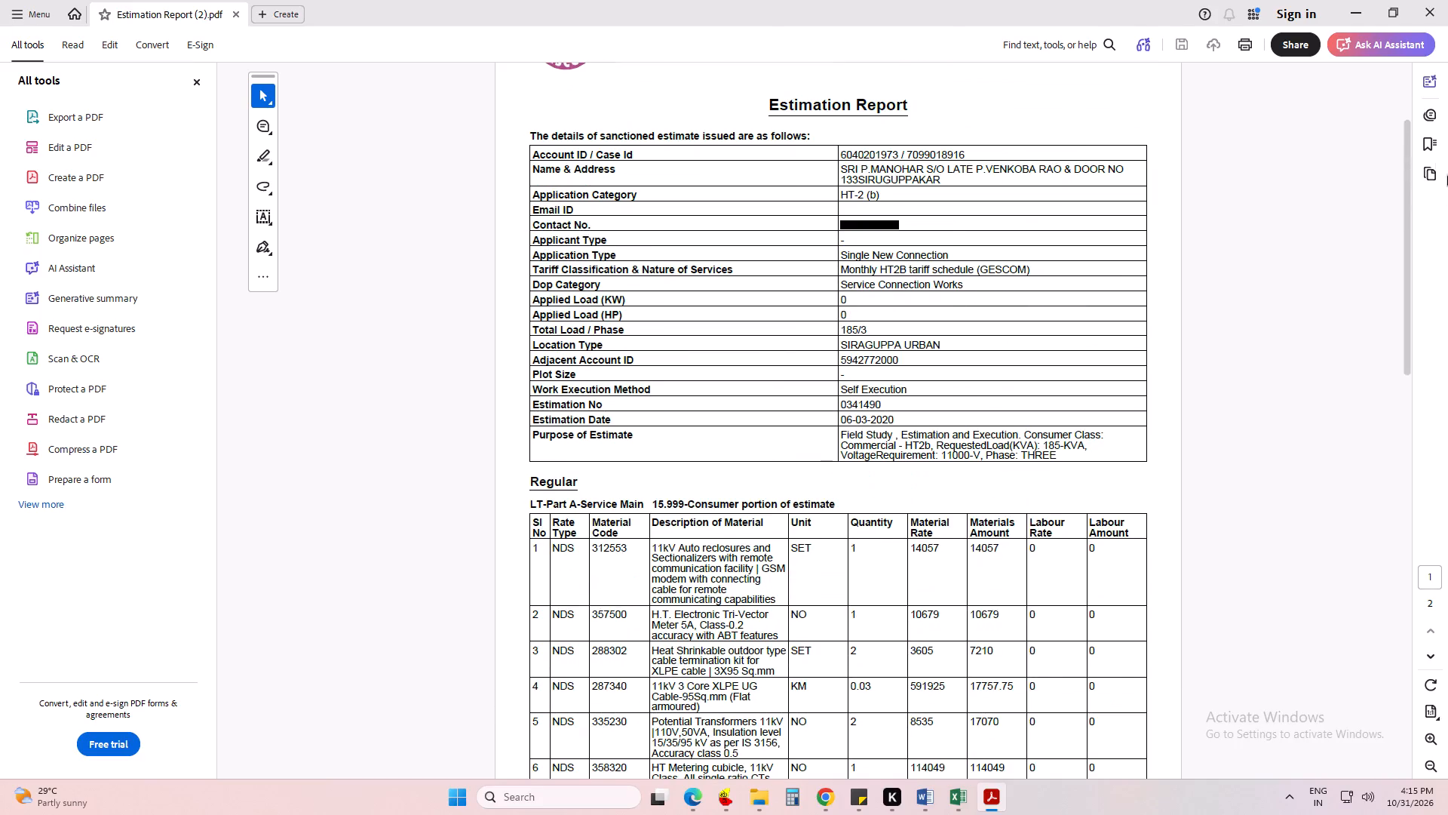
scroll(686, 583, "up", 3)
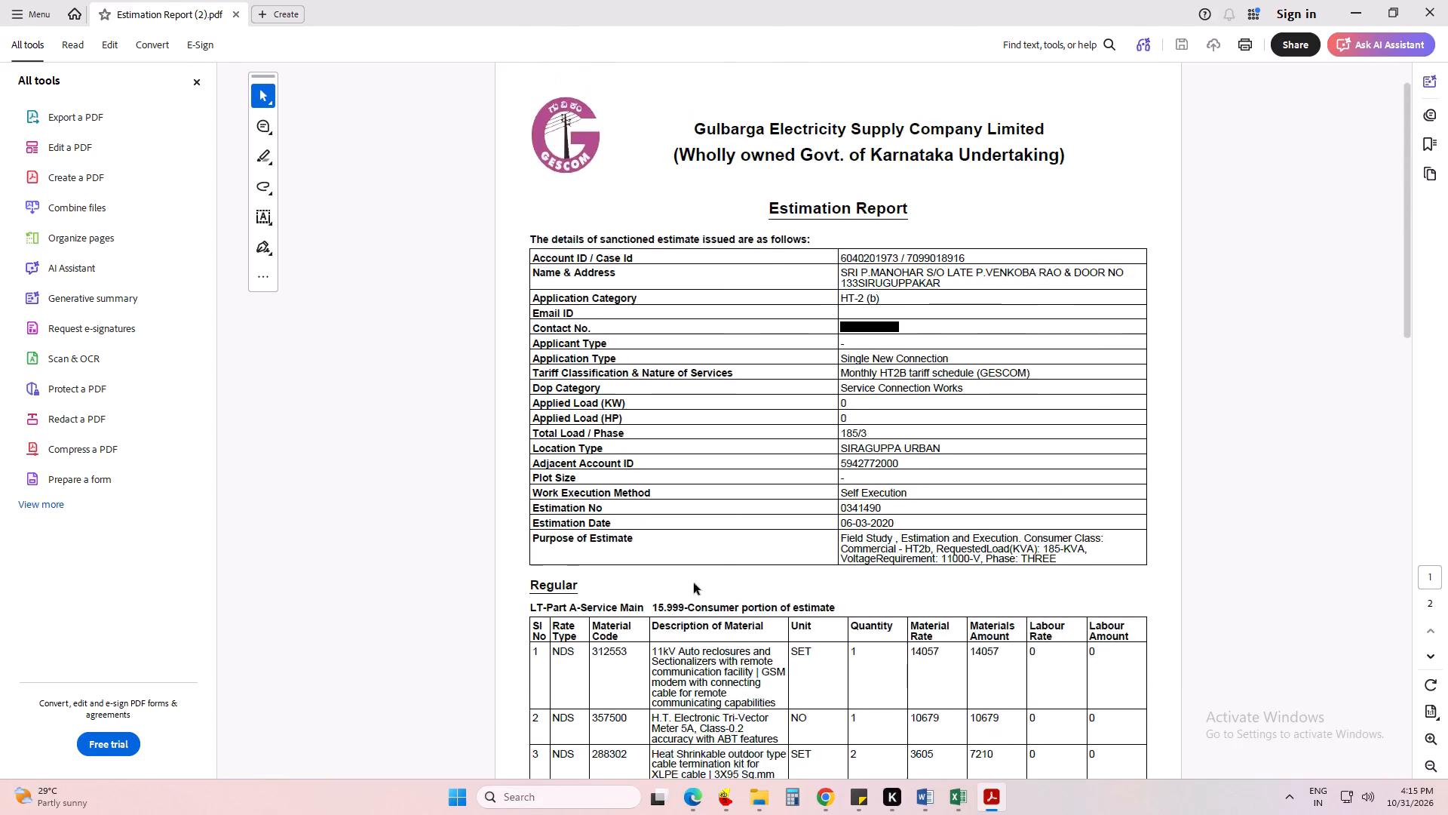
scroll(774, 560, "down", 4)
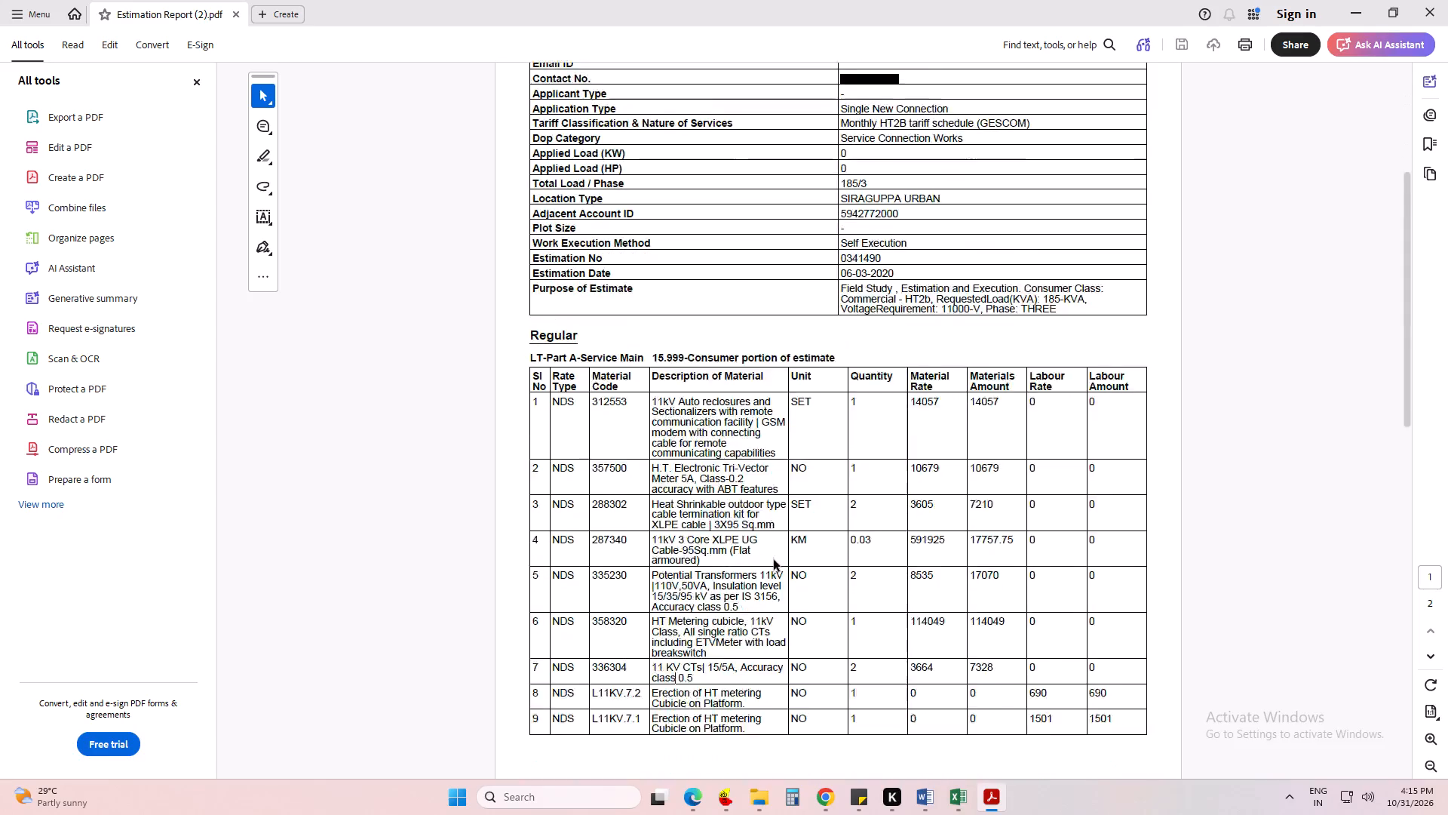
scroll(774, 560, "down", 1)
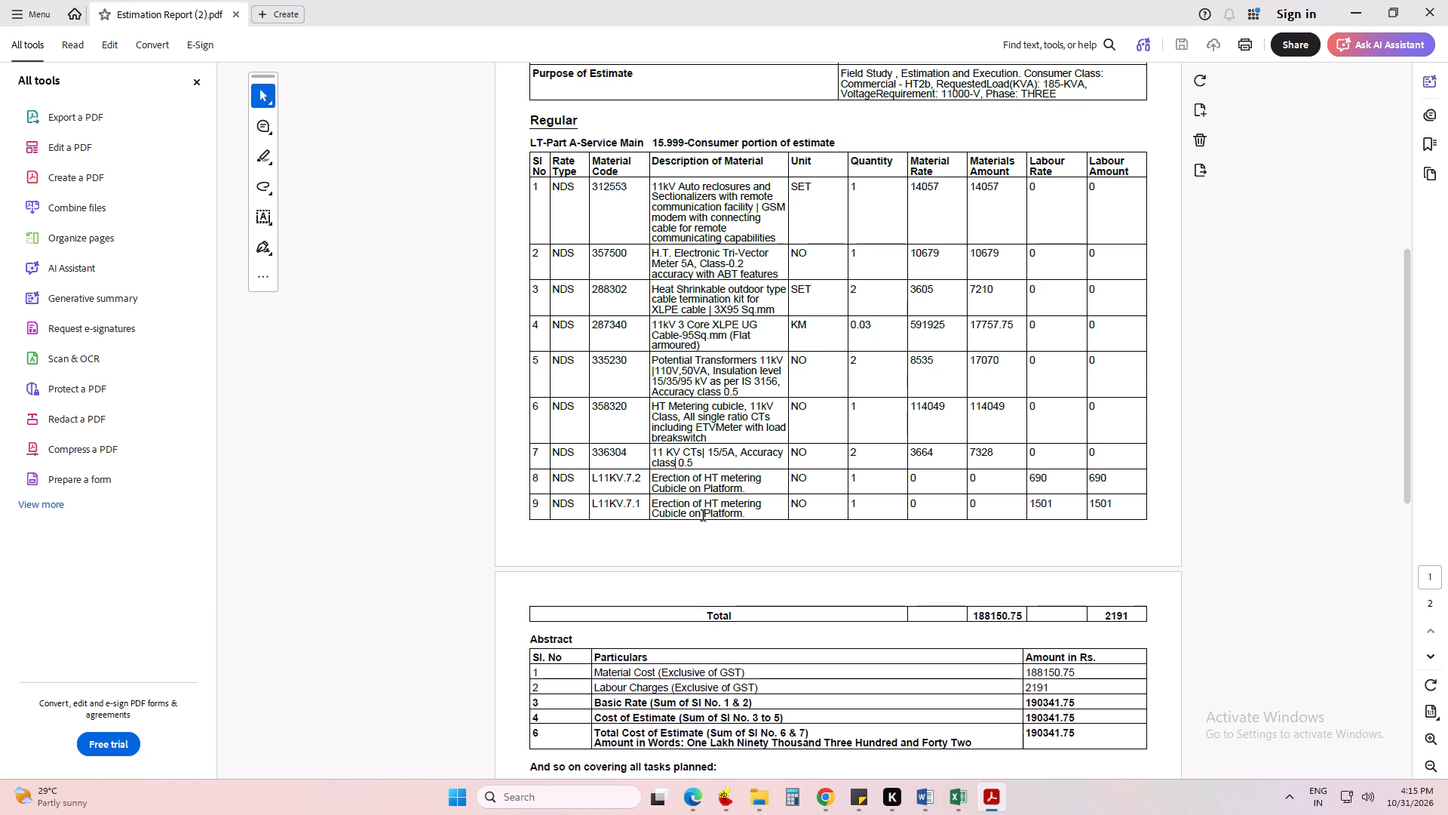
scroll(713, 518, "down", 4)
scroll(713, 518, "up", 3)
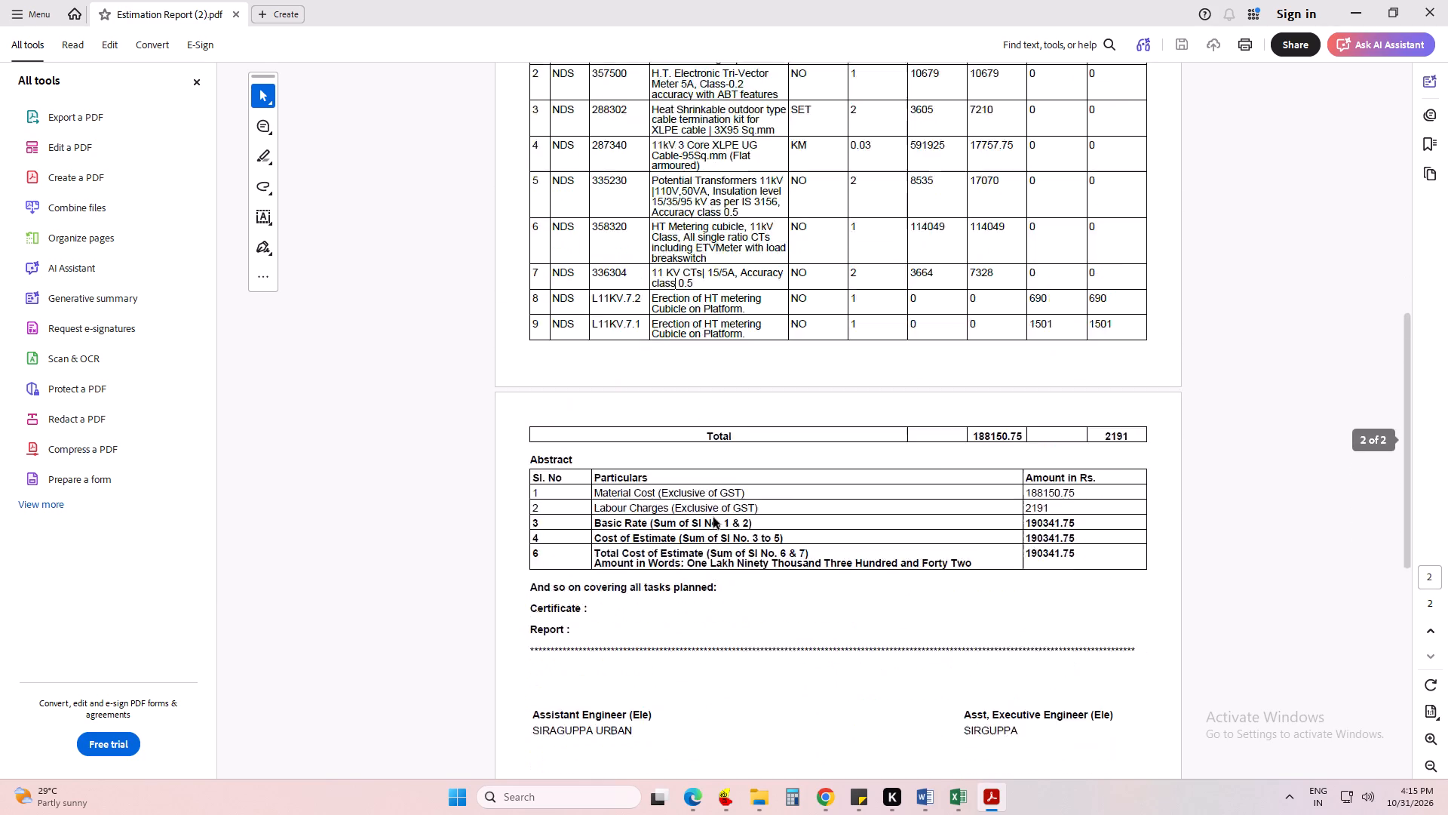
scroll(713, 518, "up", 1)
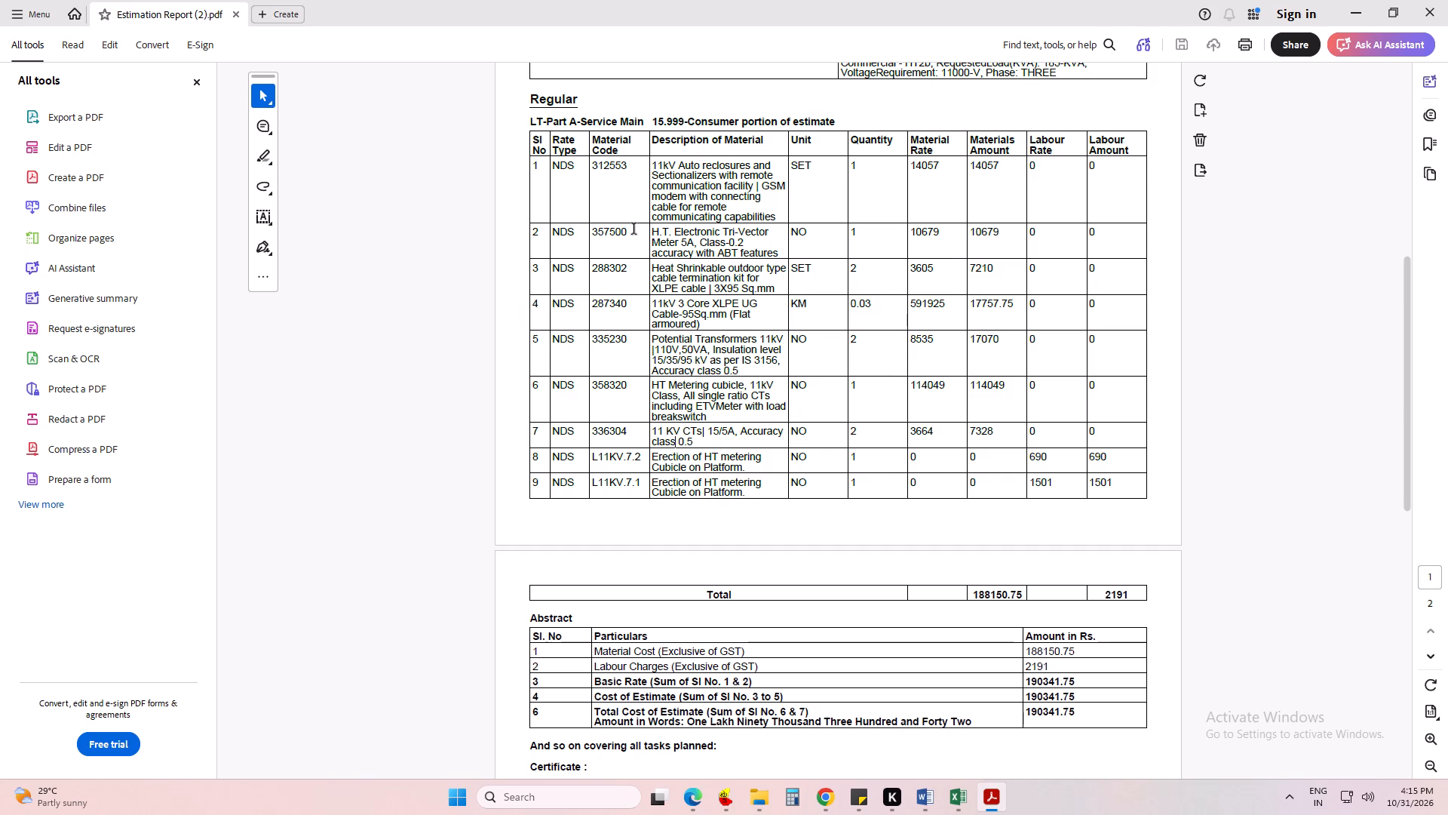
Copy the H.T. Electronic Tri-Vector Meter code 357500 from the report, search the portal's materials for it in Edge, and clear the search.
left_click_drag(633, 229, 592, 235)
left_click(895, 311, "ctrl")
left_click_drag(628, 234, 591, 231)
key("ctrl+c")
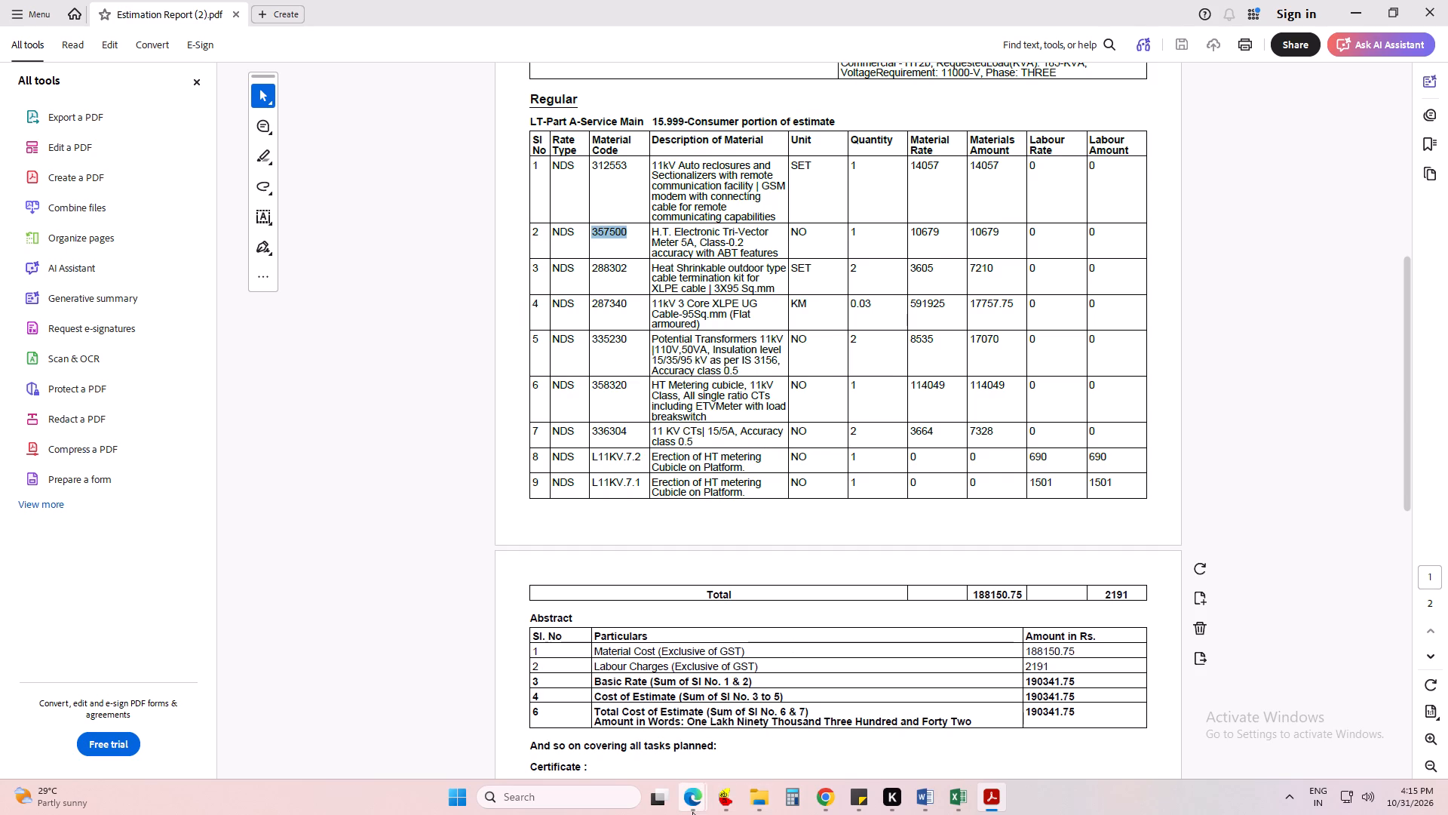
left_click(741, 726)
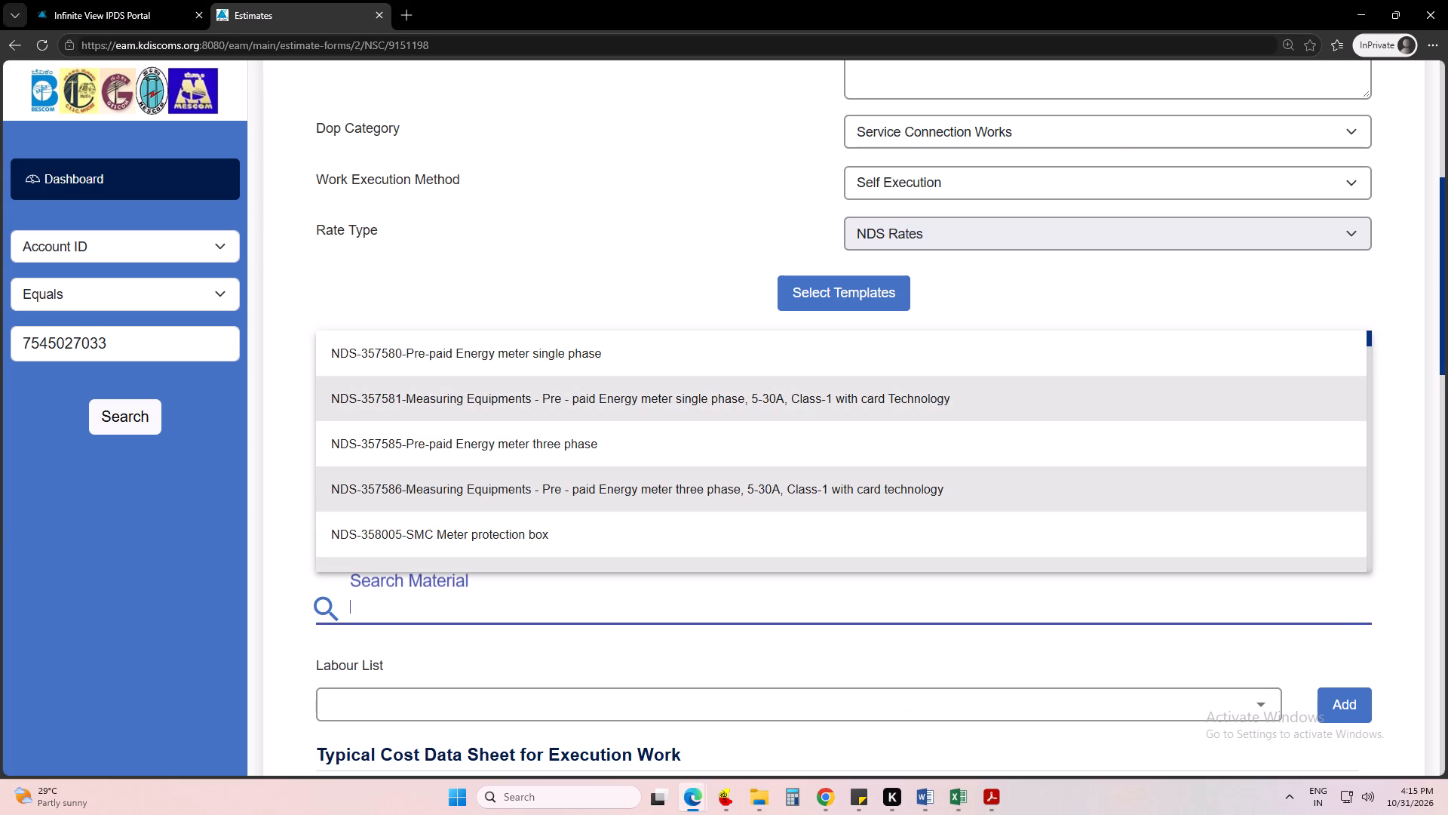
key("ctrl+v")
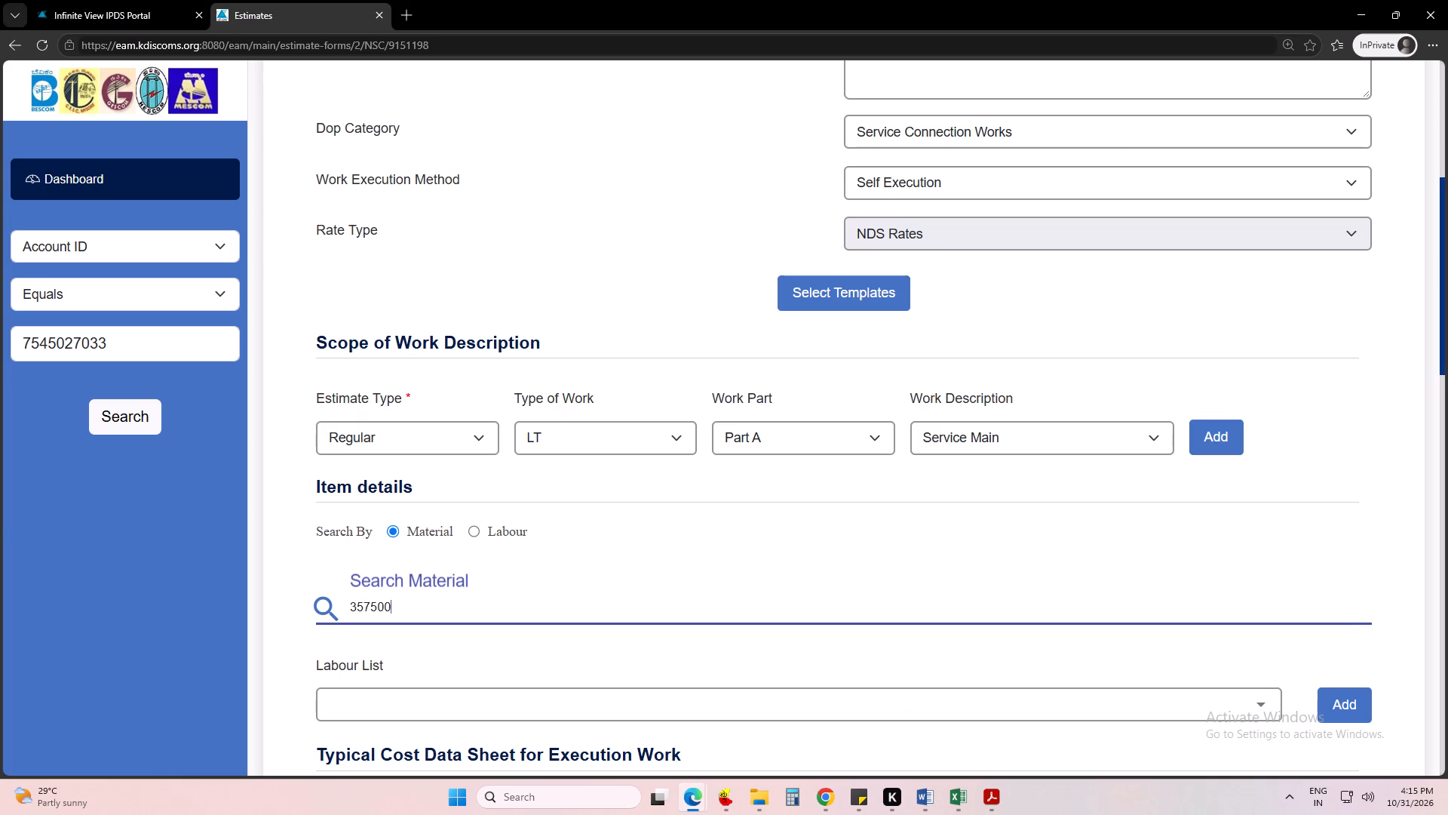
key("BackSpace")
key("BackSpace")
key("BackSpace")
key("BackSpace")
key("BackSpace")
key("BackSpace")
key("BackSpace")
key("BackSpace")
key("BackSpace")
key("BackSpace")
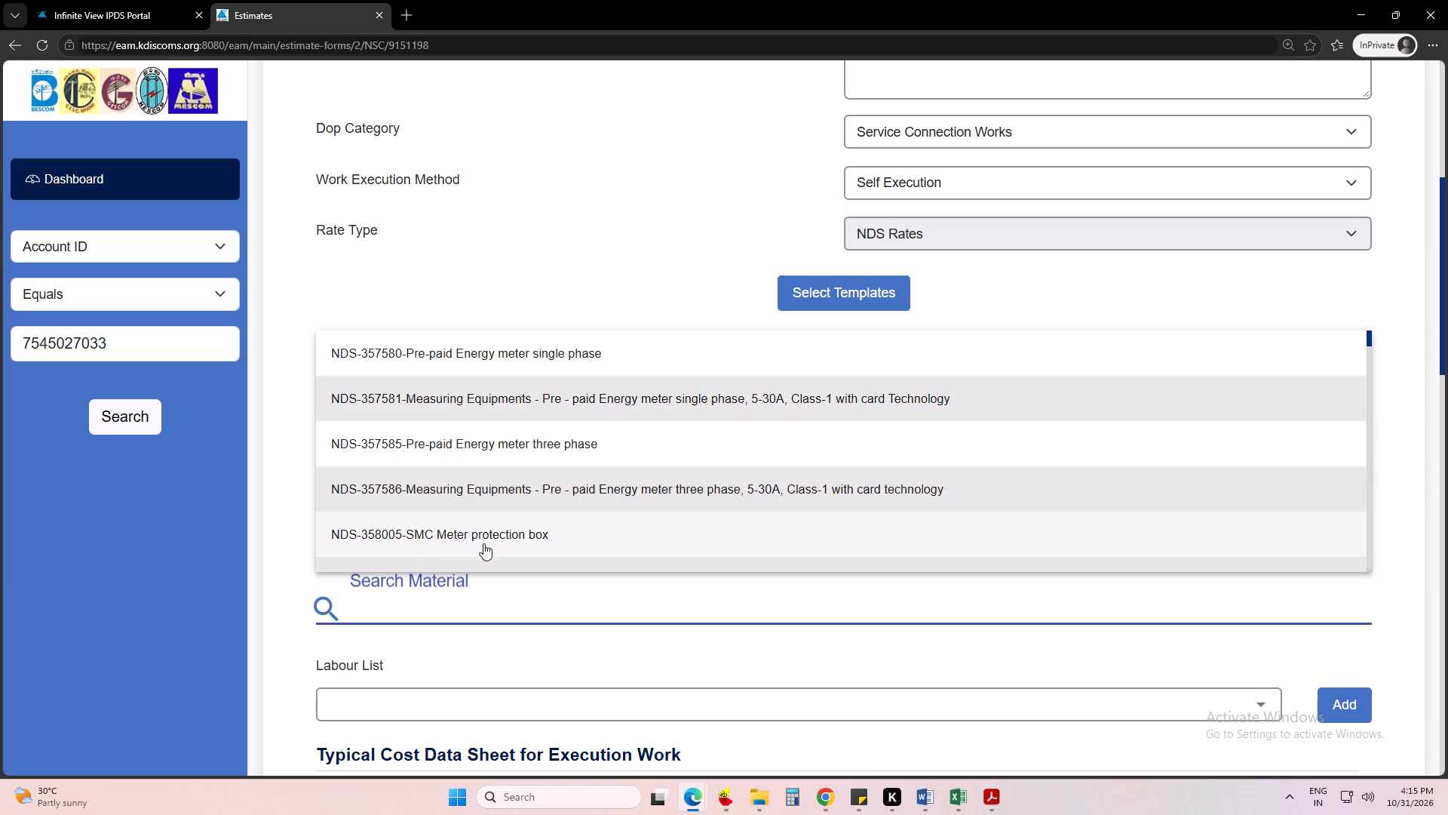
Browse the portal's material list for metering cubicle and HT cable items comparable to those in the earlier estimate.
scroll(541, 521, "down", 2)
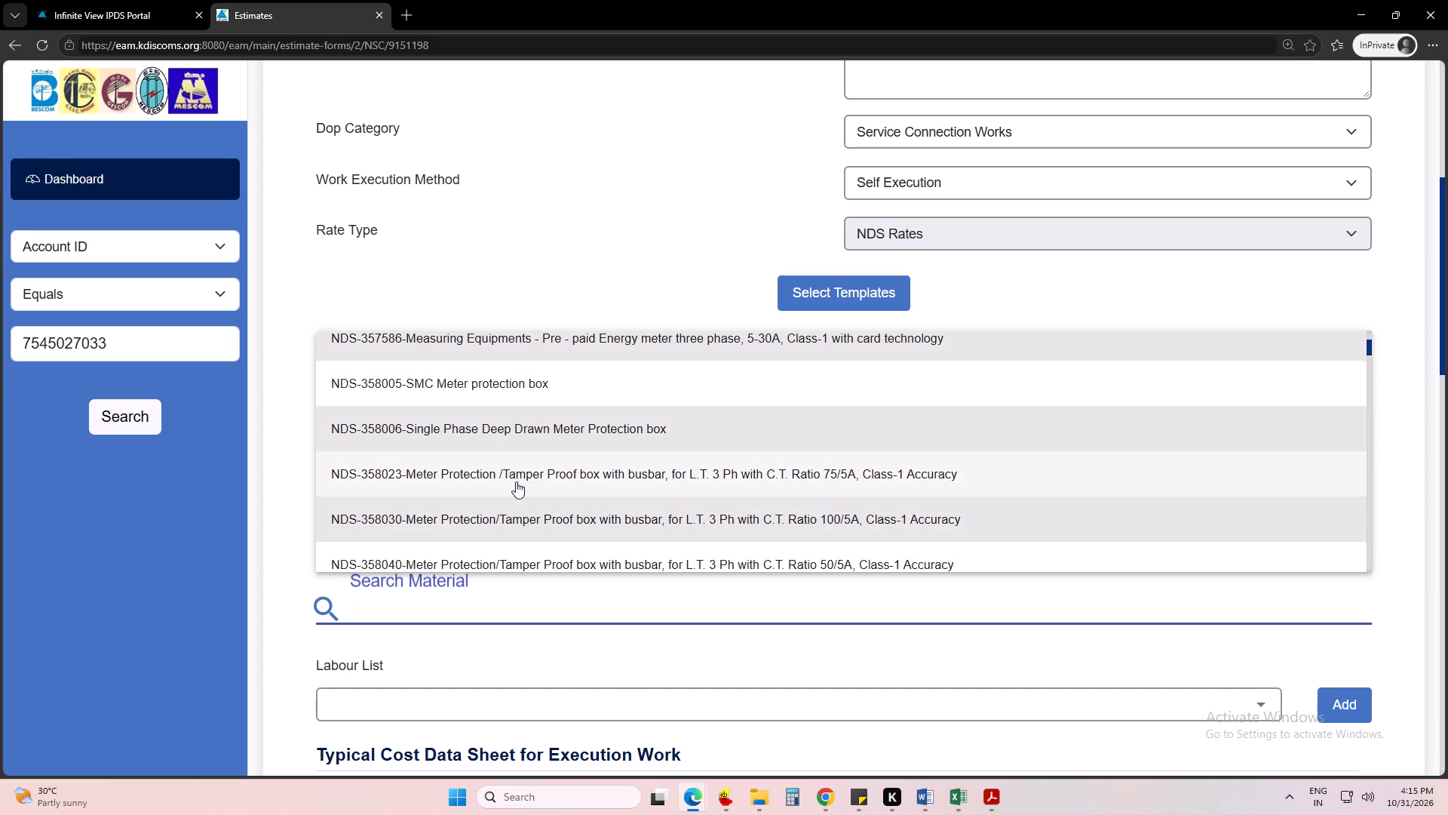
scroll(725, 524, "down", 1)
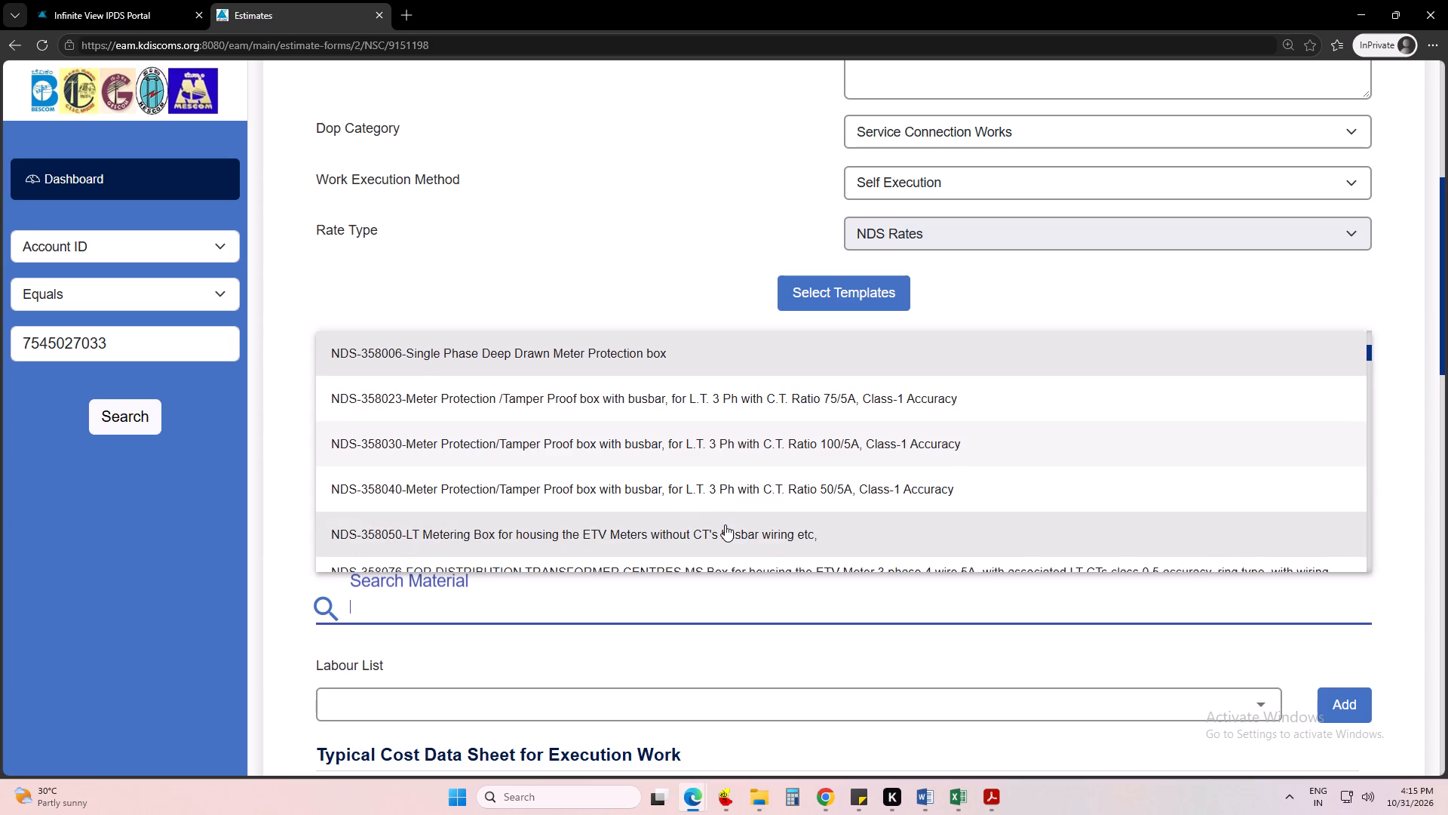
scroll(725, 524, "down", 1)
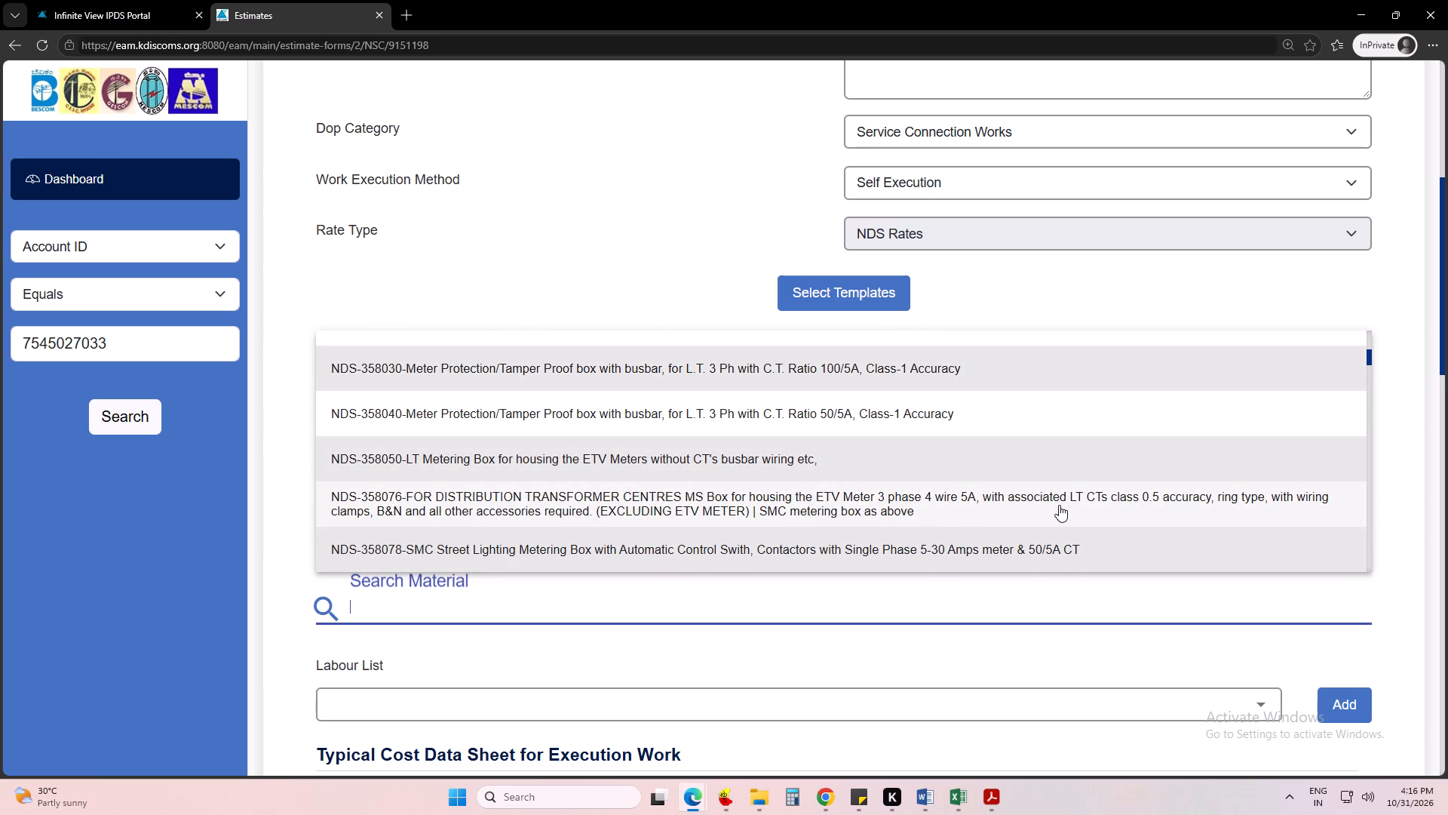
scroll(1059, 505, "down", 1)
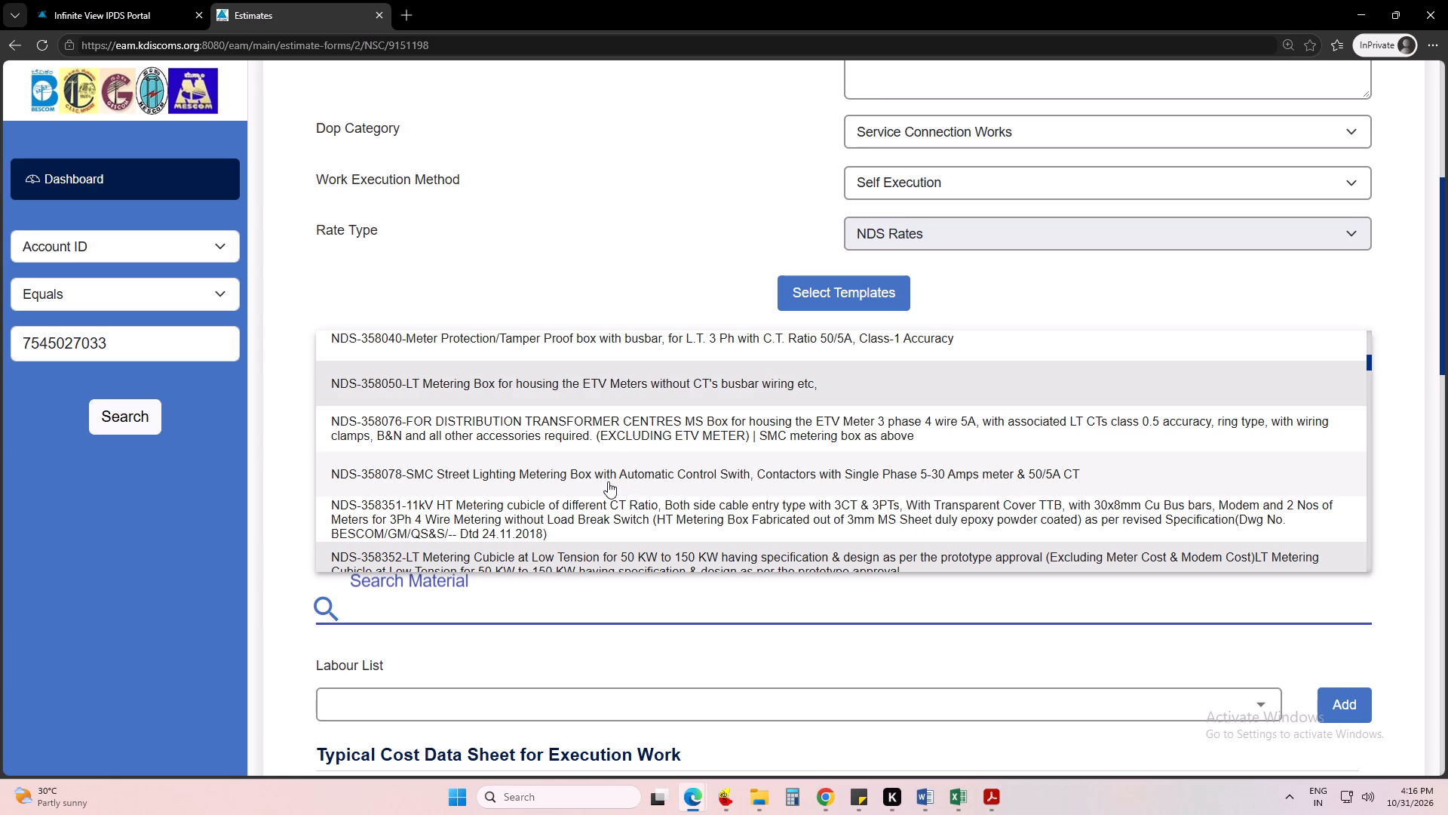
scroll(608, 481, "down", 1)
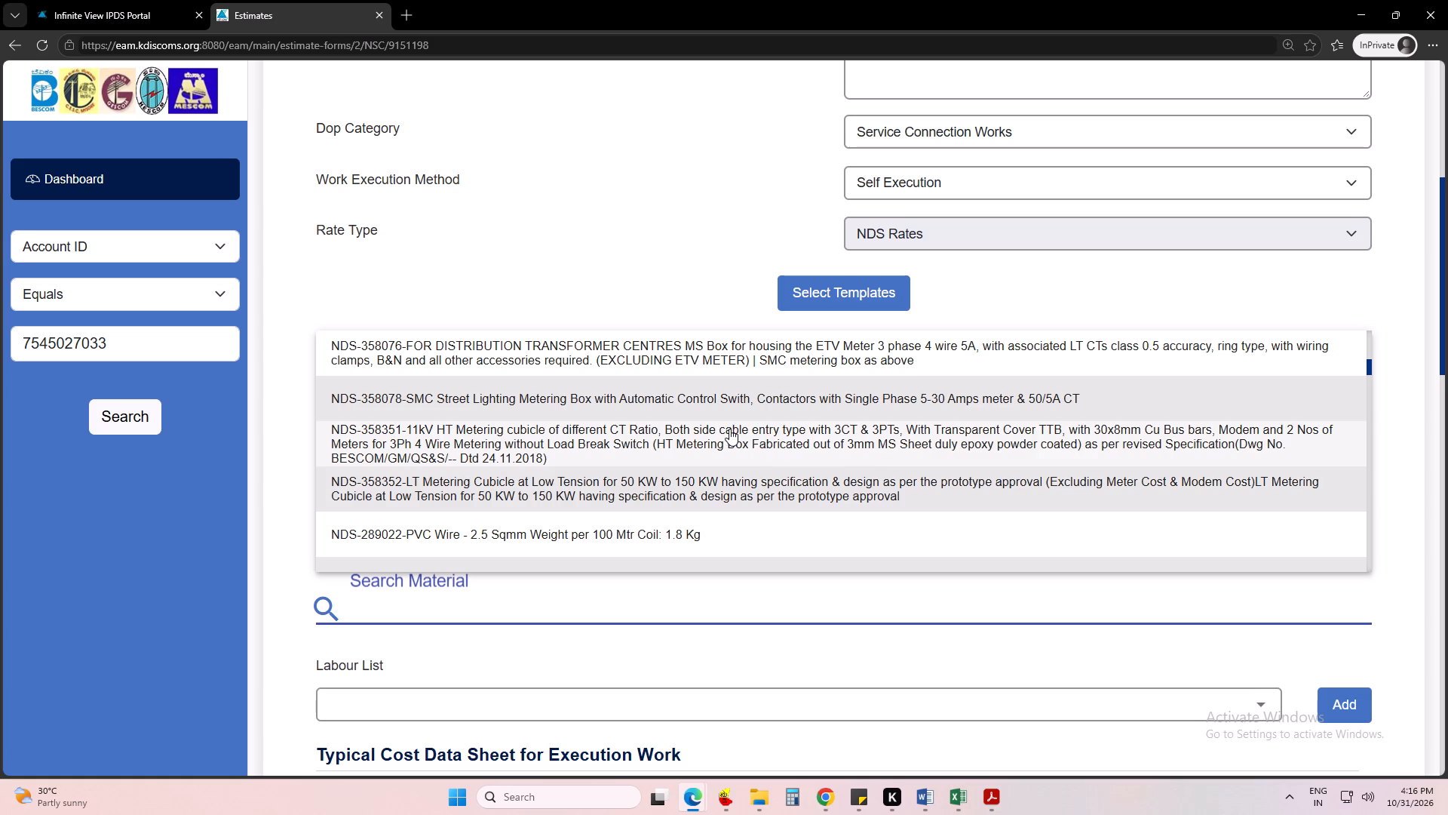
scroll(703, 425, "down", 1)
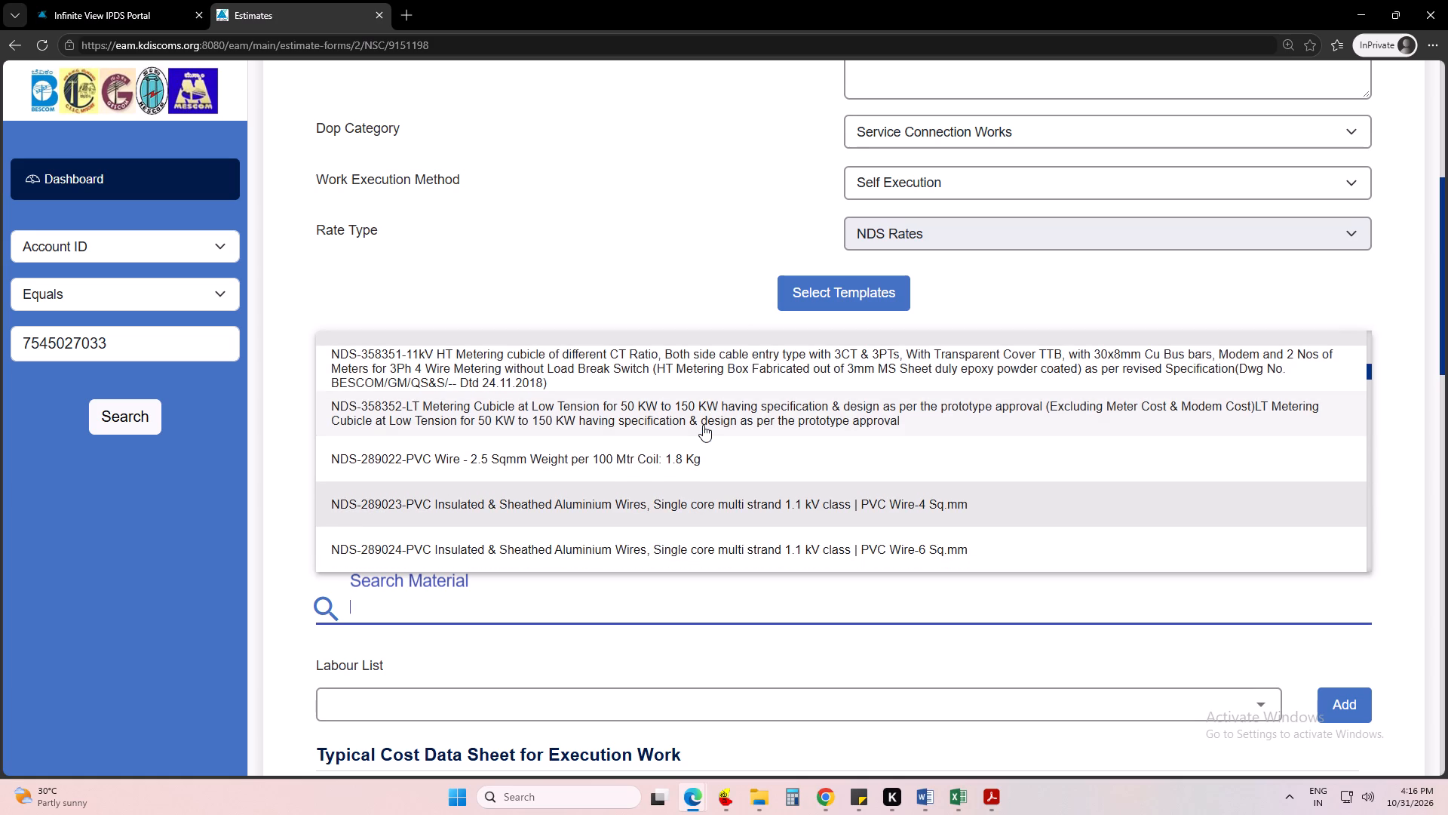
scroll(703, 425, "down", 9)
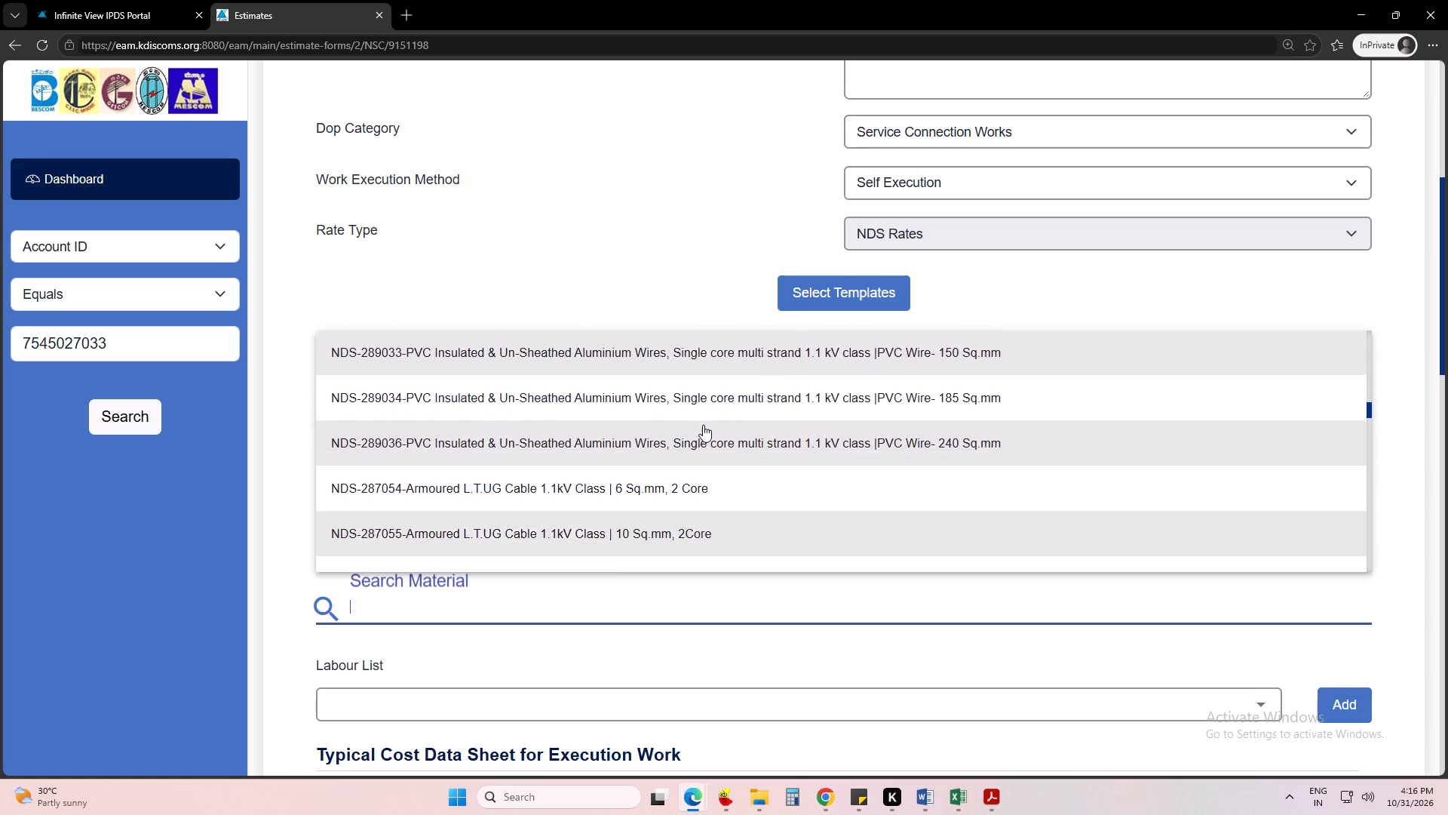
scroll(703, 425, "down", 4)
scroll(703, 425, "up", 1)
scroll(703, 425, "down", 11)
scroll(703, 425, "up", 3)
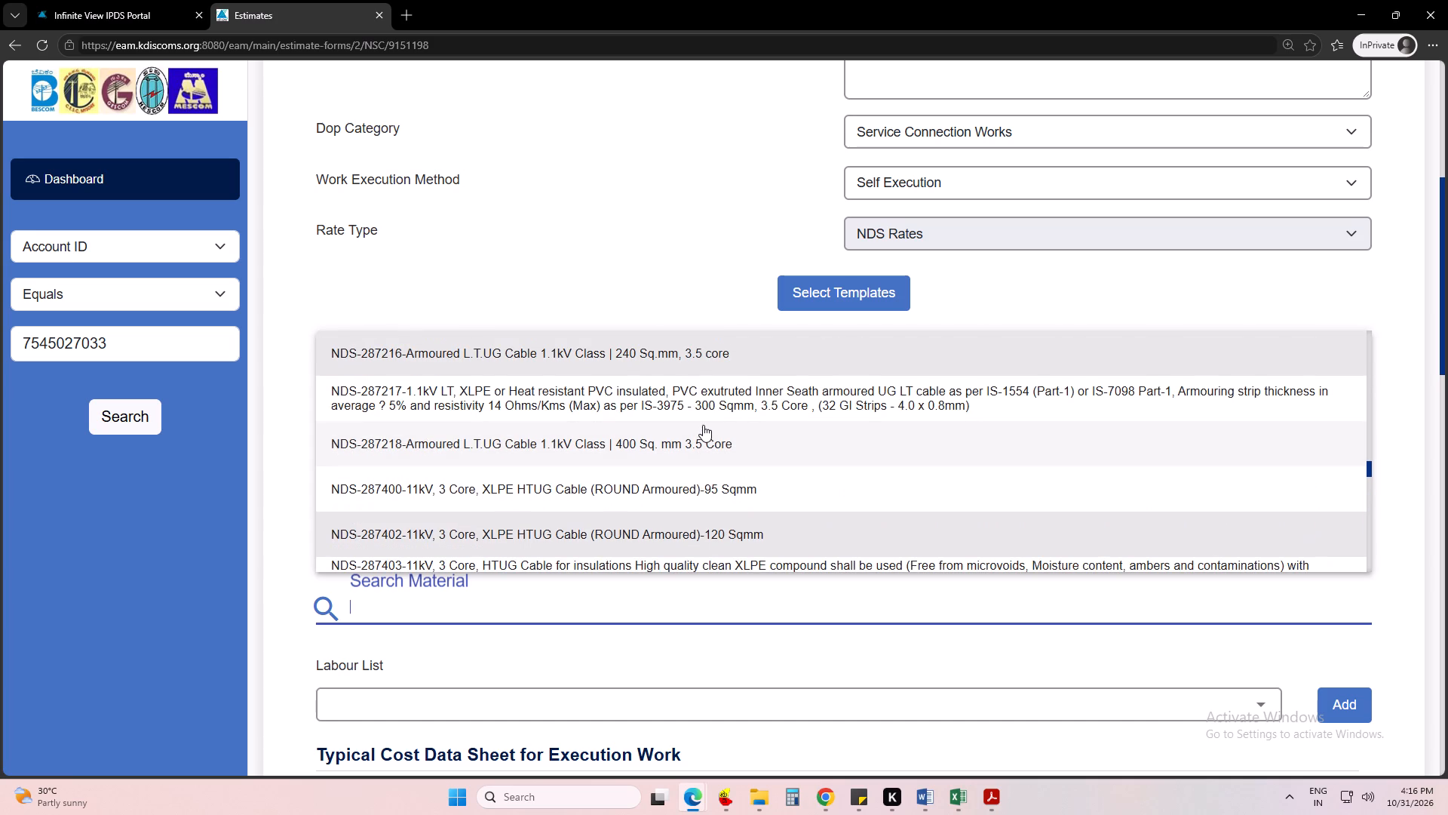
scroll(703, 425, "down", 2)
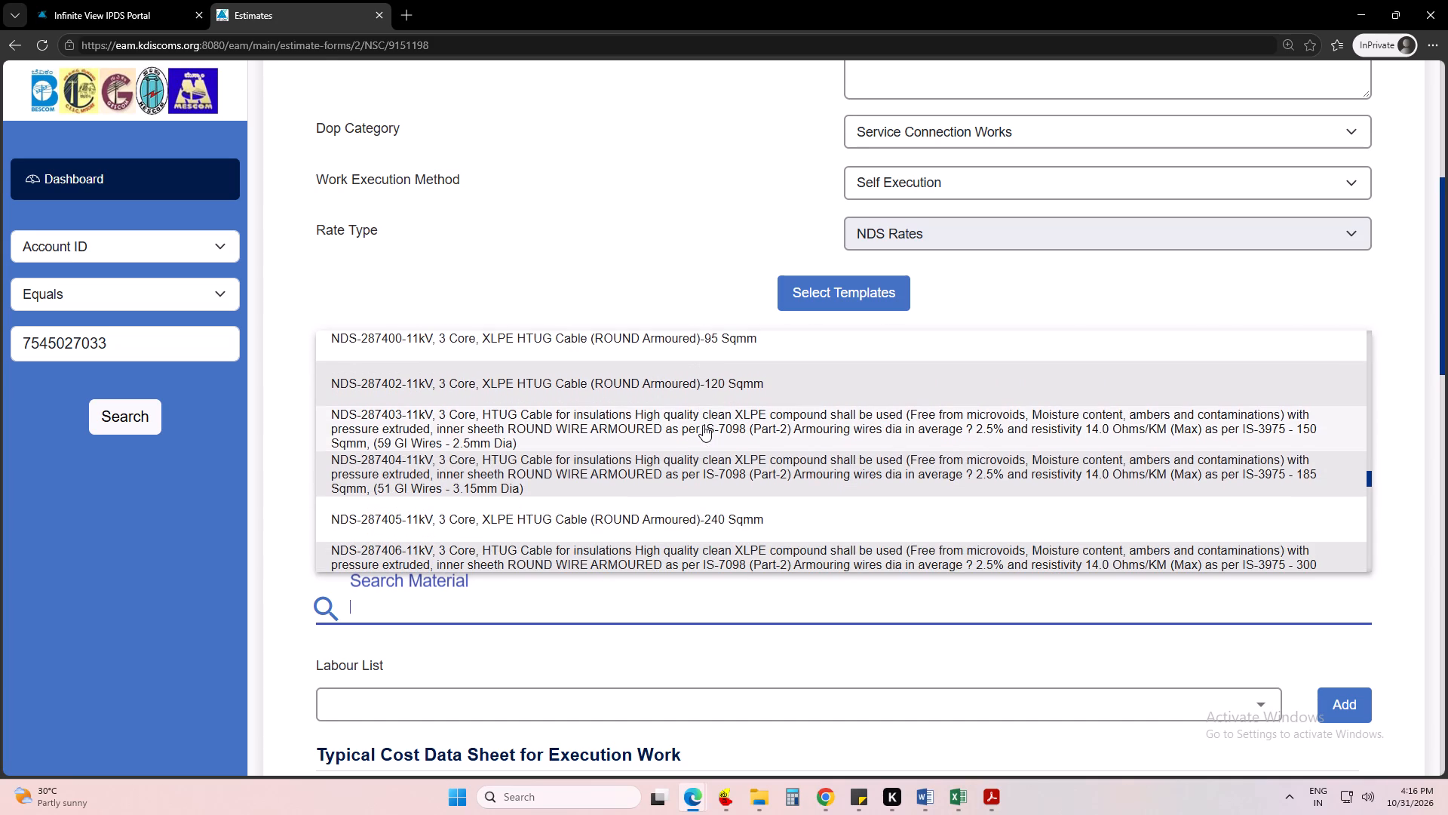
scroll(699, 430, "down", 2)
scroll(699, 431, "up", 9)
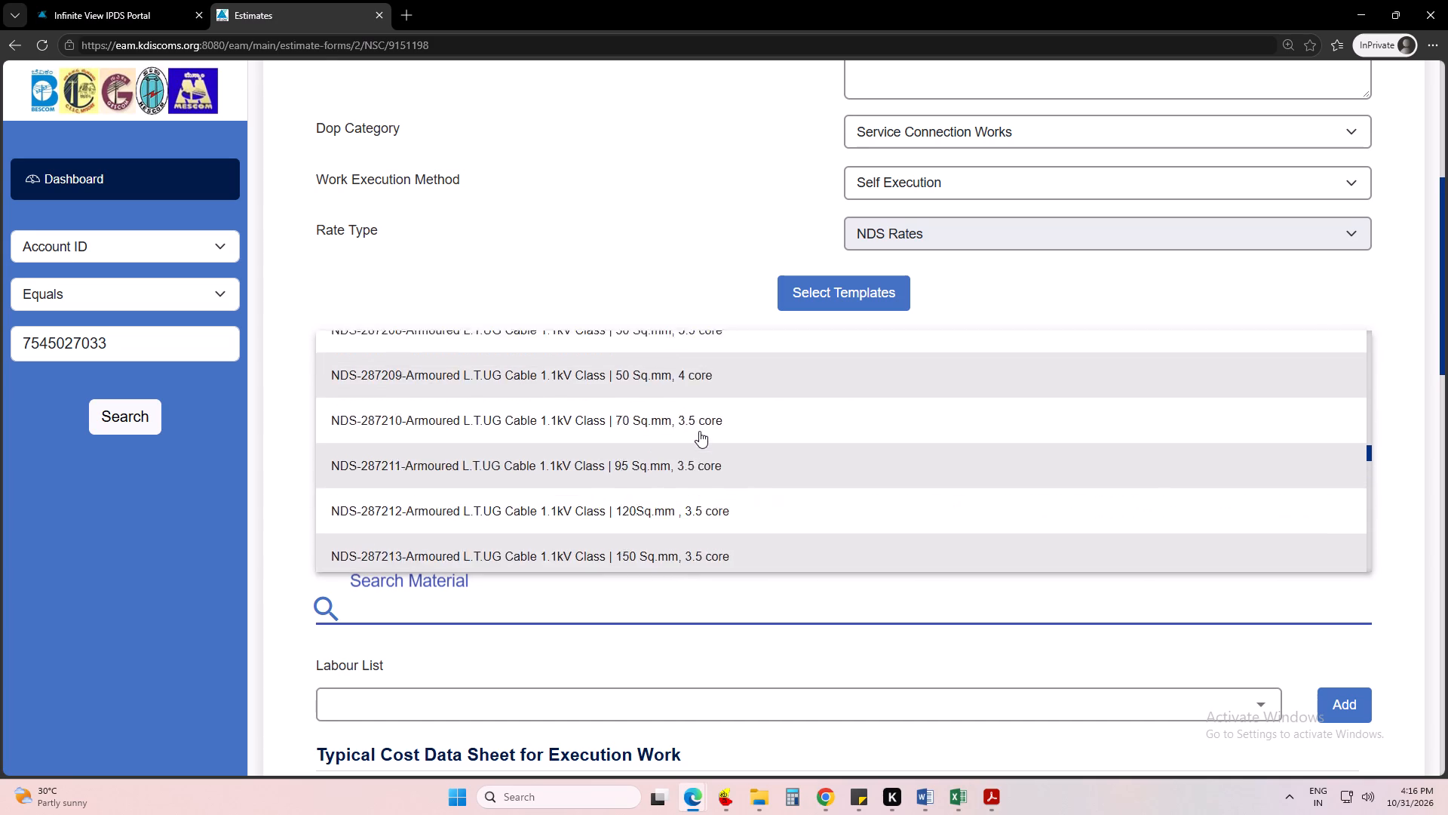
scroll(699, 431, "up", 17)
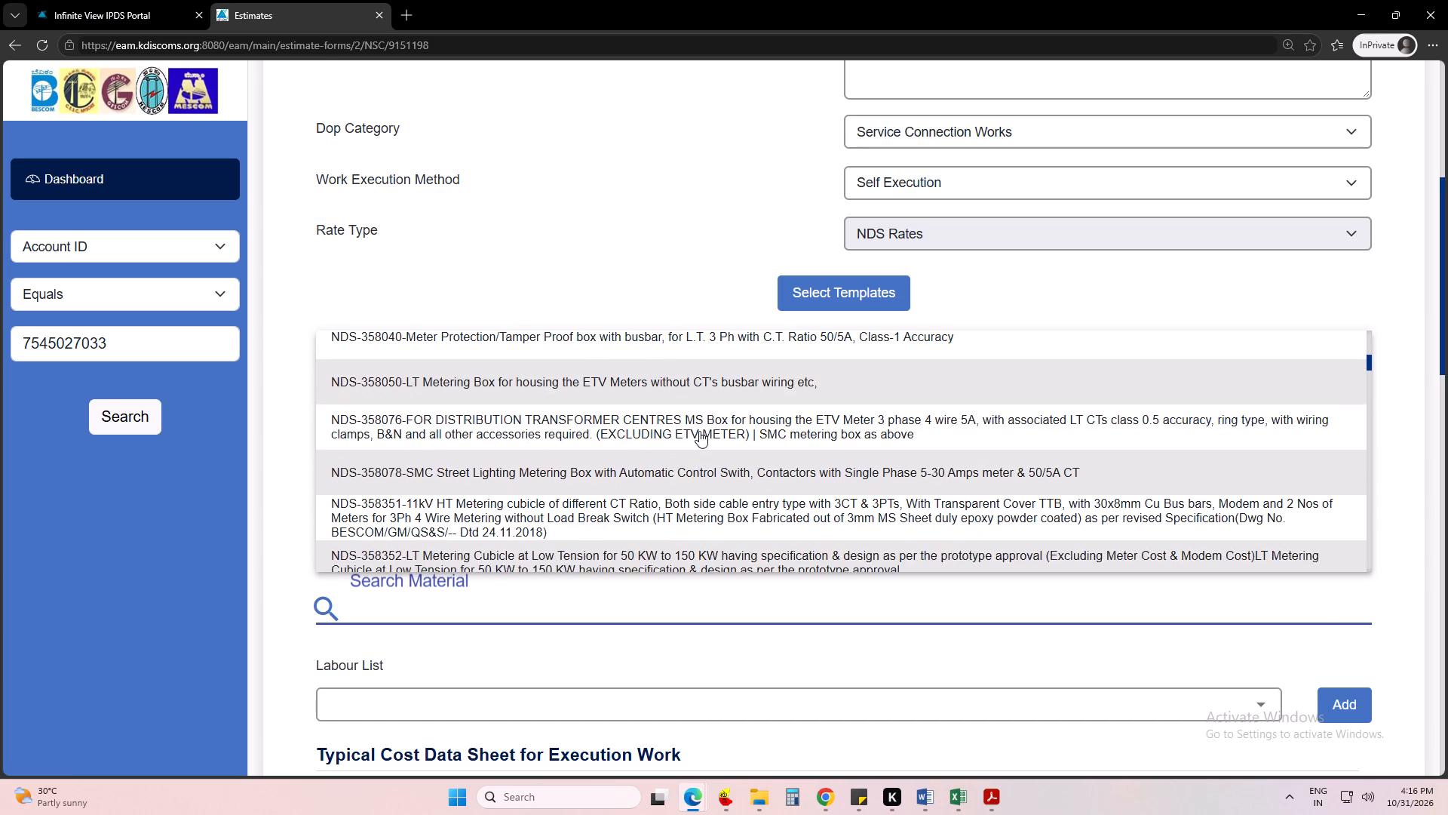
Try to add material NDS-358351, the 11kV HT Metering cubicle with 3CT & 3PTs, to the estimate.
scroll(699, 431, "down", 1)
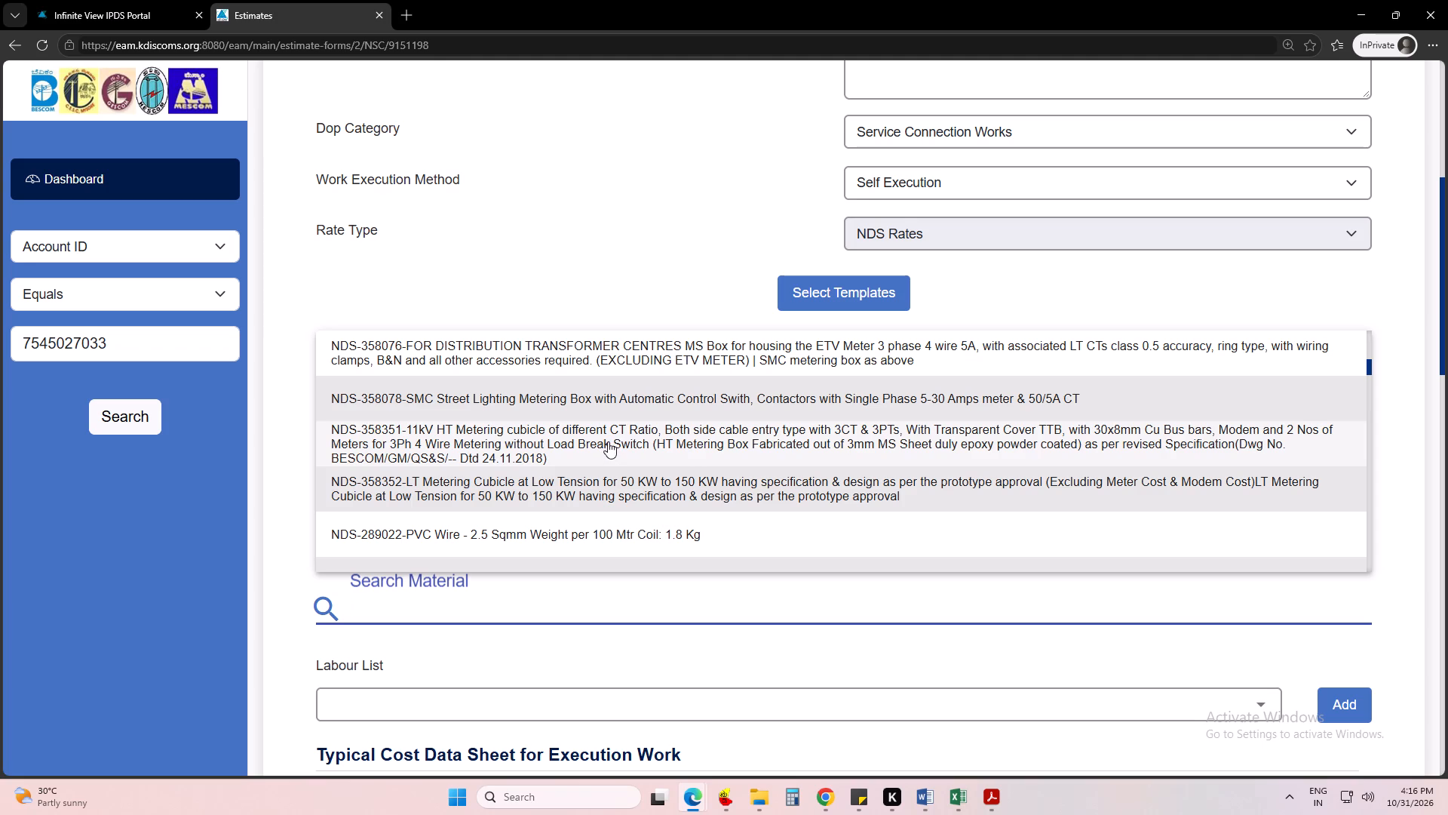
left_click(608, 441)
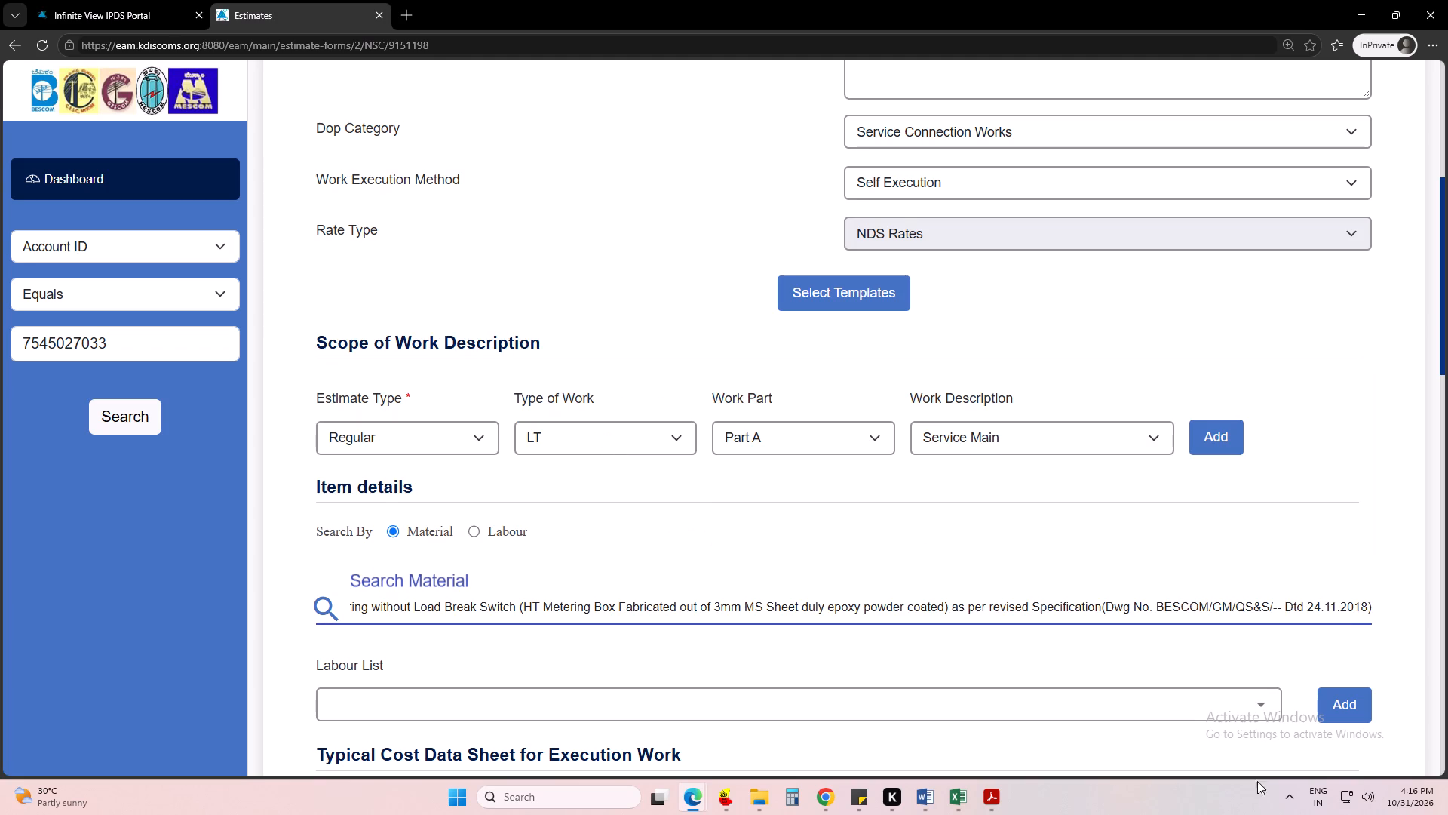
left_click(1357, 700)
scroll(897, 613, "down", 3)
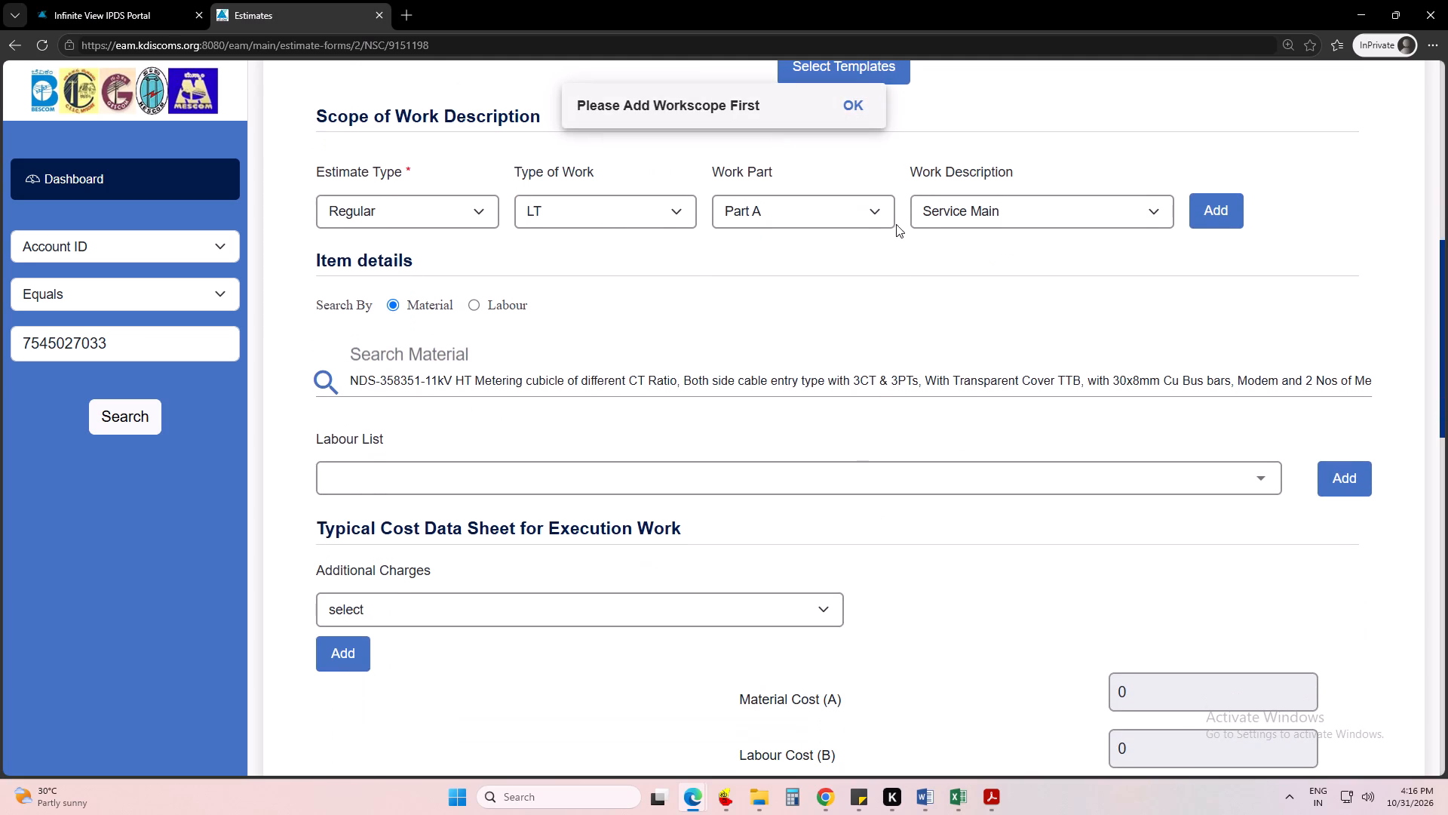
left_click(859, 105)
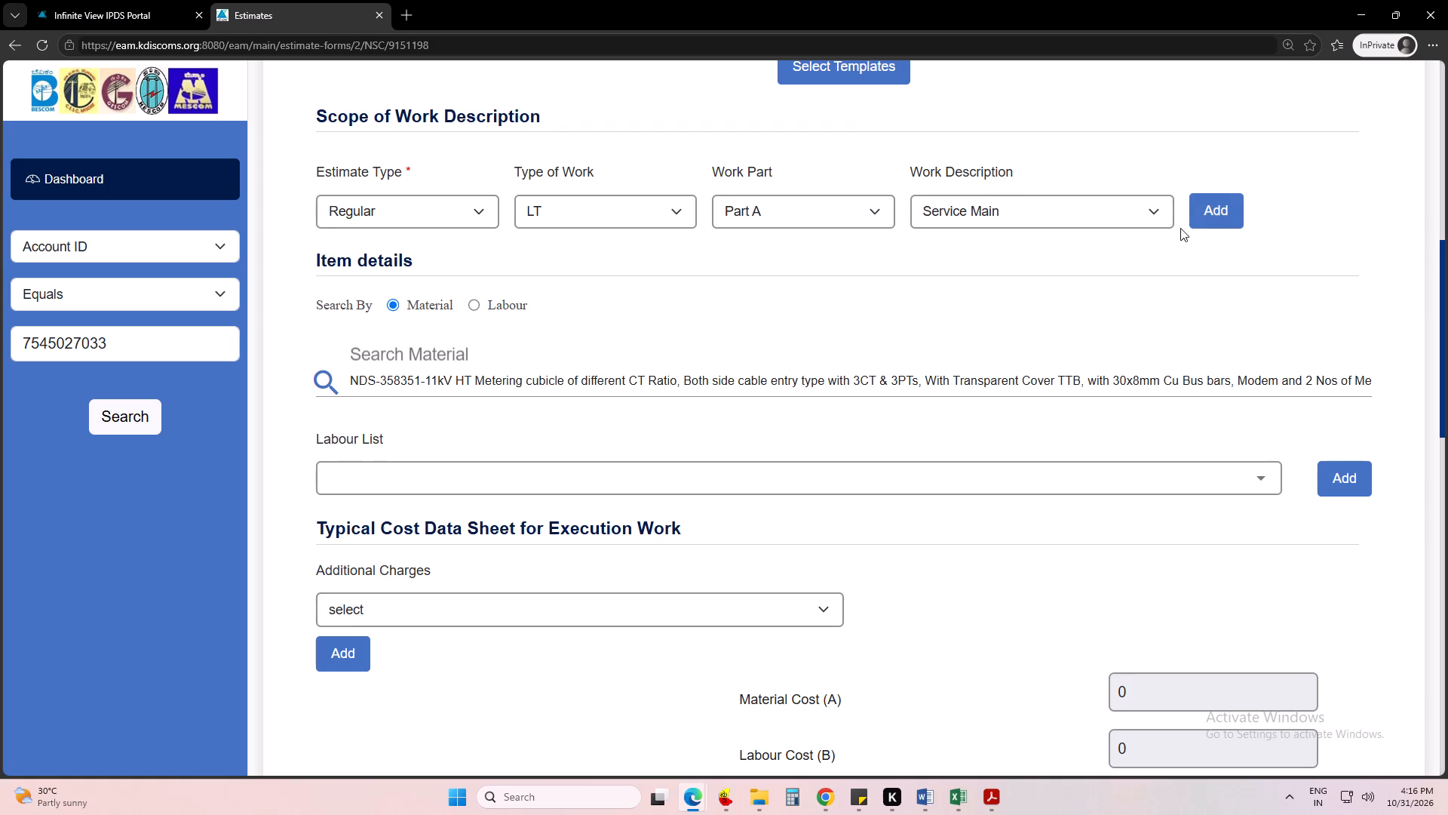
Add the Regular LT, Part A, Service Main work scope to the estimate.
left_click(1210, 211)
Add material NDS-358351, the 11kV HT Metering cubicle, to LT Part A Service Main with a quantity of 1.
scroll(730, 501, "down", 1)
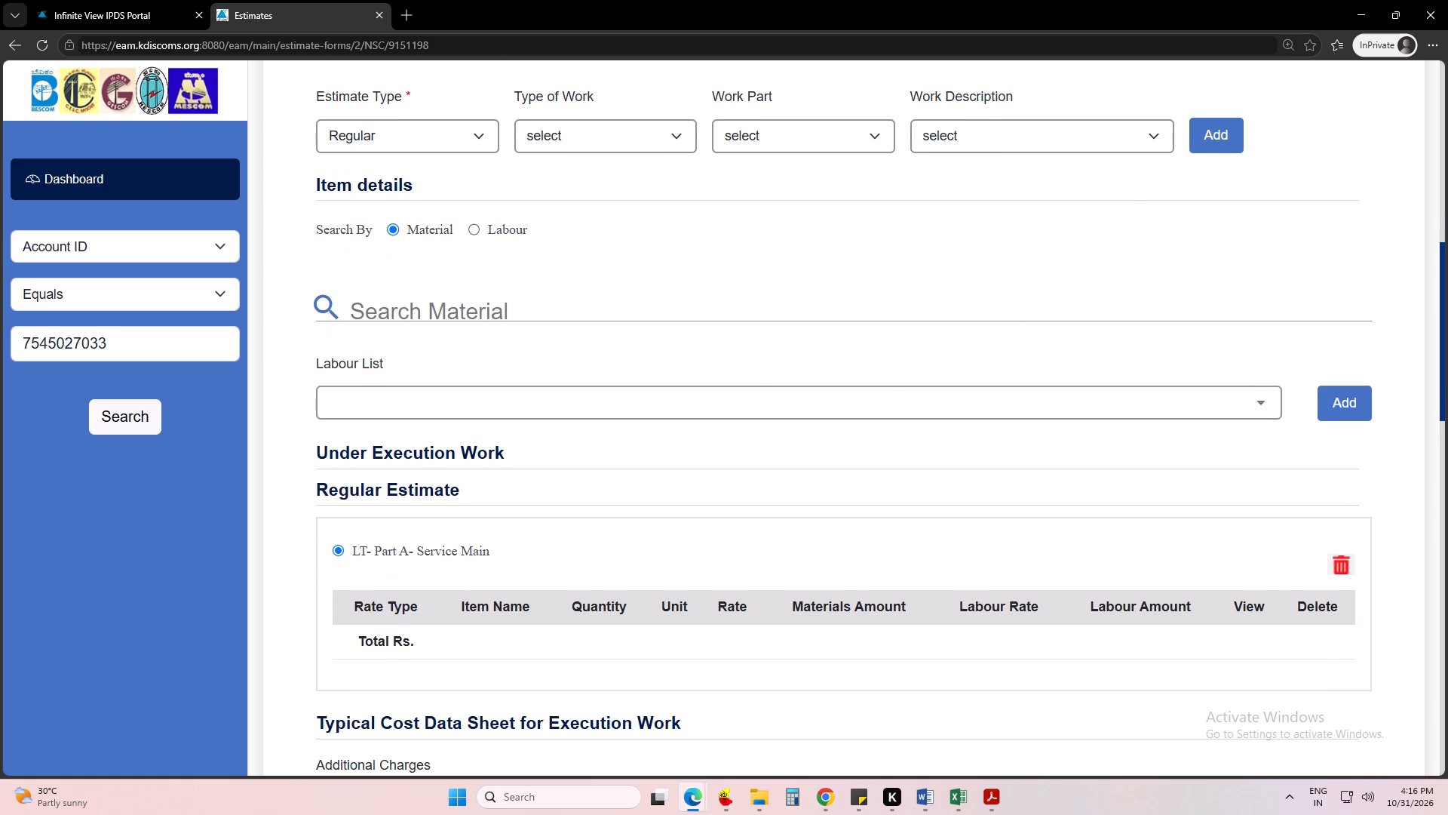
left_click(528, 306)
scroll(538, 421, "down", 6)
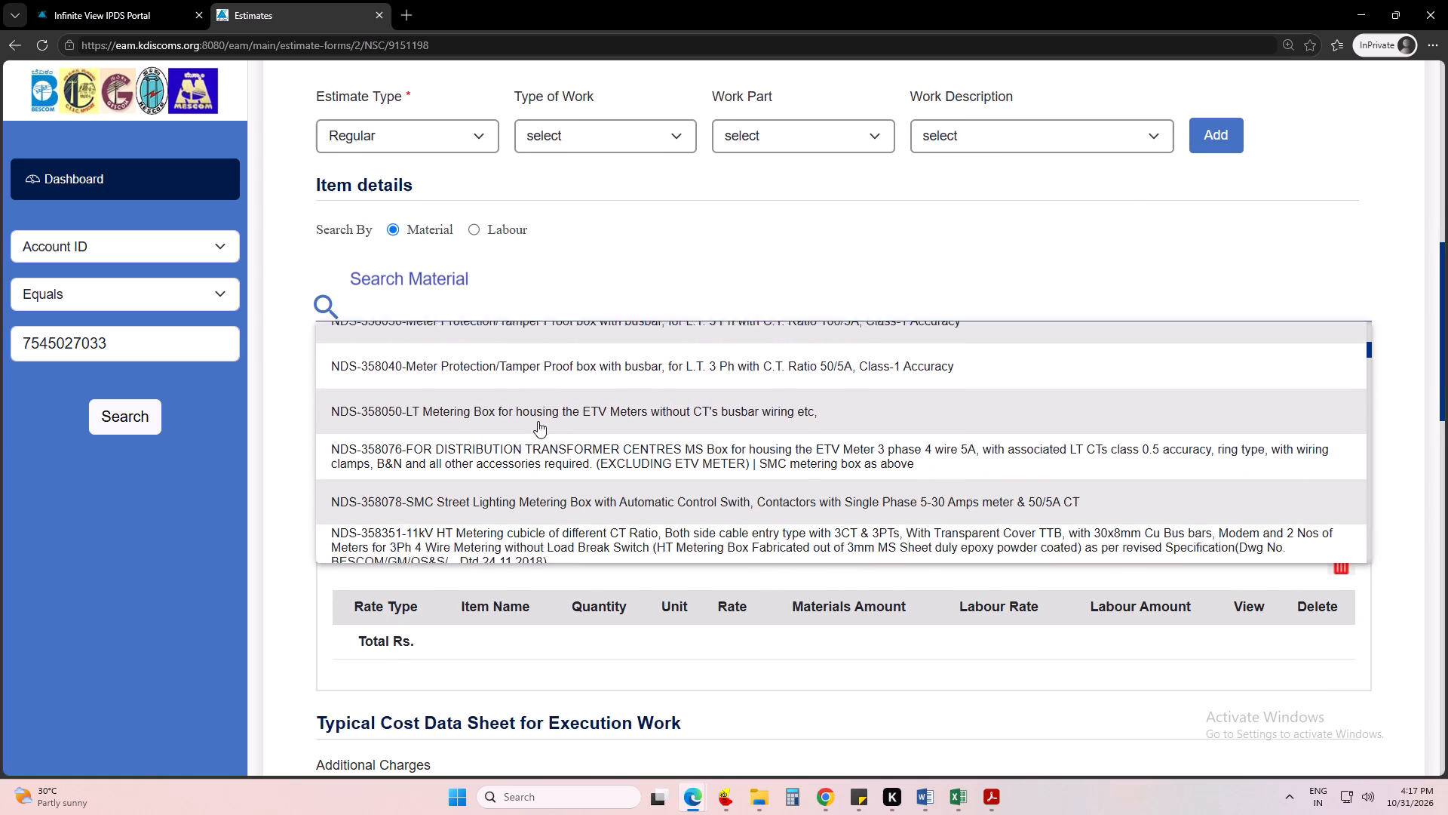
left_click(504, 434)
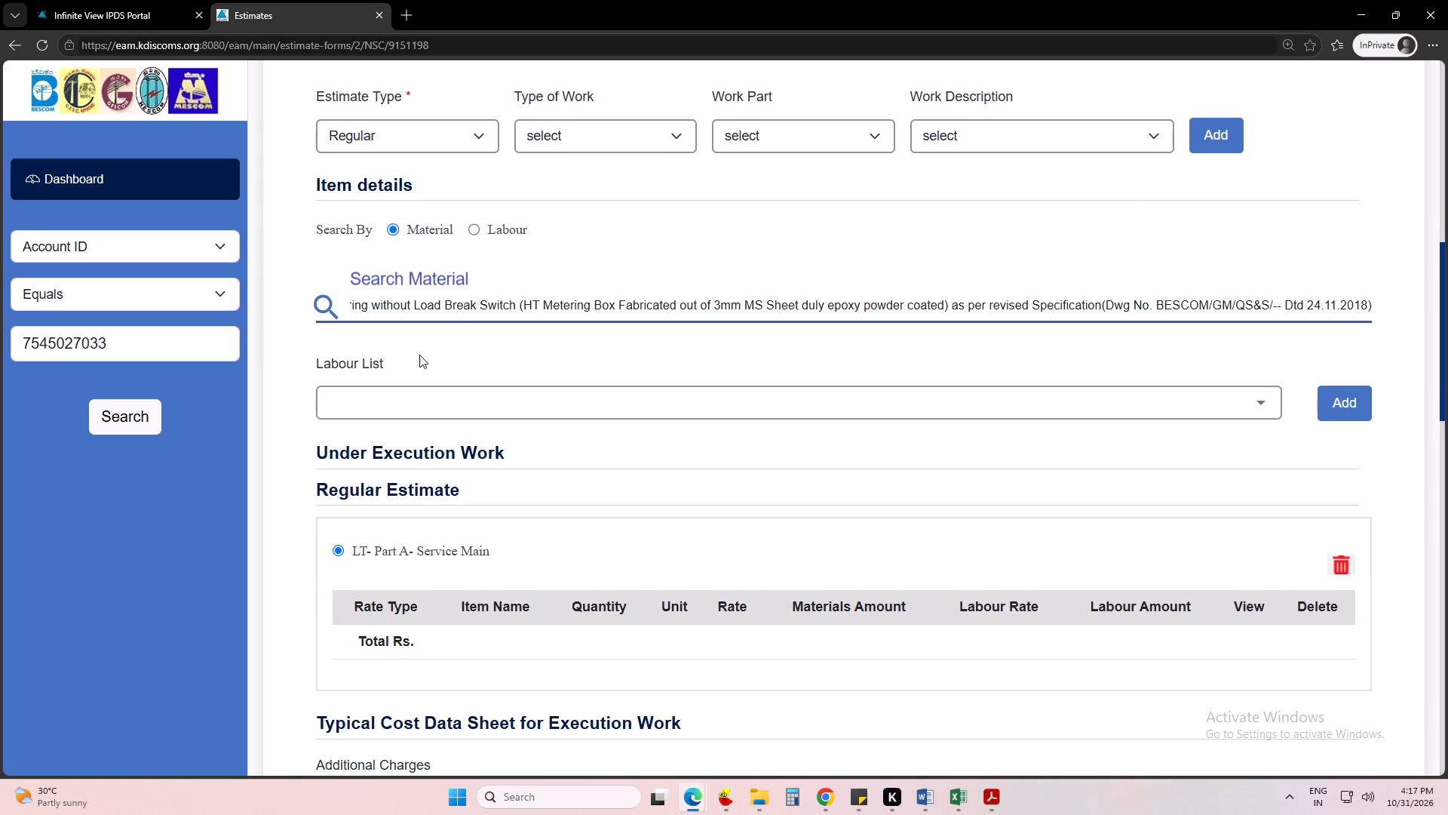
left_click(1344, 390)
scroll(977, 487, "down", 3)
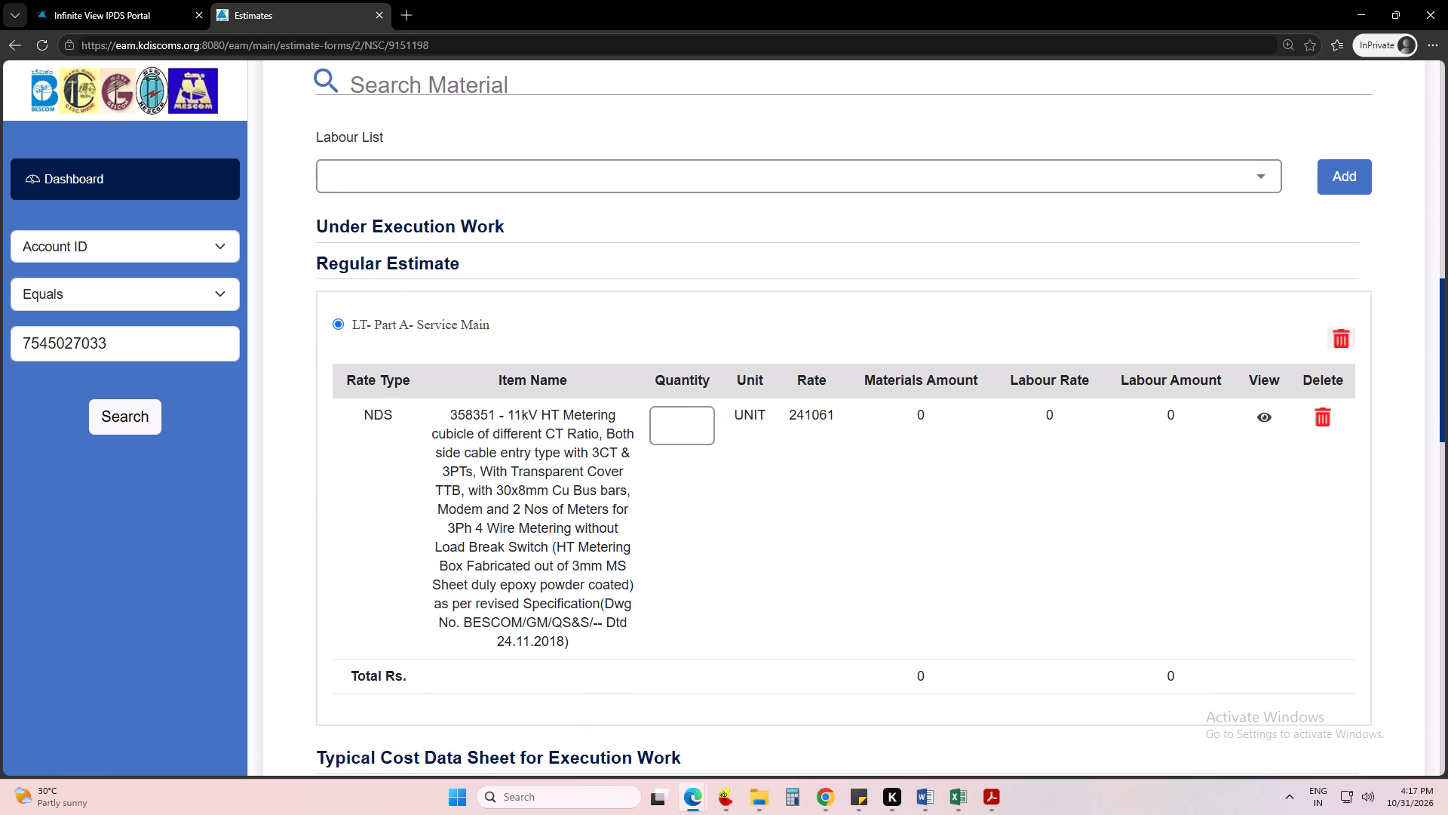
left_click(704, 428)
key("1")
left_click(895, 515)
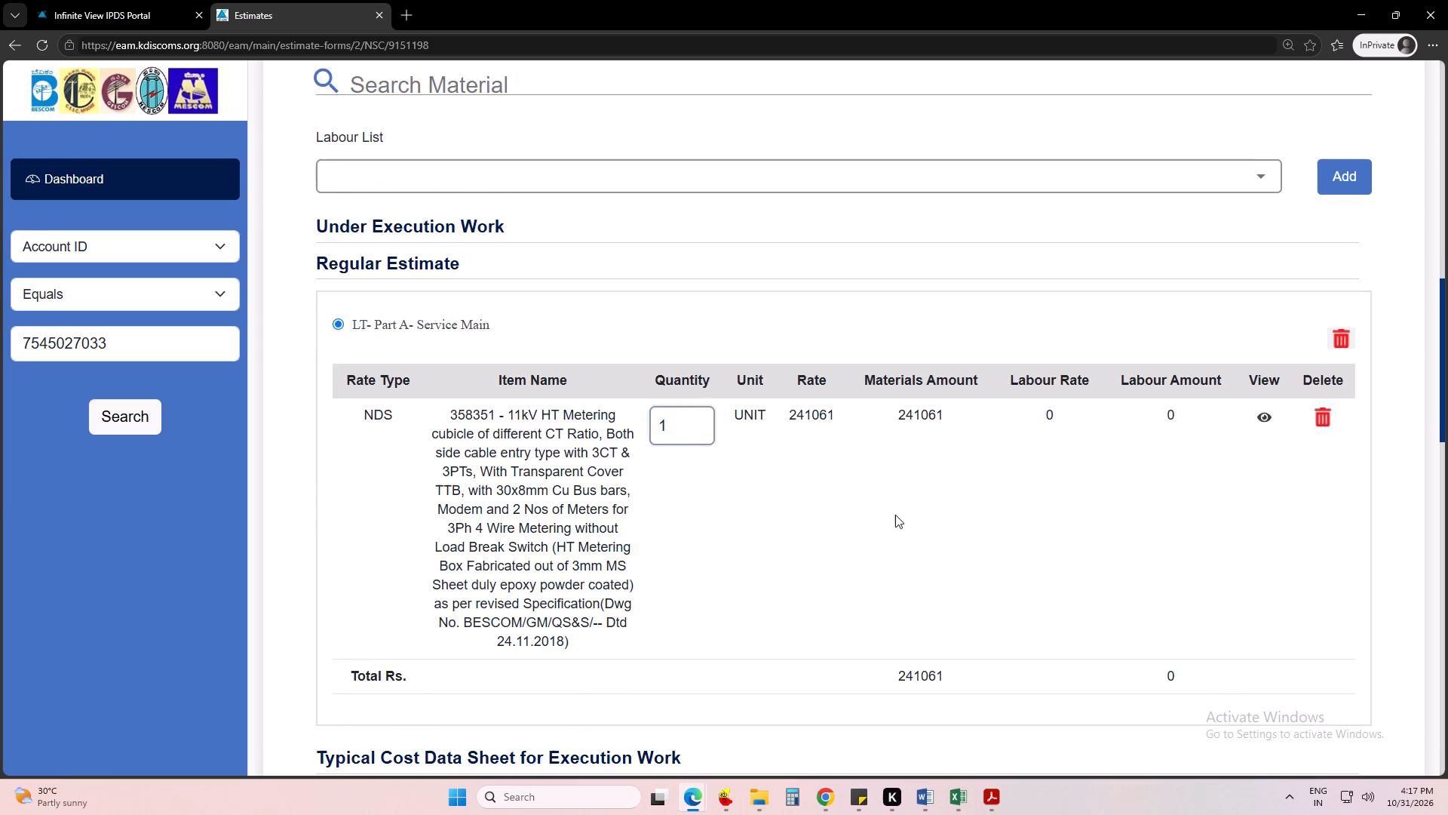
Set the area specific loading charges in the cost data sheet to Kalyana Karnataka.
scroll(790, 531, "down", 2)
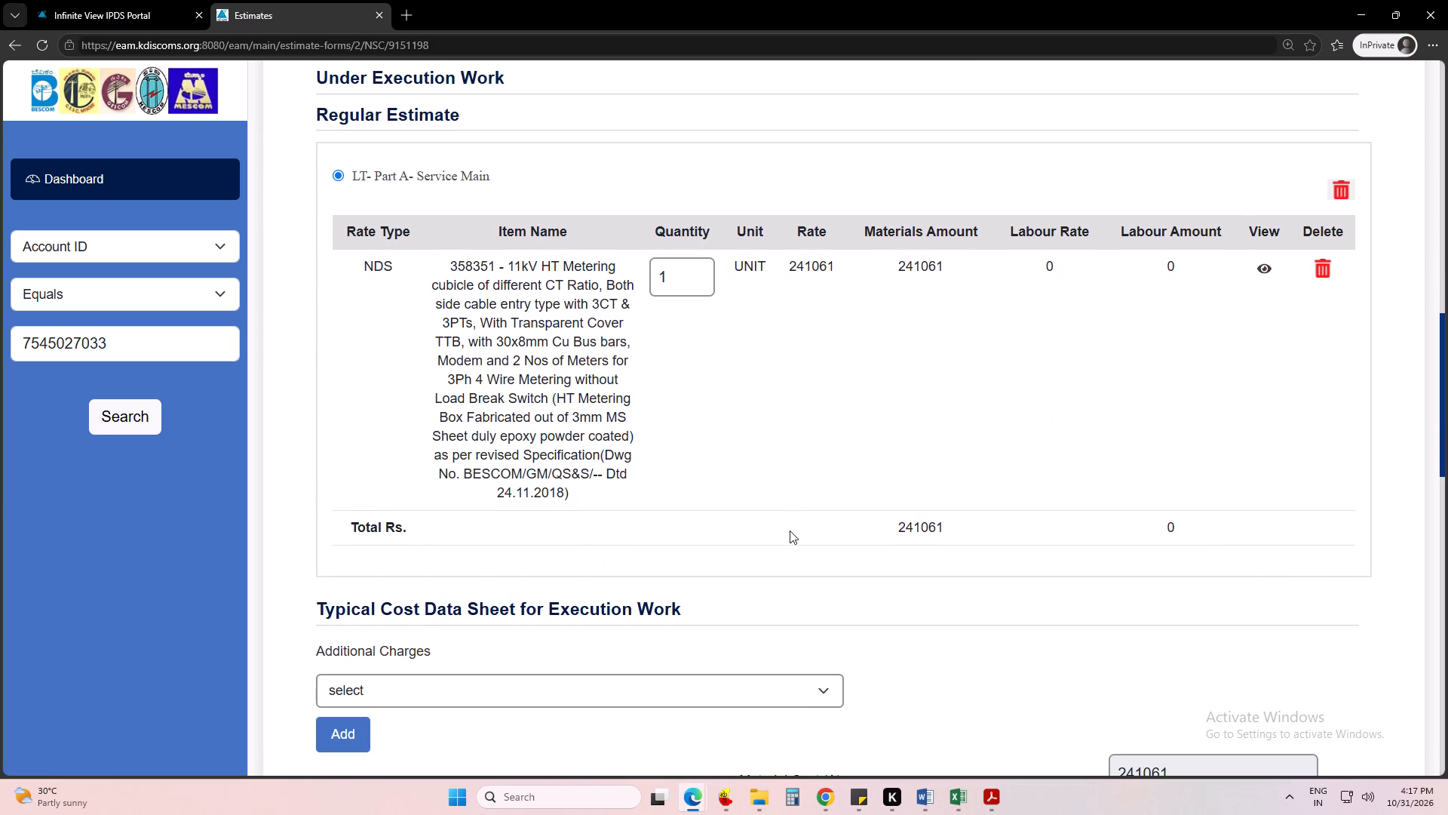
scroll(718, 478, "up", 1)
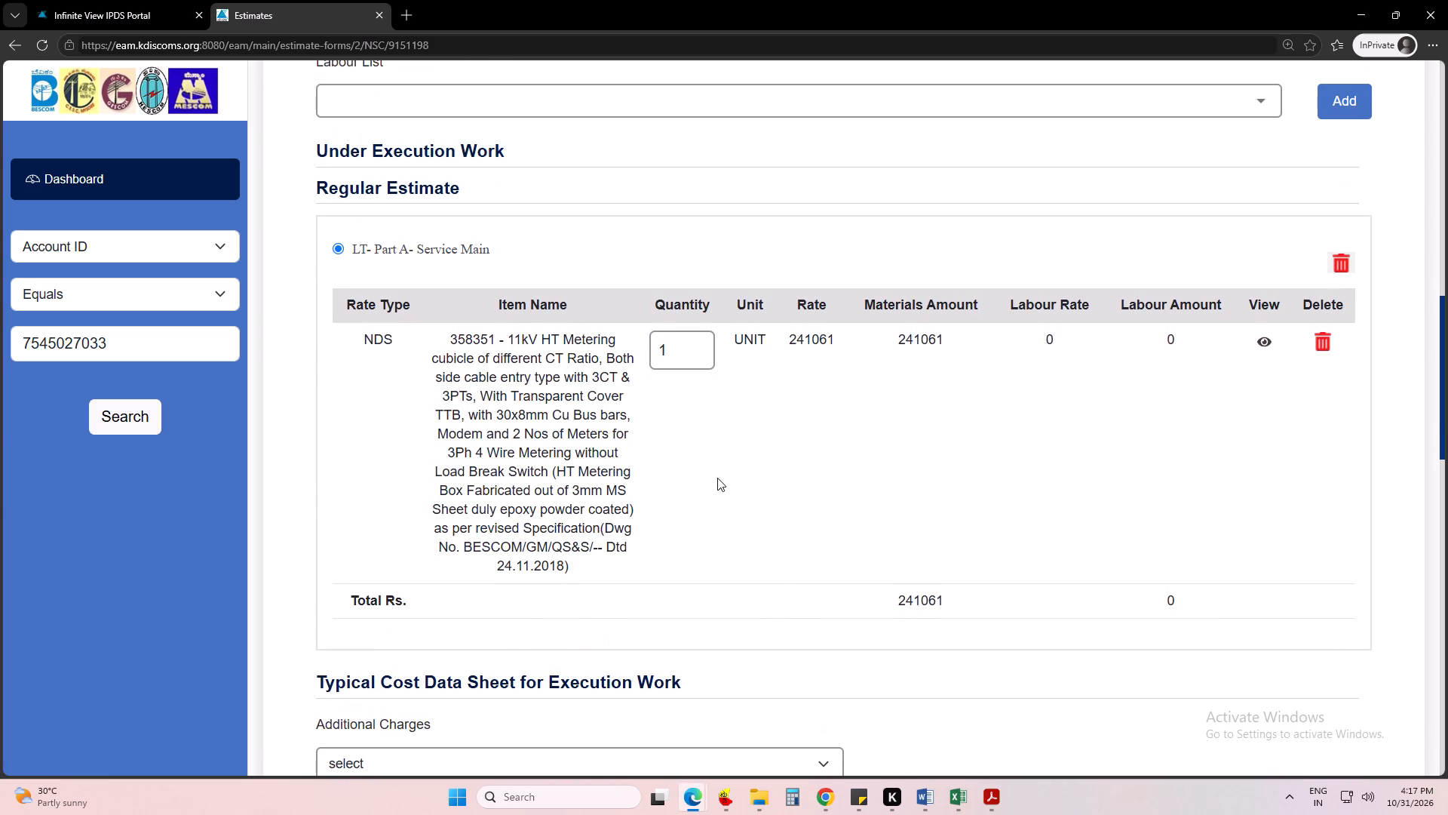
scroll(830, 531, "up", 9)
scroll(861, 485, "down", 1)
scroll(863, 483, "up", 2)
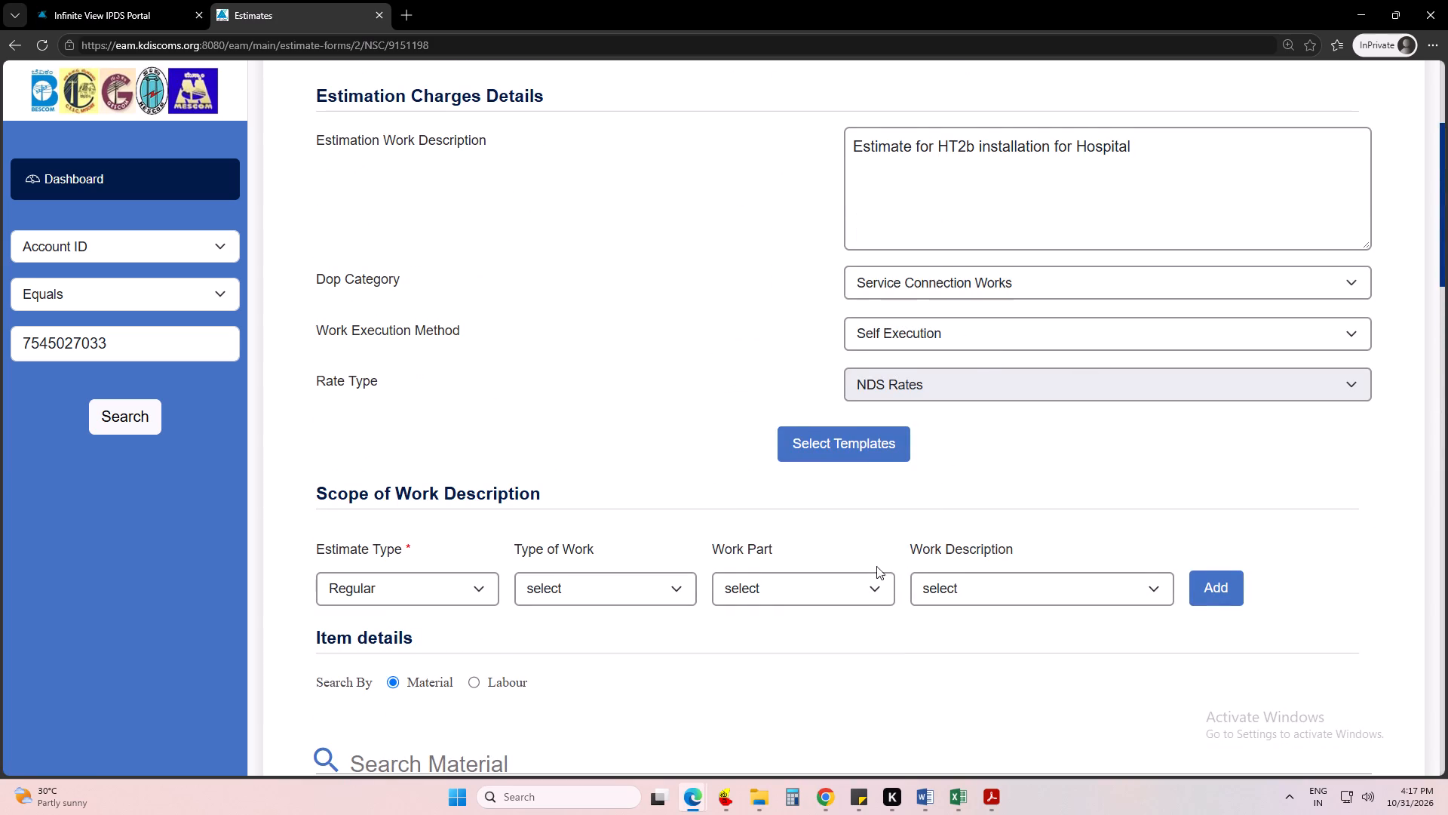
scroll(861, 589, "down", 14)
scroll(496, 605, "down", 1)
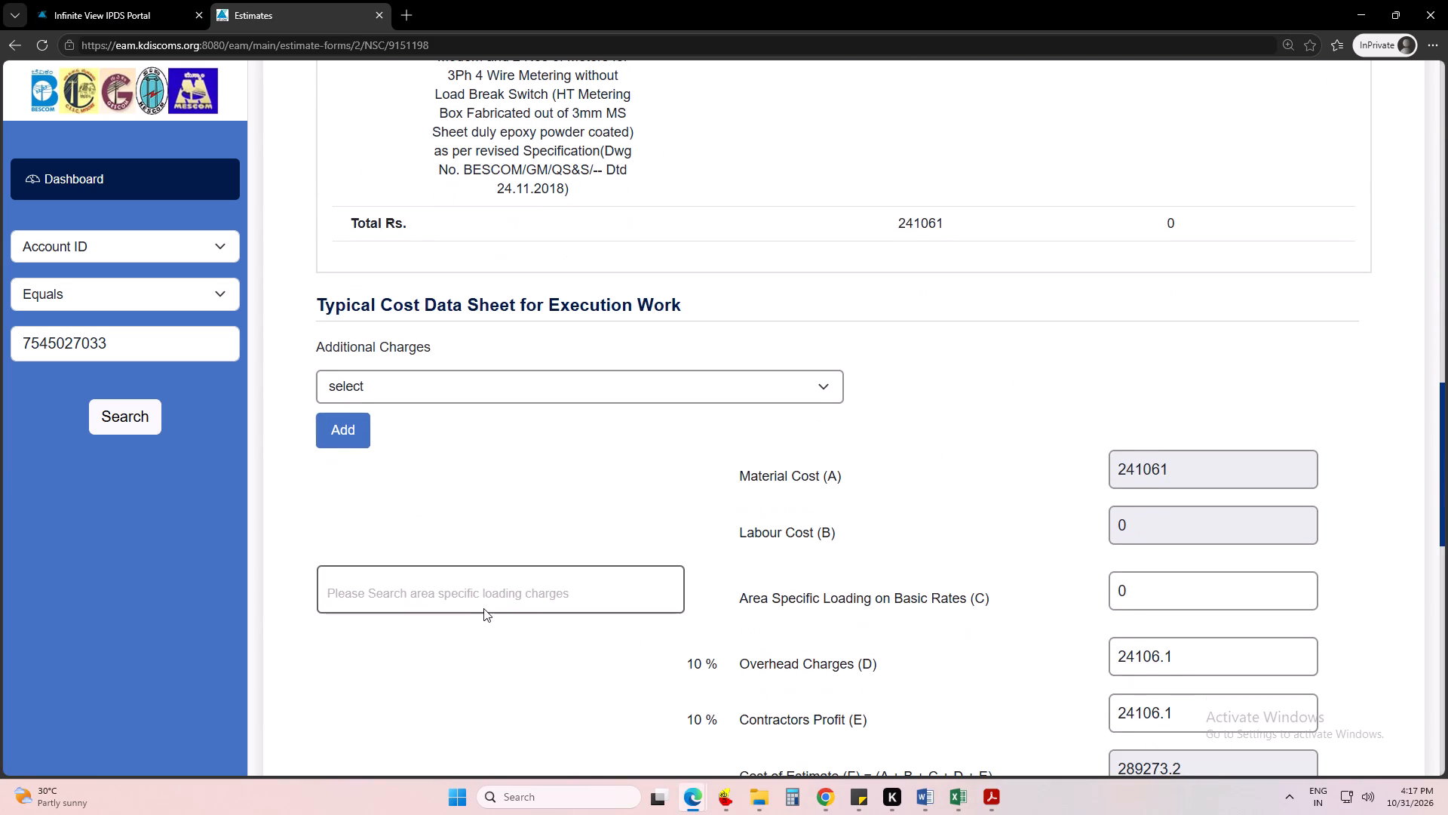
left_click(480, 594)
left_click(450, 373)
left_click(492, 495)
Fill in the Report and Estimate Remark fields of the estimated details with "ok".
scroll(811, 592, "down", 1)
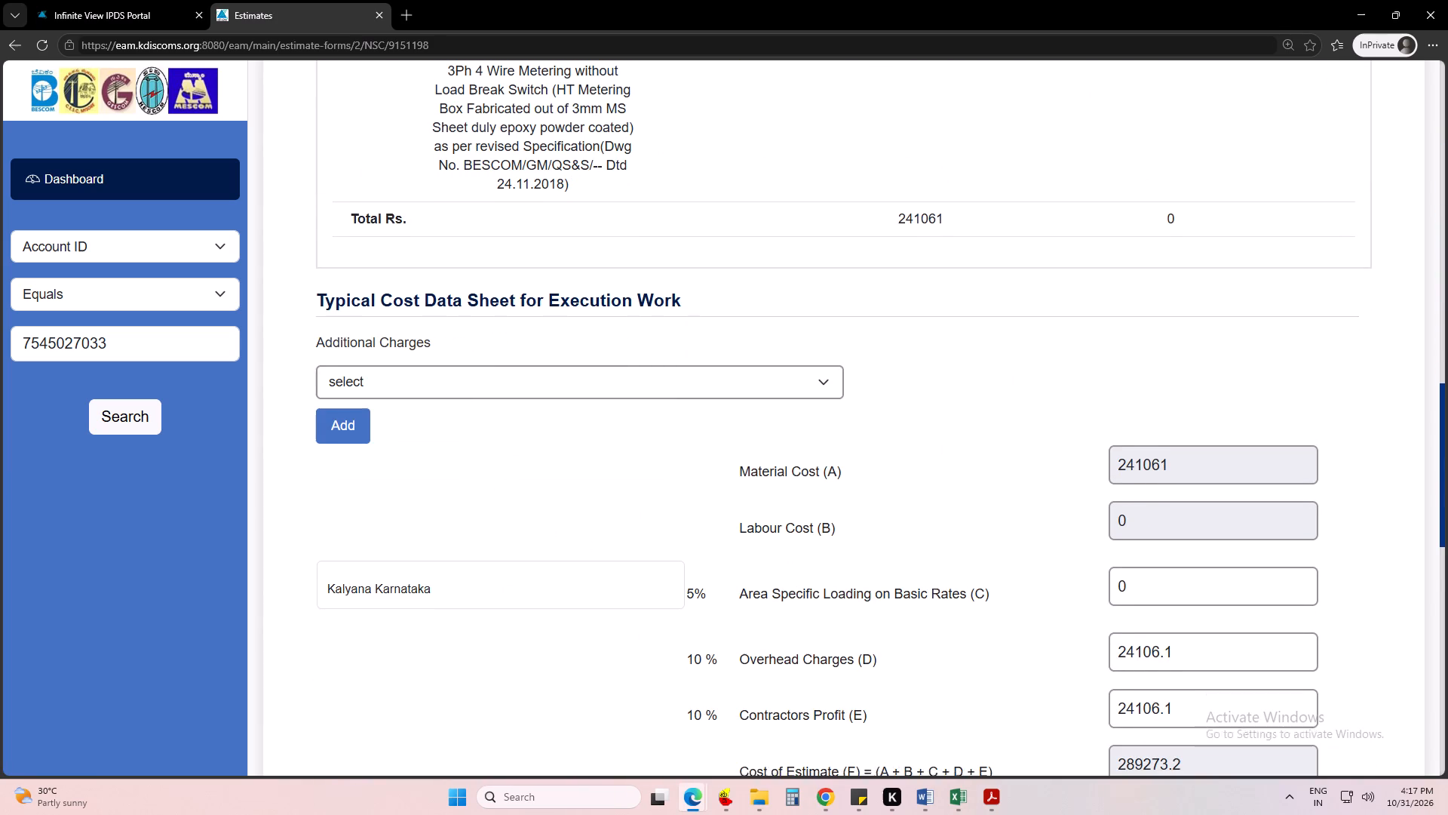
scroll(811, 592, "down", 8)
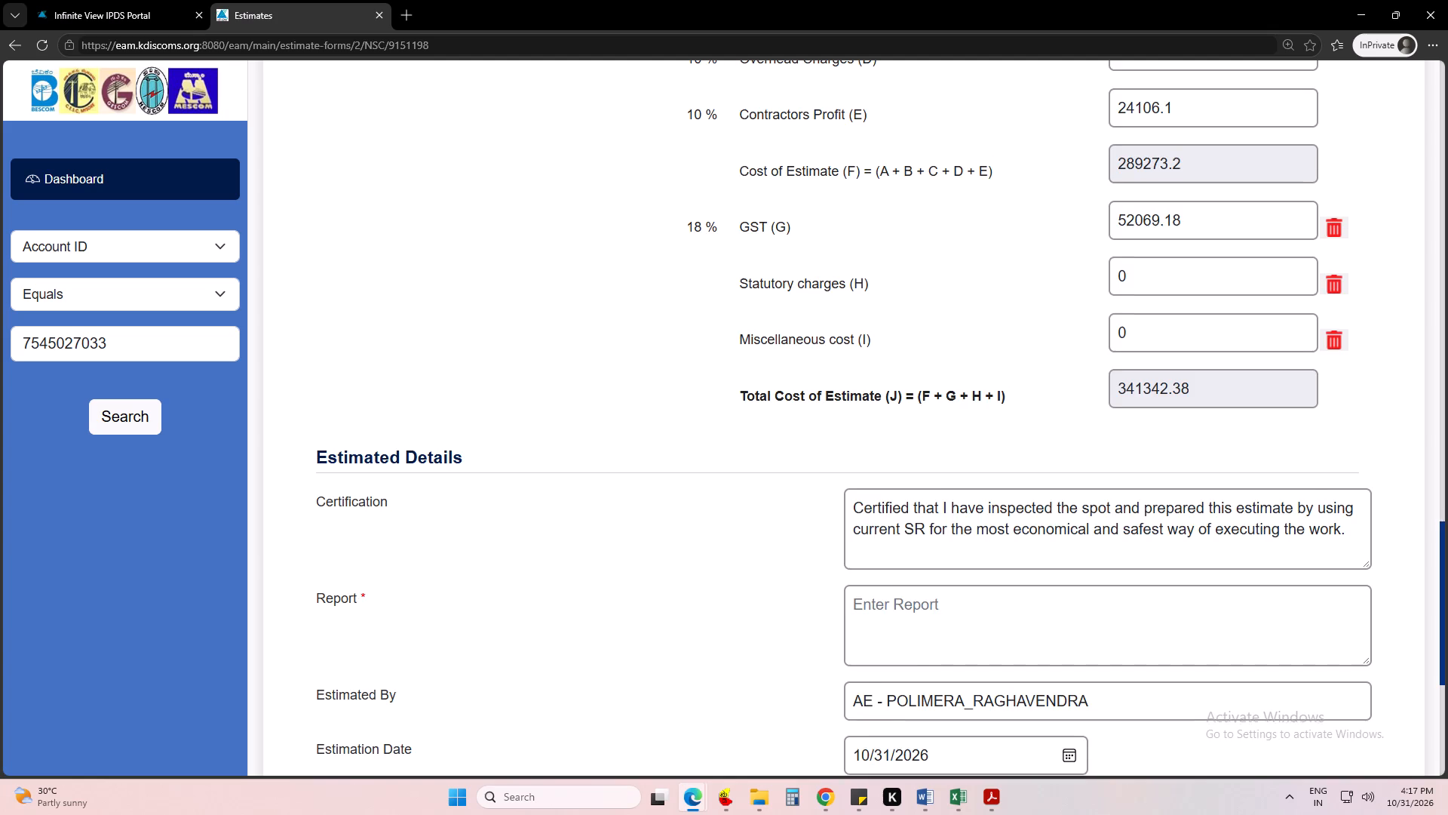
scroll(811, 592, "down", 1)
left_click(890, 489)
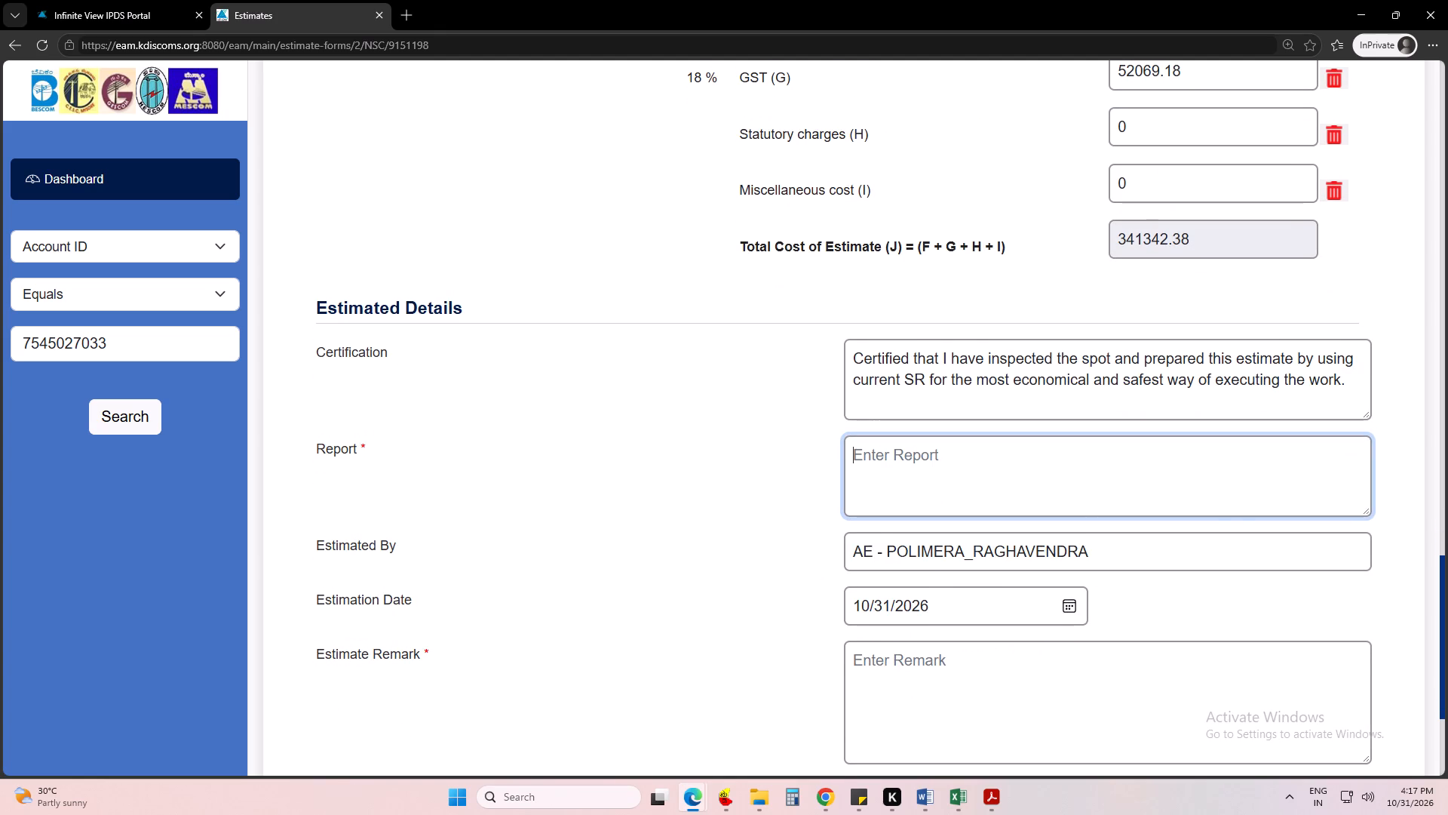
type("ok")
key("Tab")
key("Tab")
key("Tab")
key("Tab")
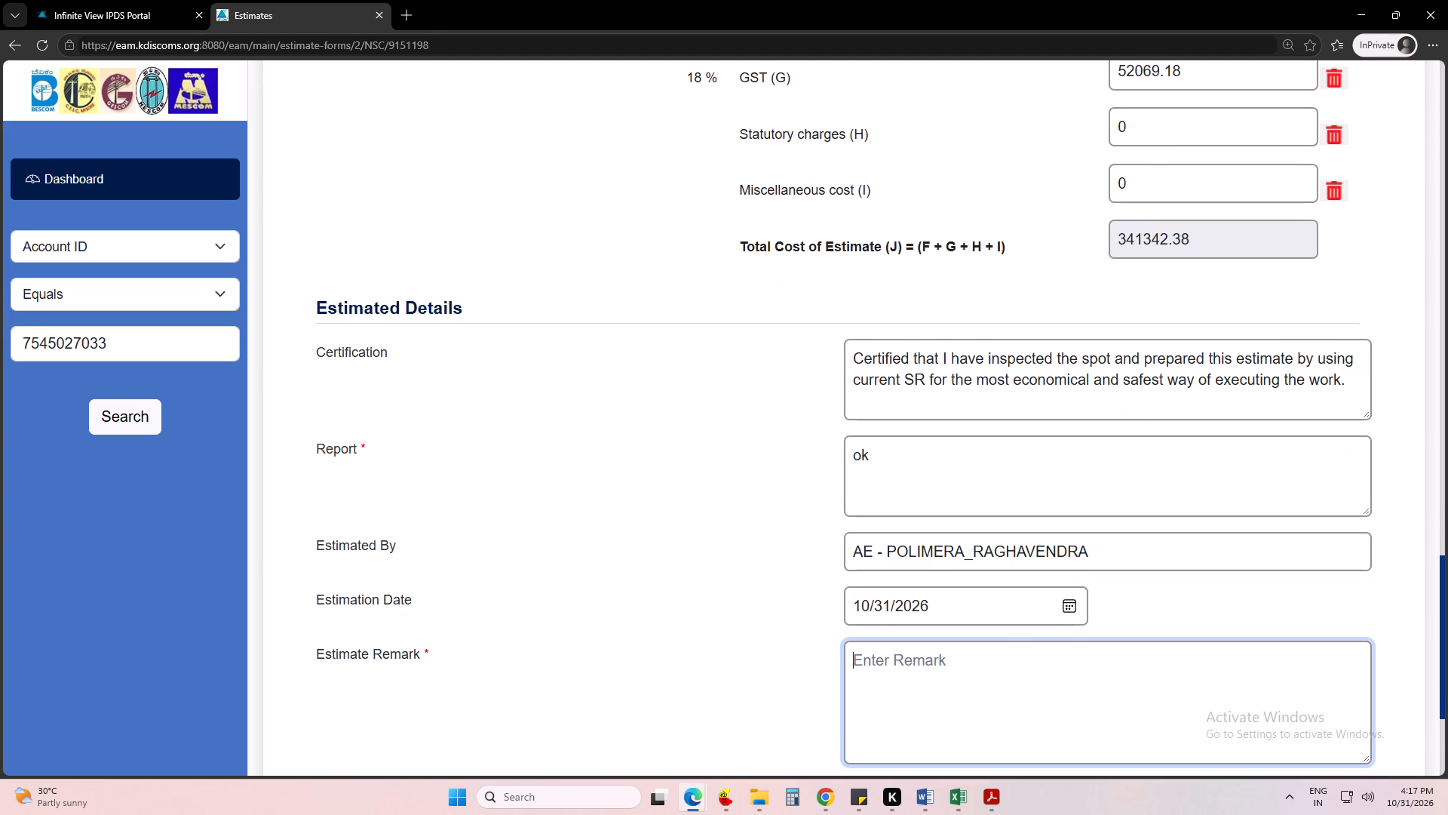
type("ok")
key("Tab")
left_click(716, 460)
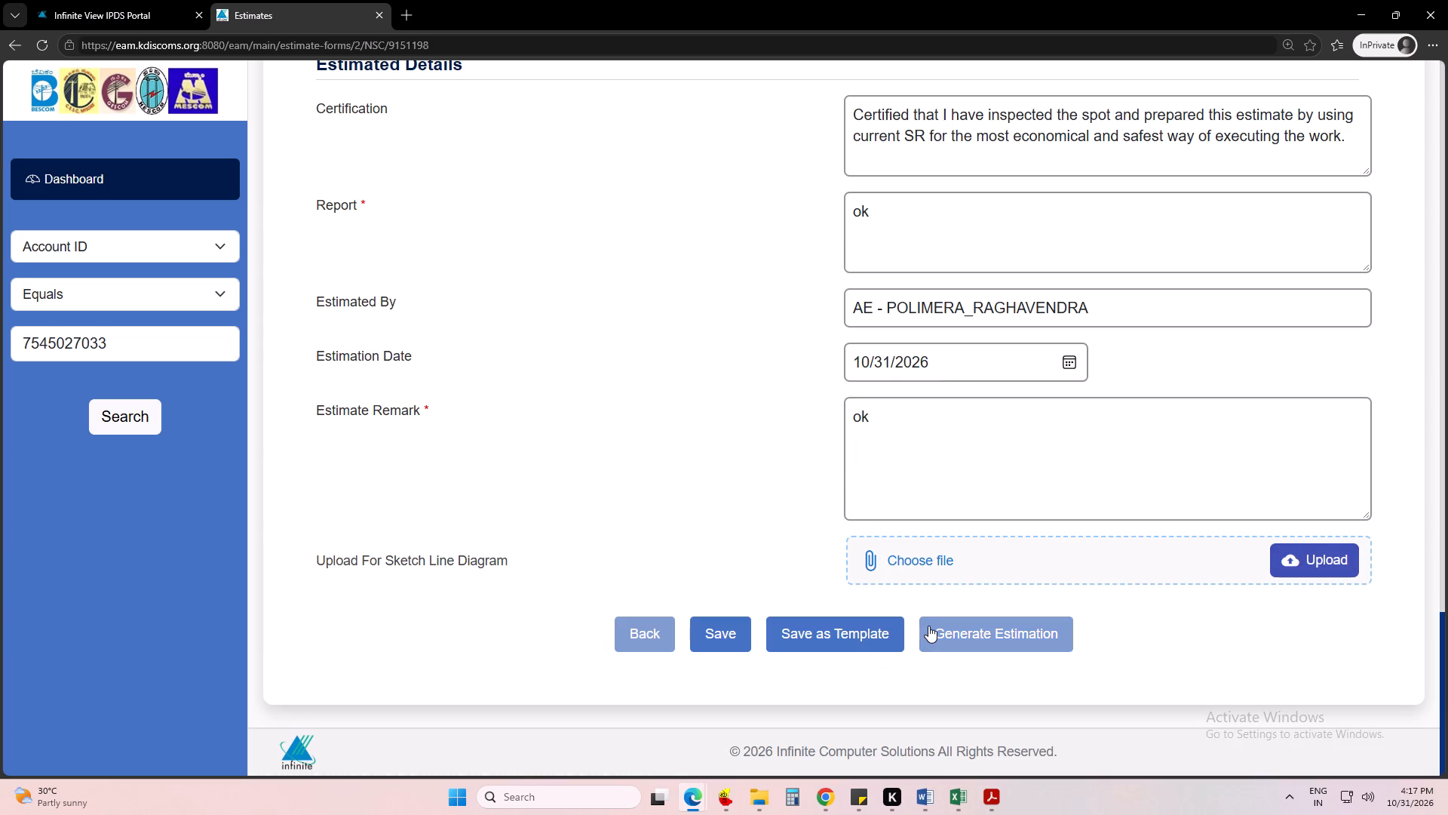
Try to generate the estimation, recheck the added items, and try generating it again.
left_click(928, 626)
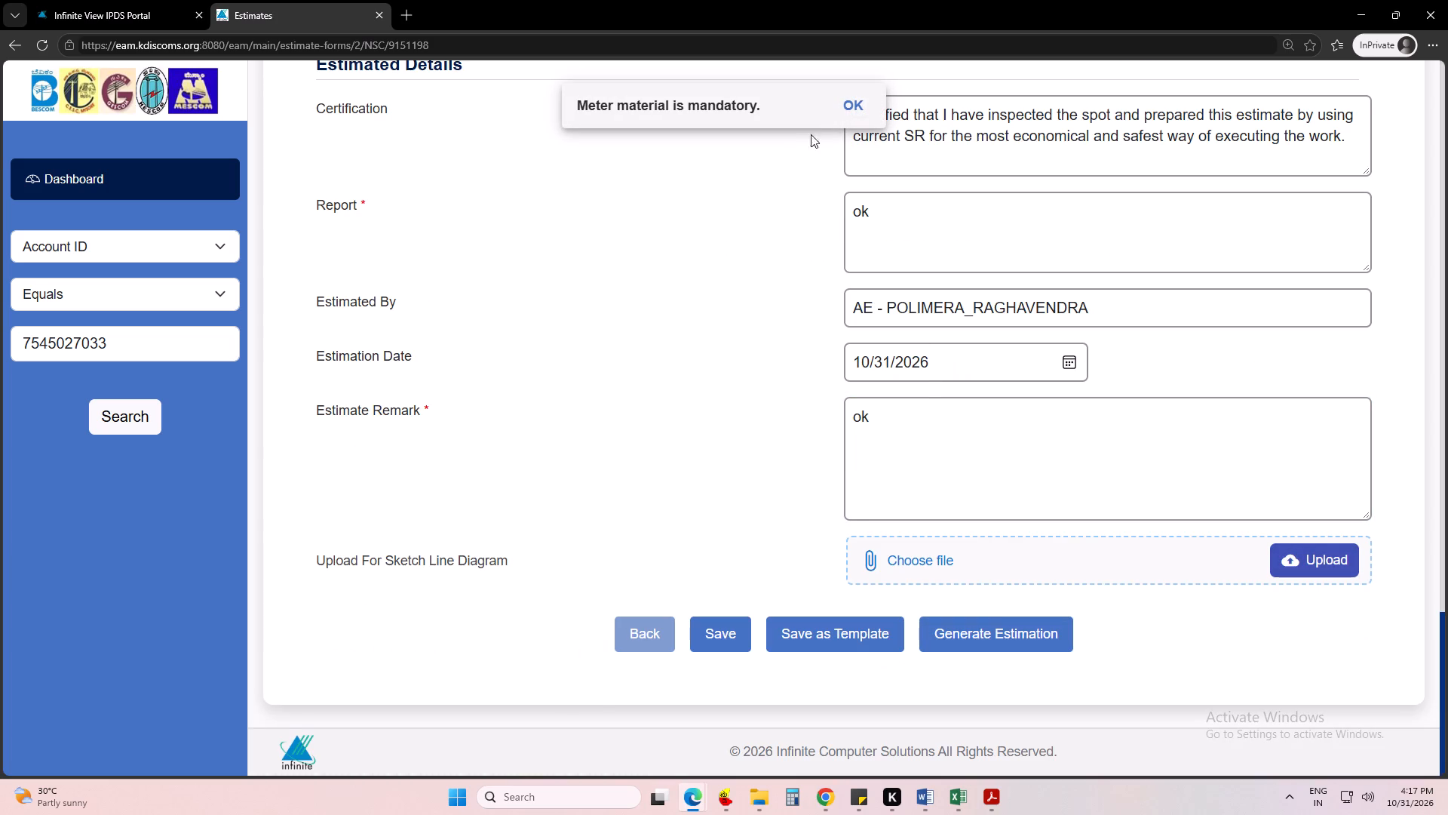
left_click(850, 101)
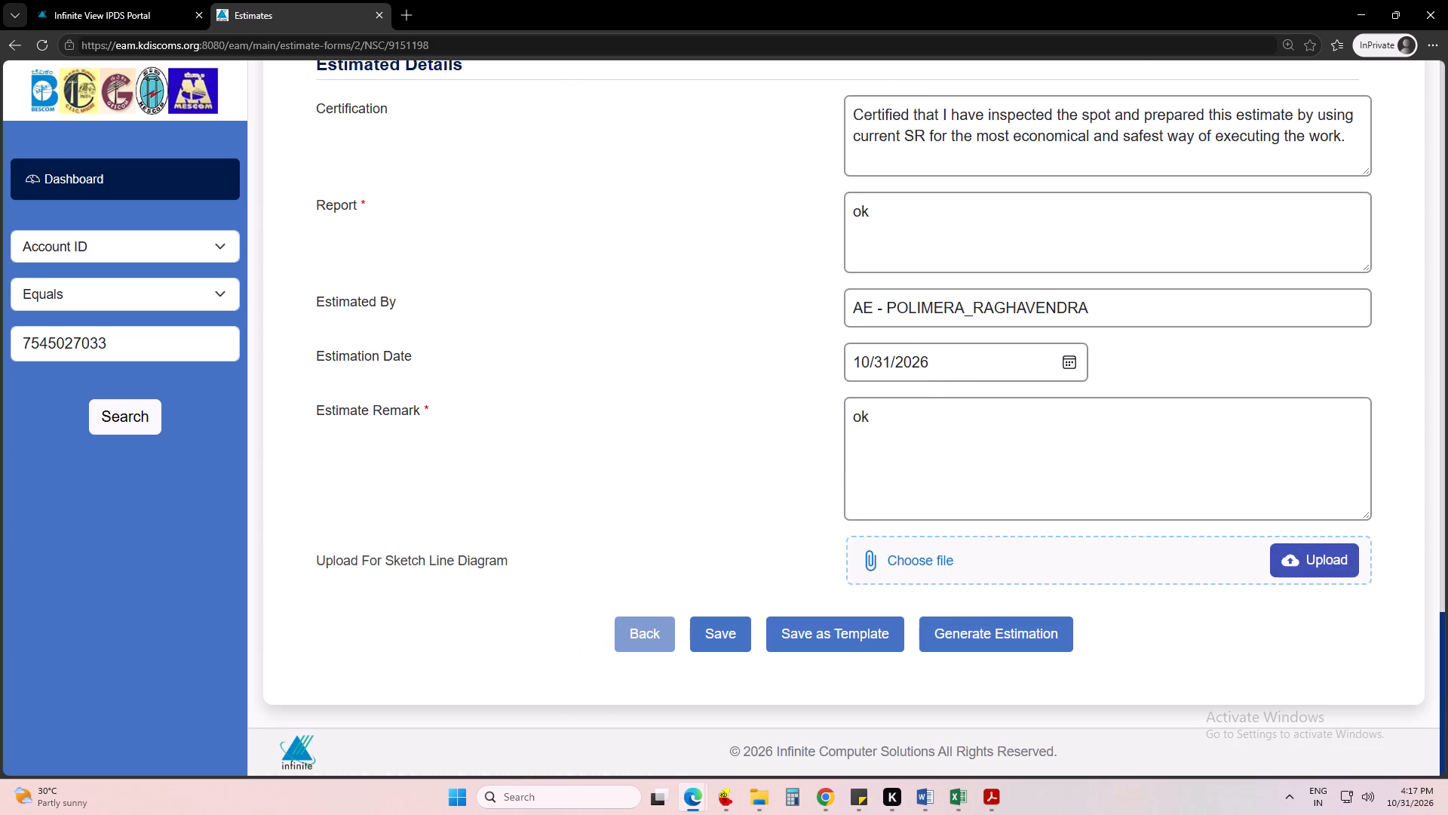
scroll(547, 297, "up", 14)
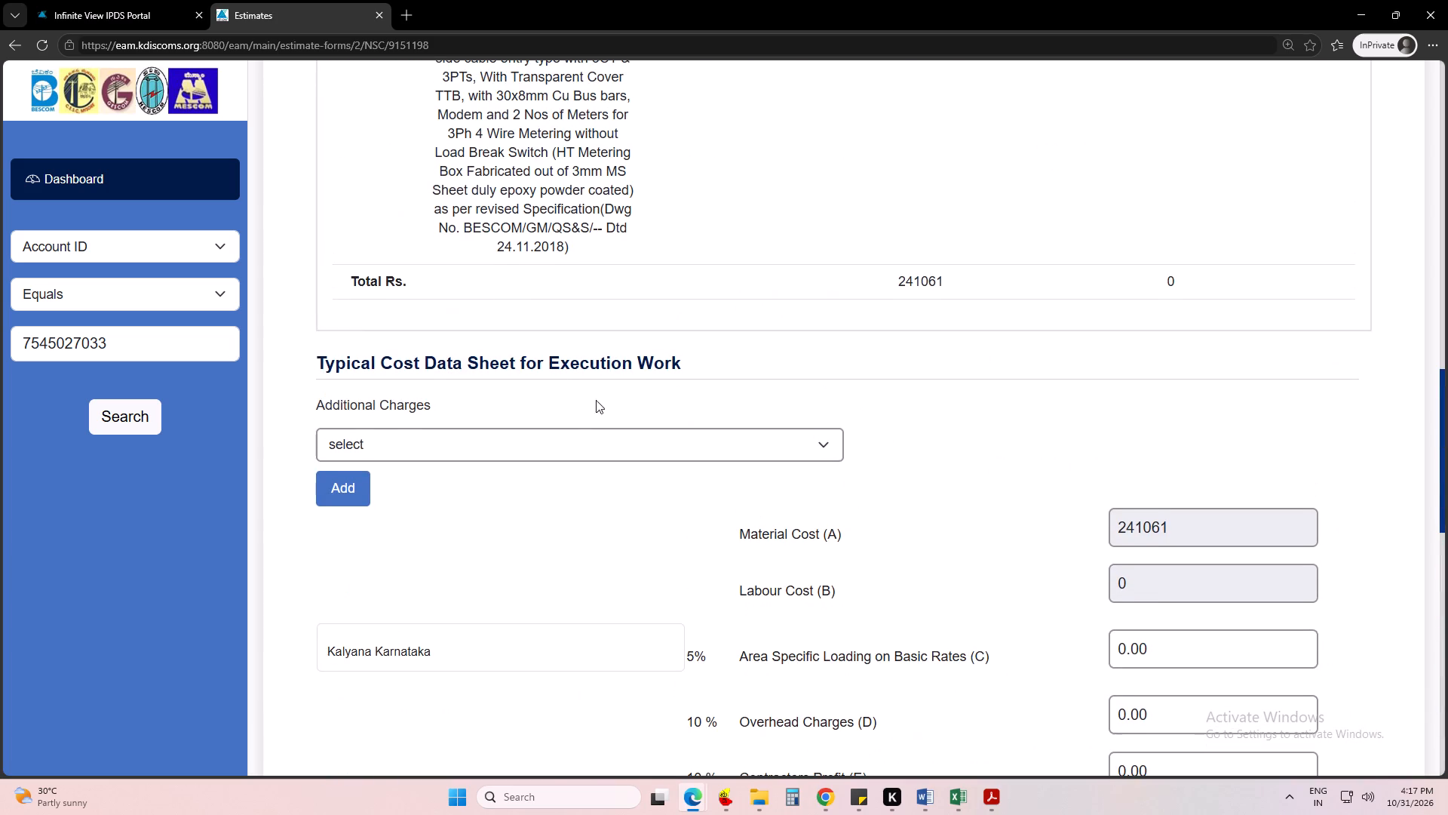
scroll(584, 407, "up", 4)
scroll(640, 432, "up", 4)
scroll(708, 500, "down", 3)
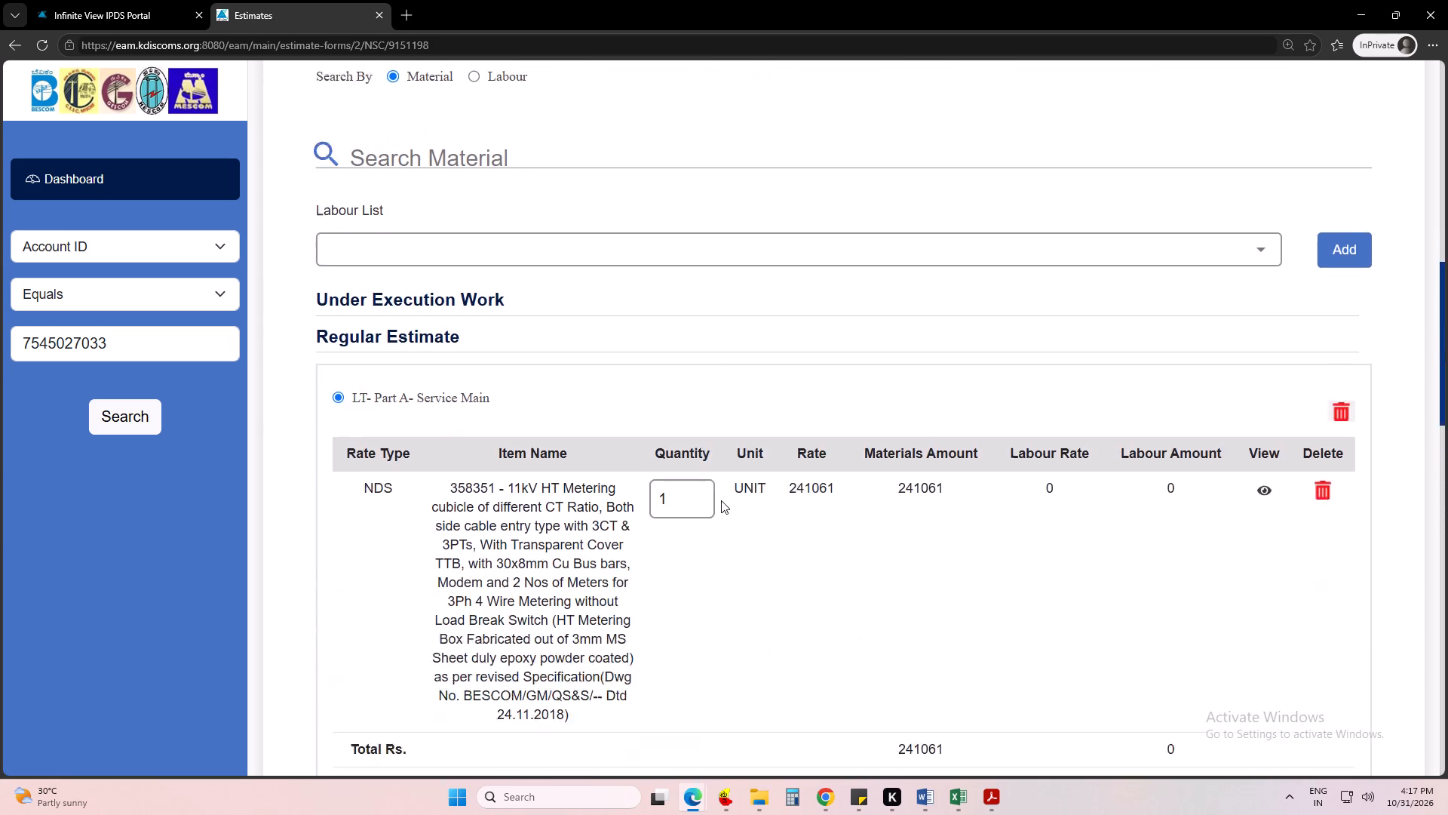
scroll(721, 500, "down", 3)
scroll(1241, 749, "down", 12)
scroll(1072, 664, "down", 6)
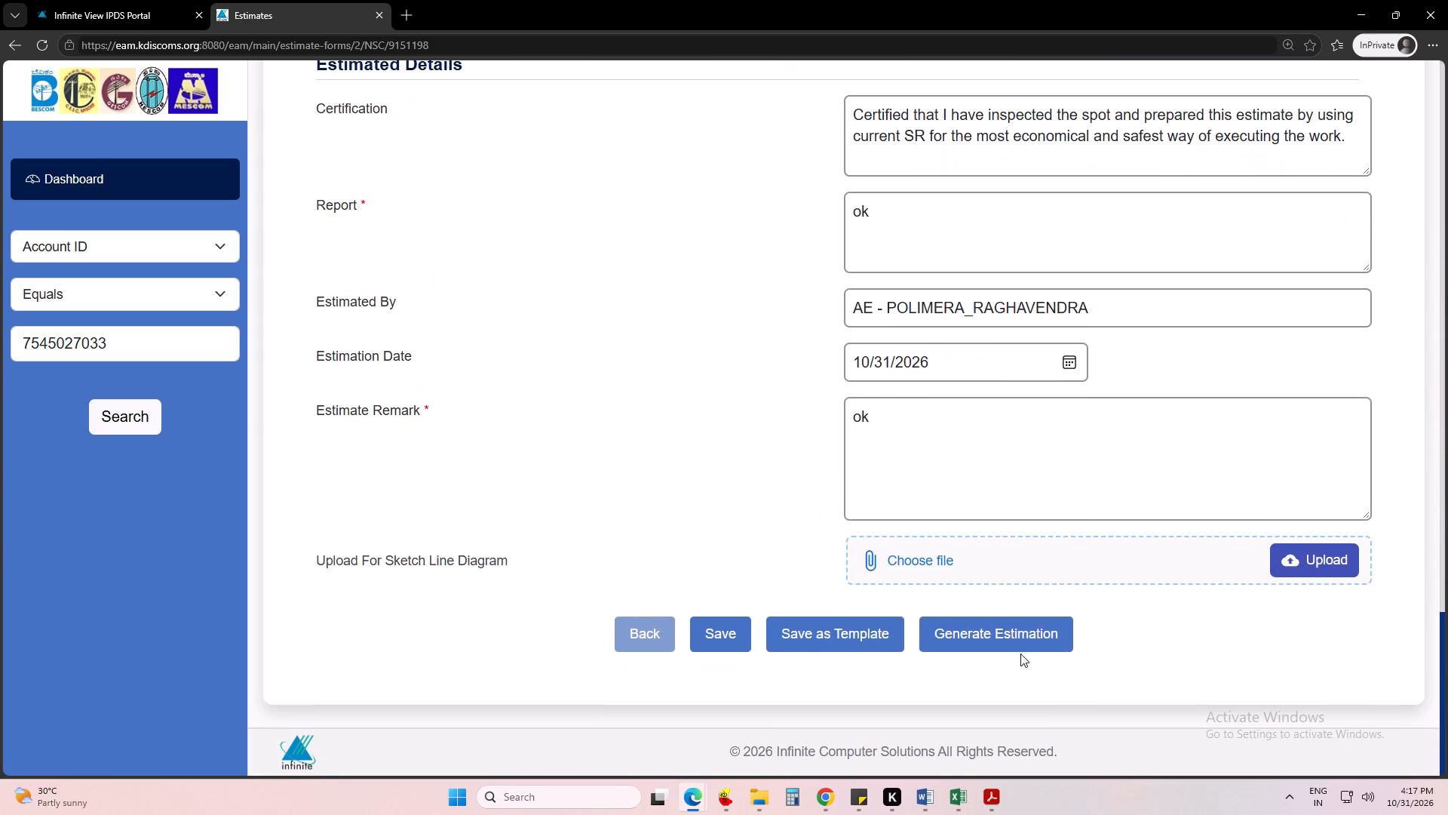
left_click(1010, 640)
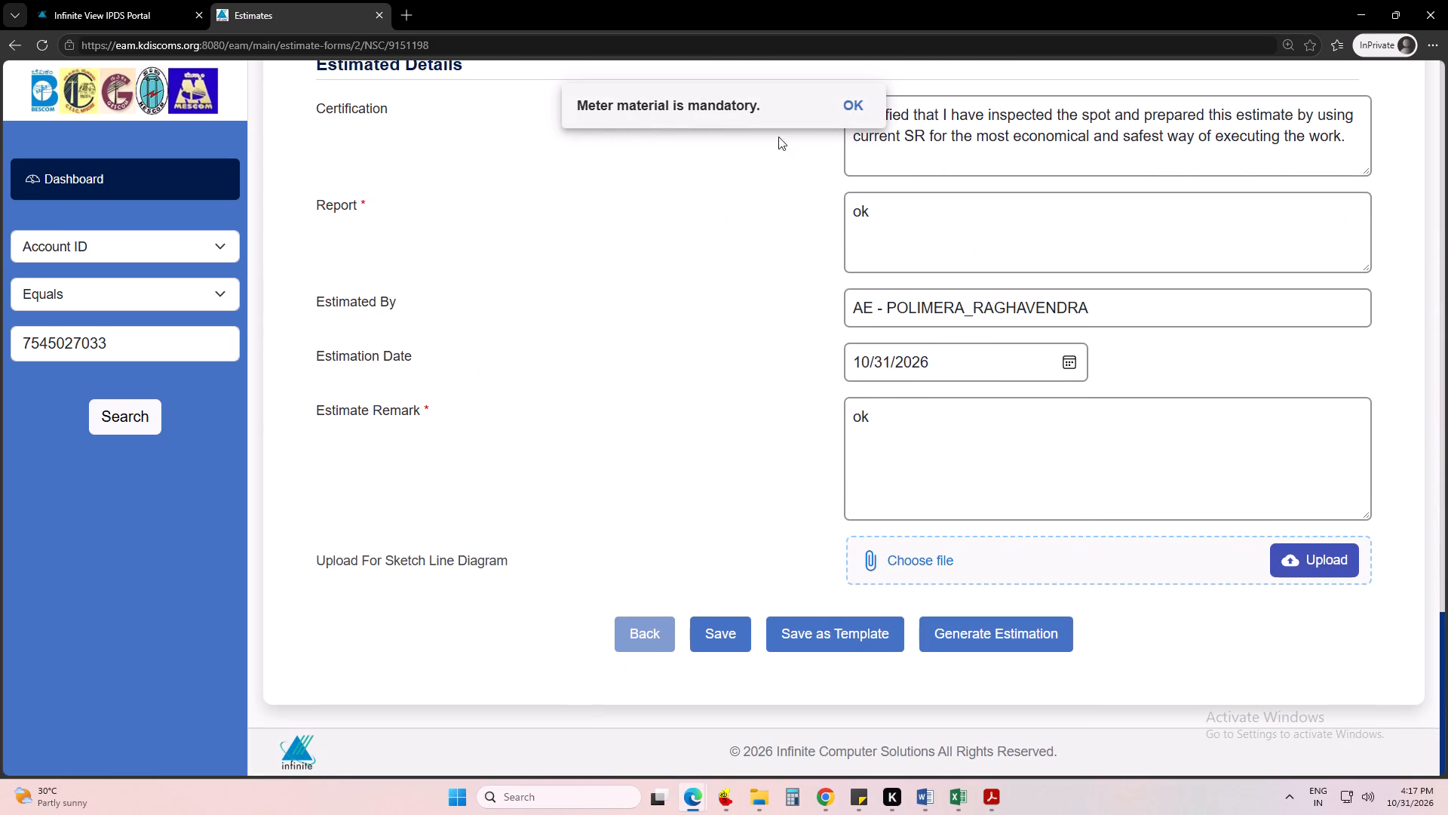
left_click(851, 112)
Review the estimate's items and browse the material list for a meter suitable for the HT connection.
scroll(775, 229, "up", 4)
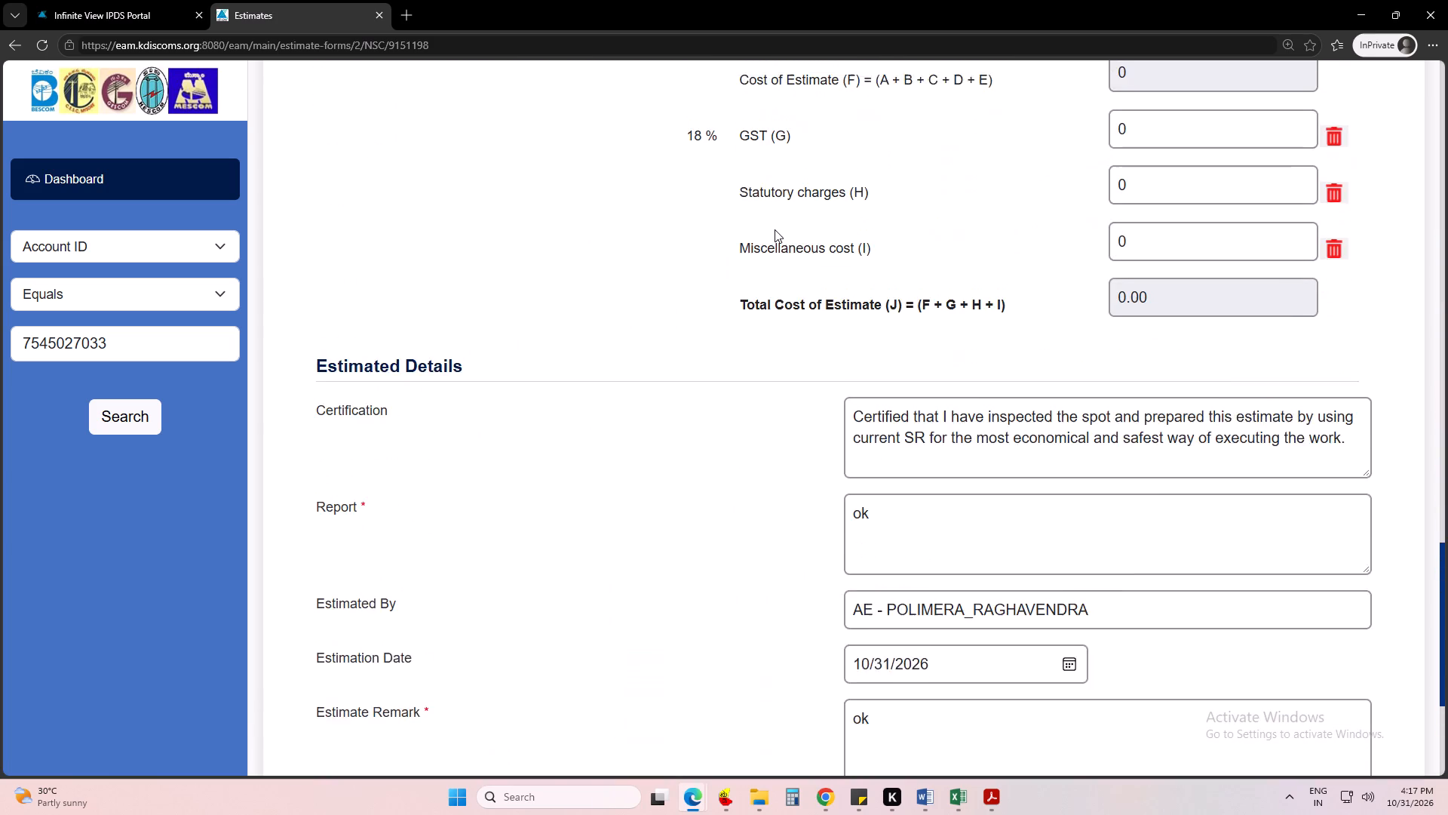
scroll(775, 229, "up", 8)
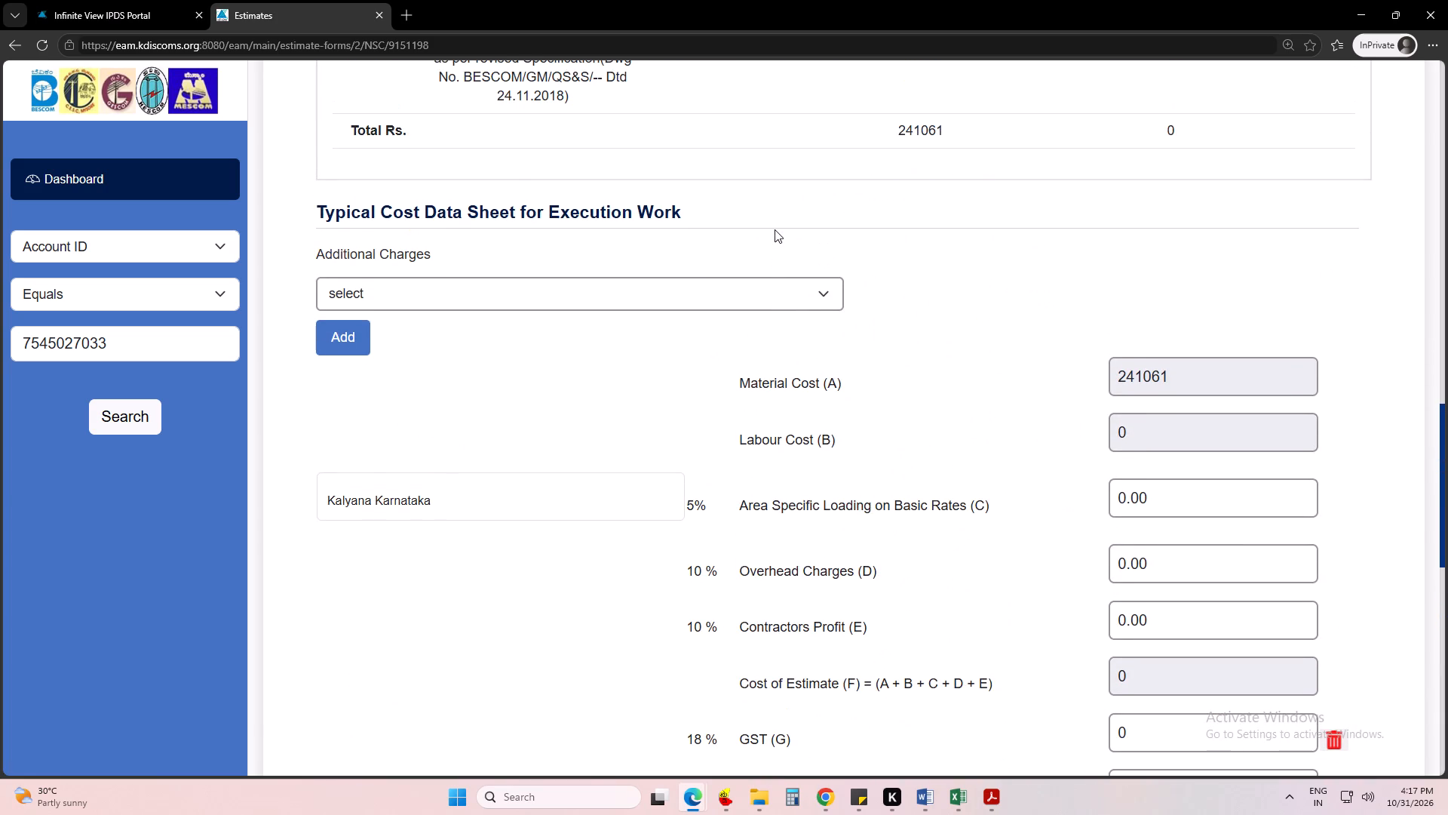
scroll(775, 229, "up", 3)
scroll(638, 266, "up", 3)
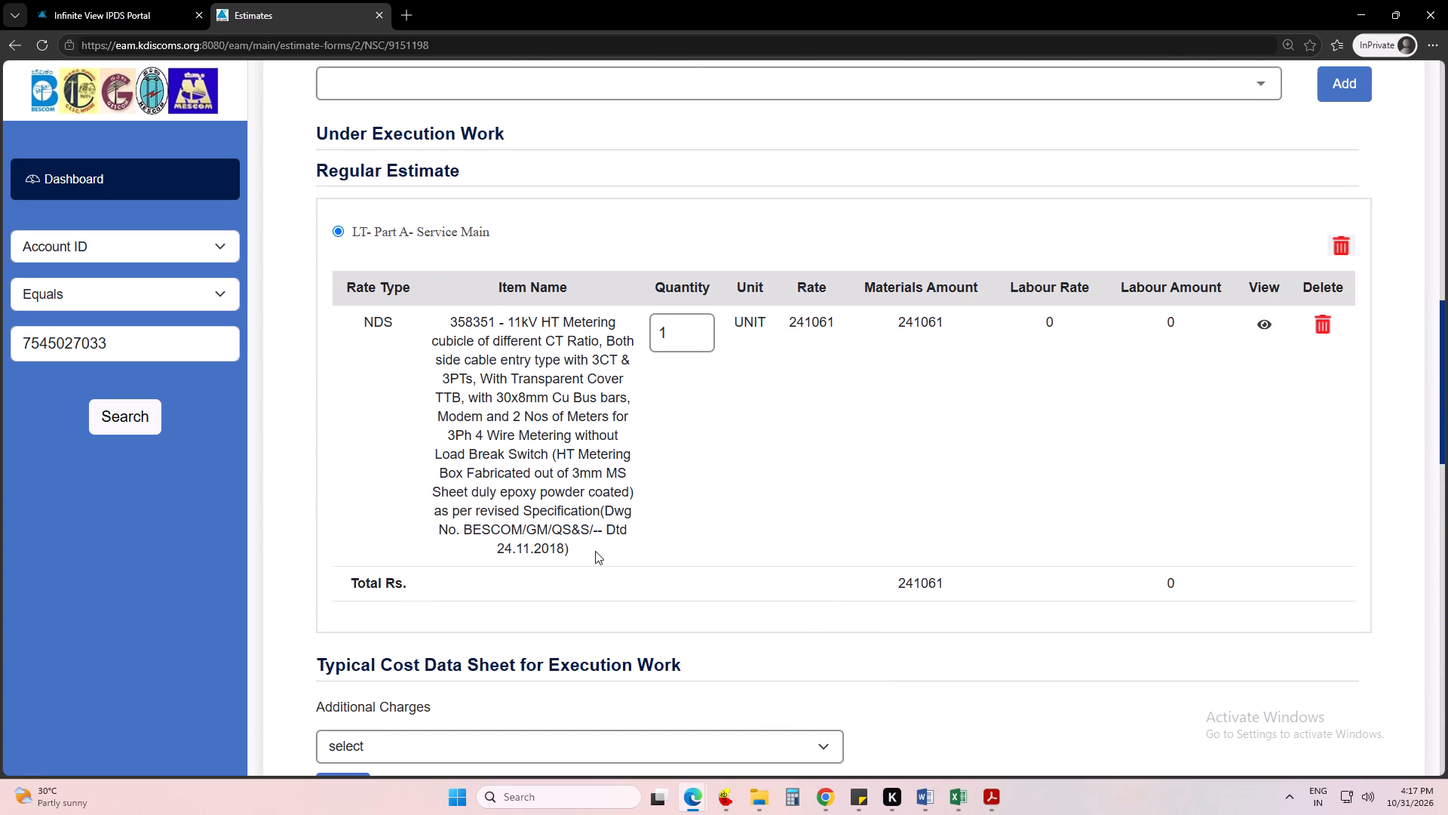
scroll(838, 486, "up", 3)
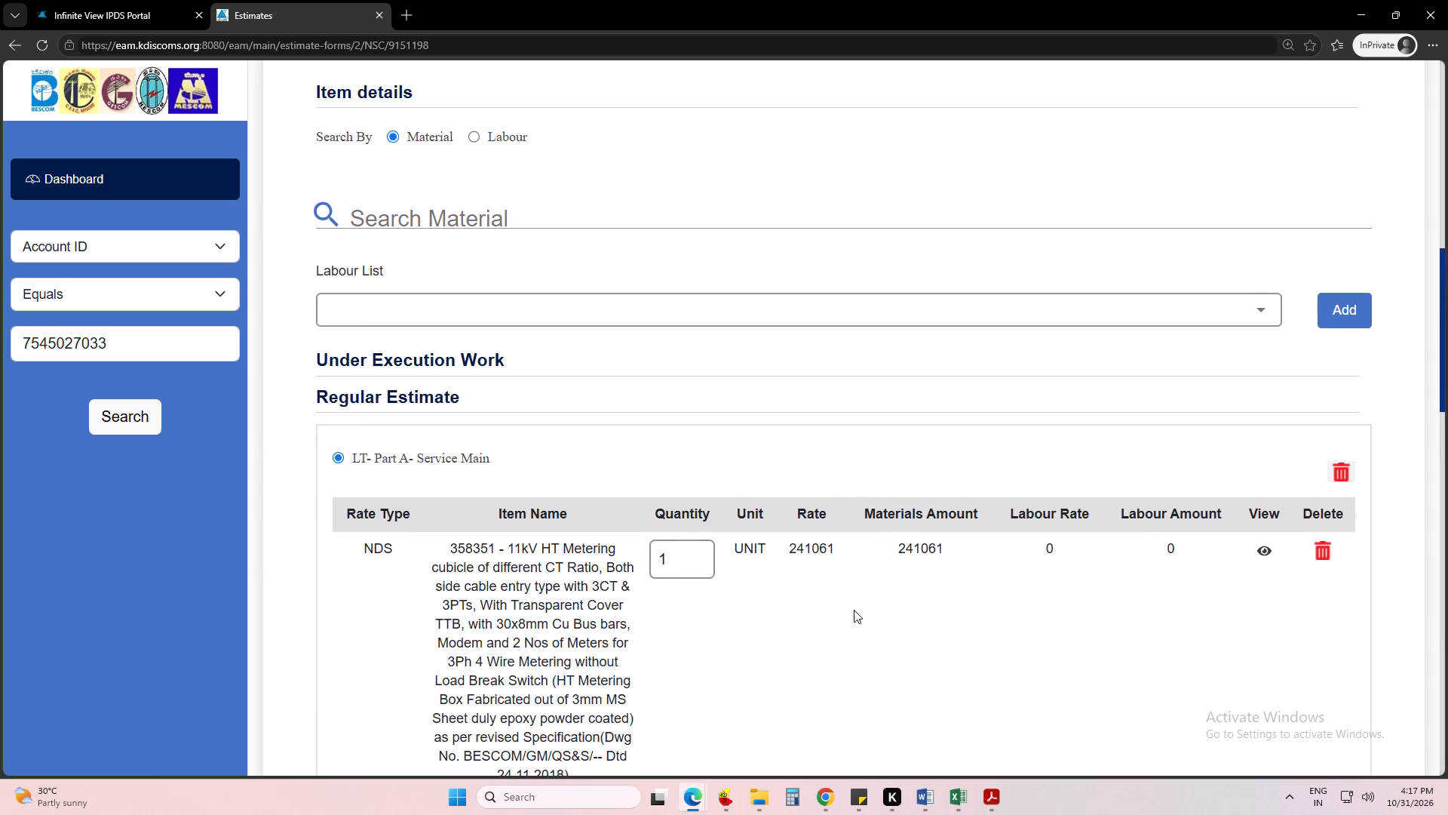
scroll(853, 610, "up", 4)
left_click(499, 522)
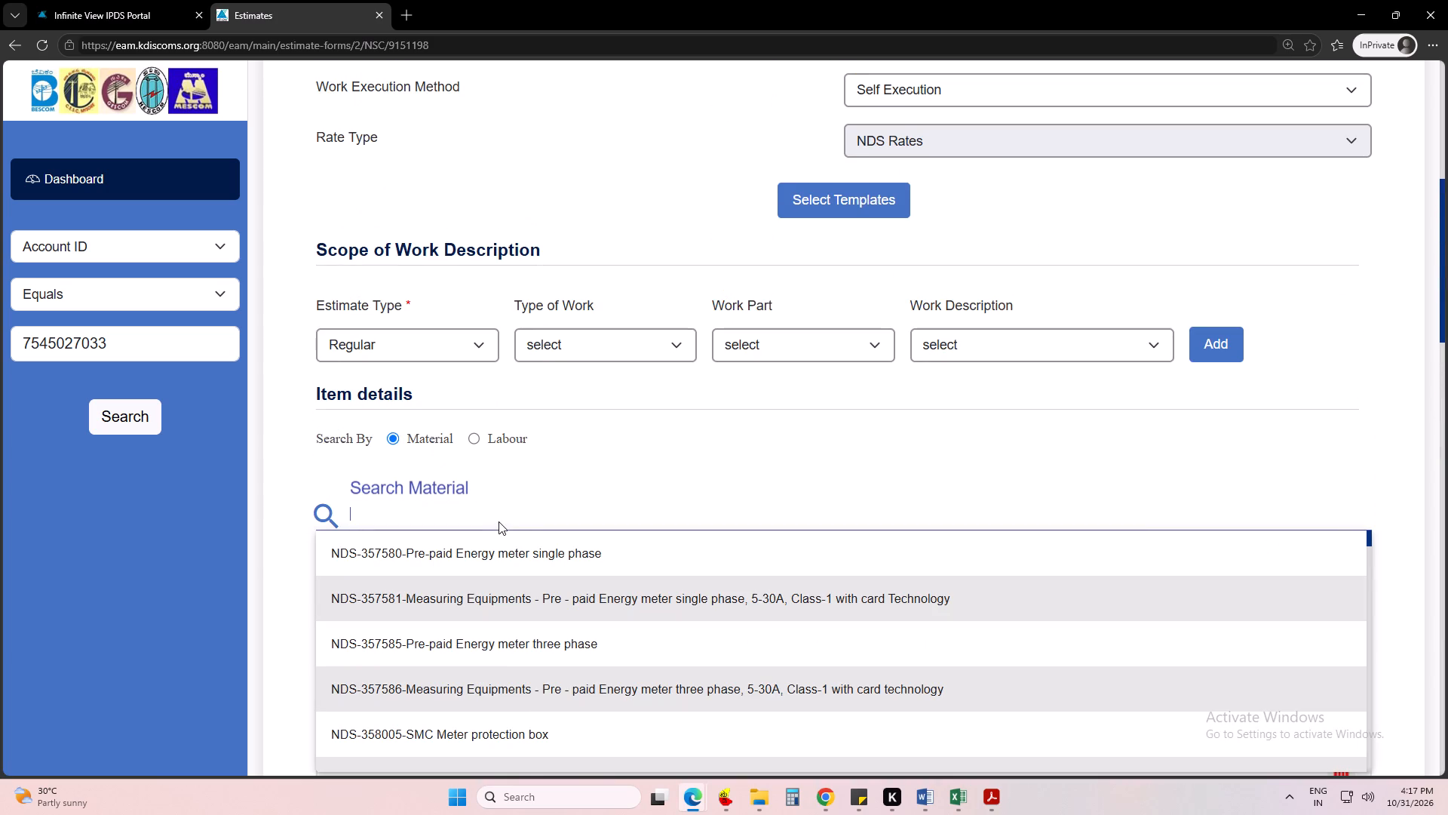
scroll(499, 521, "down", 1)
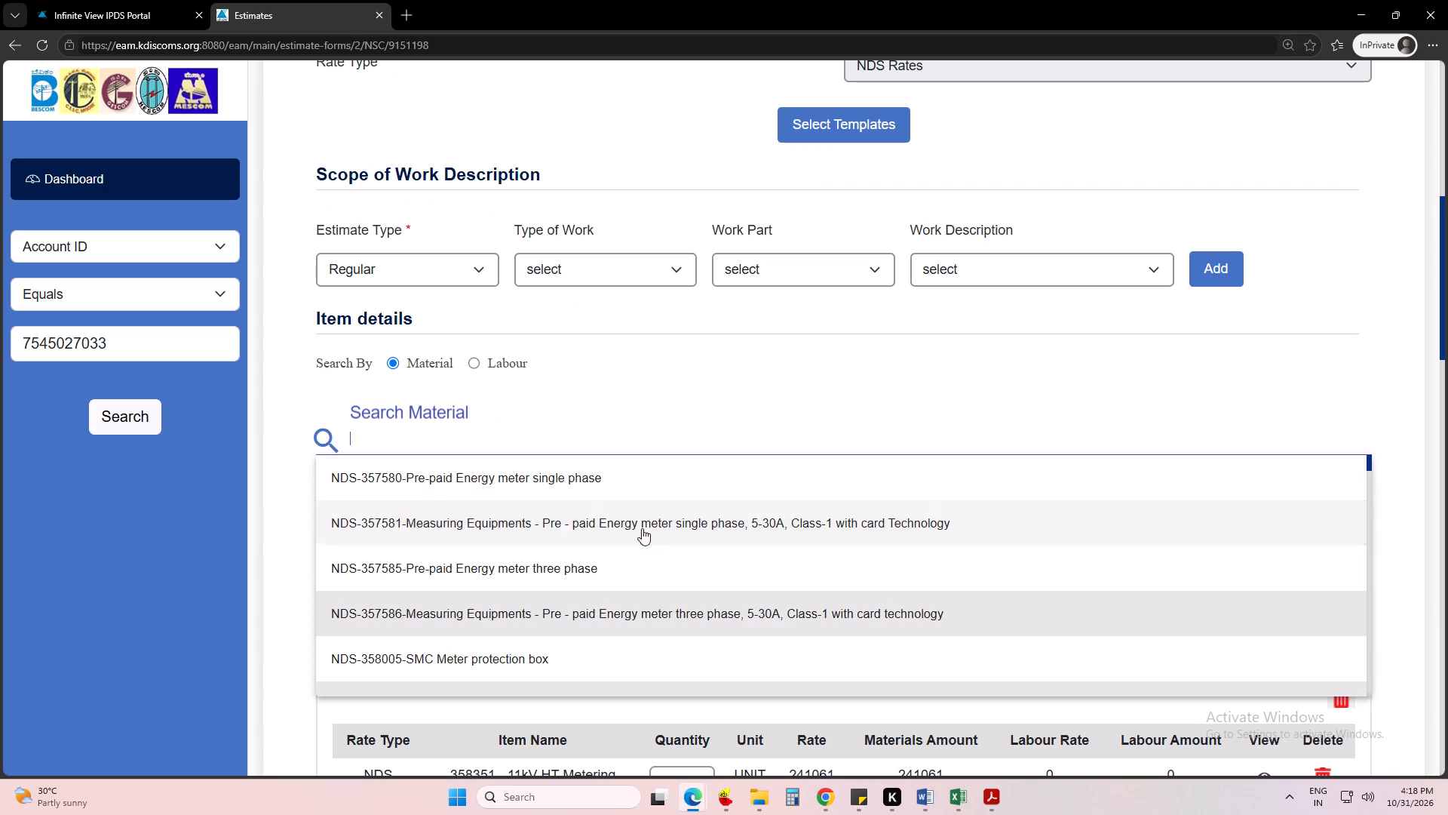
scroll(790, 583, "down", 1)
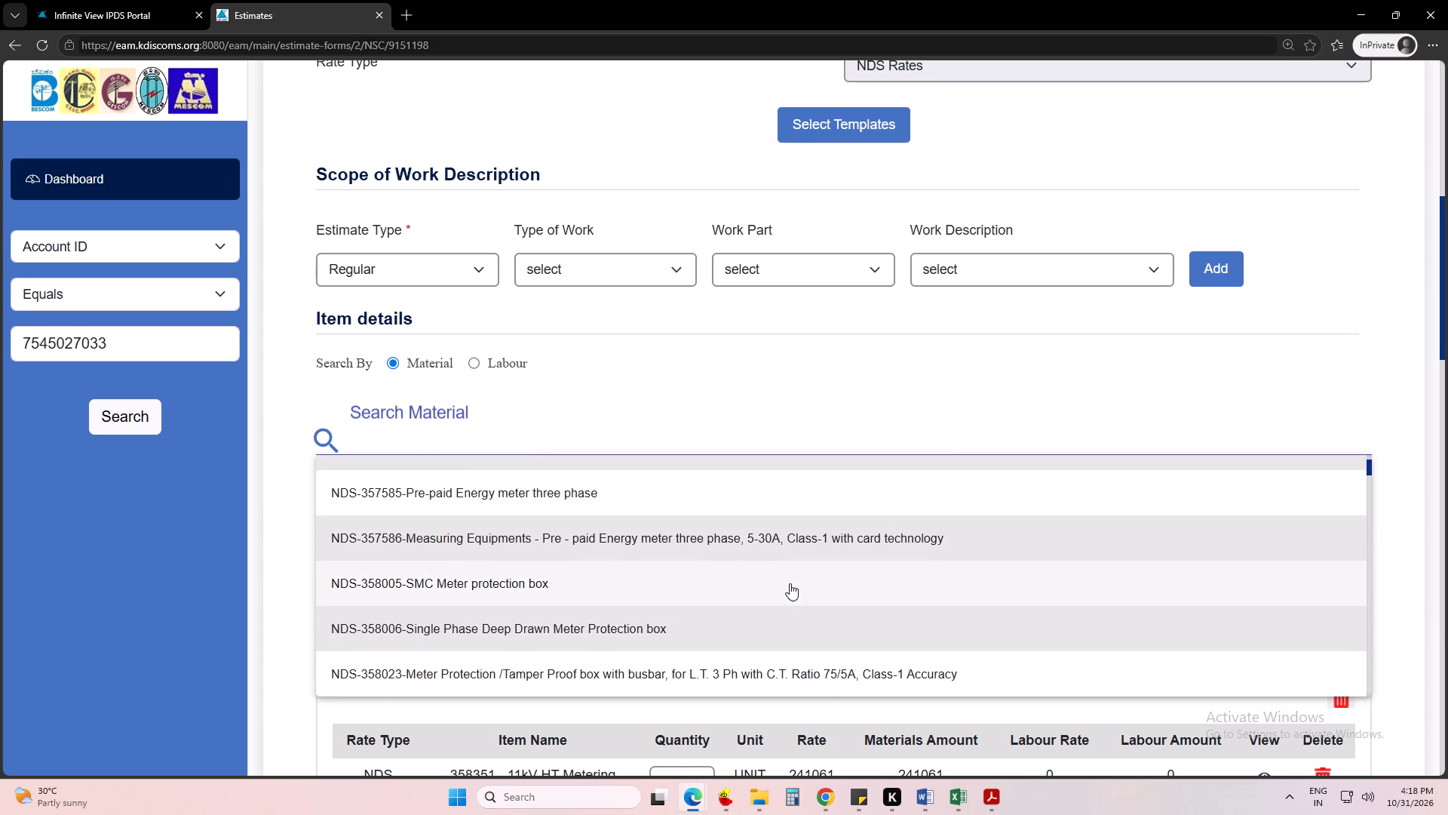
scroll(790, 583, "down", 4)
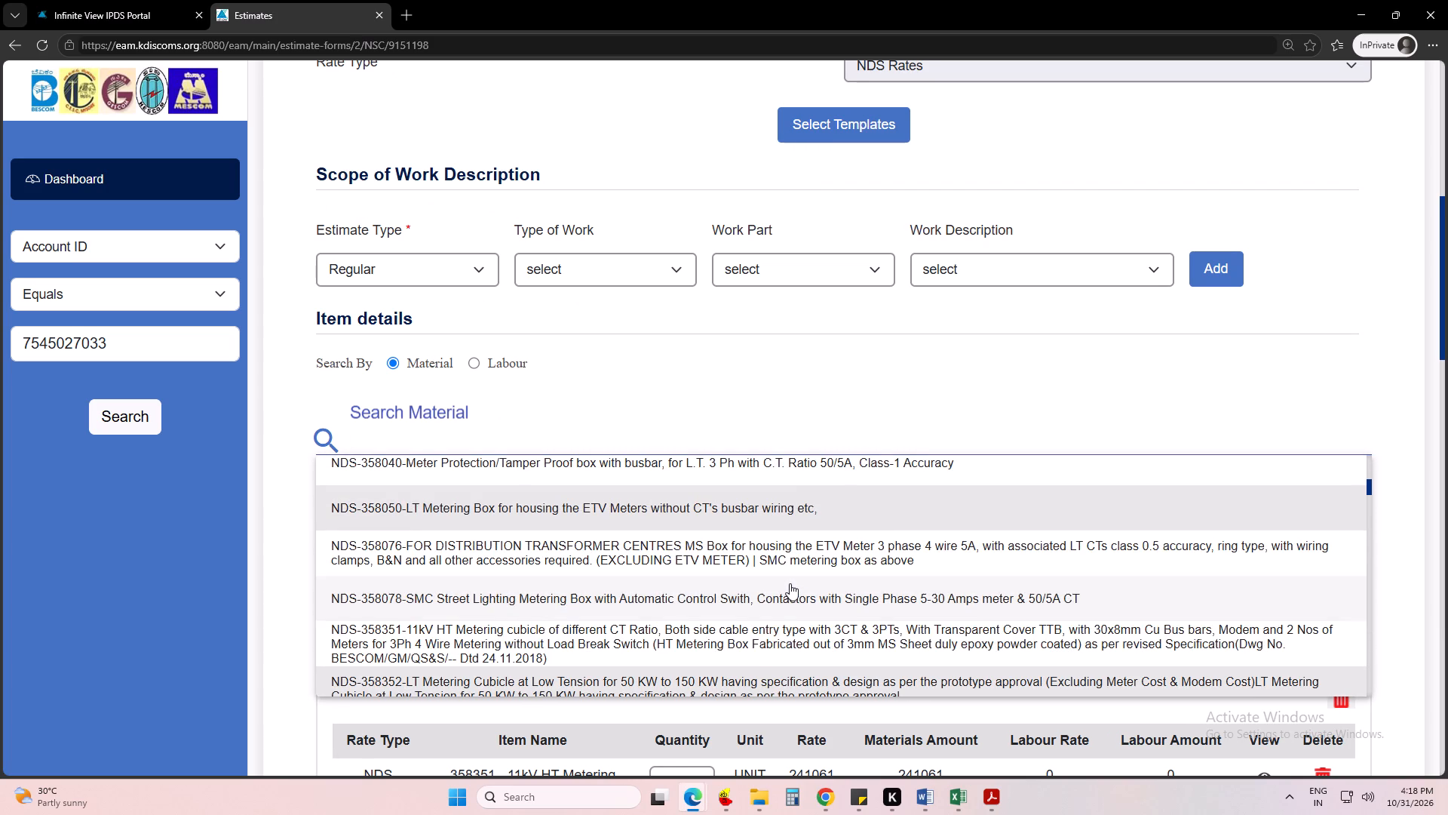
scroll(693, 570, "up", 9)
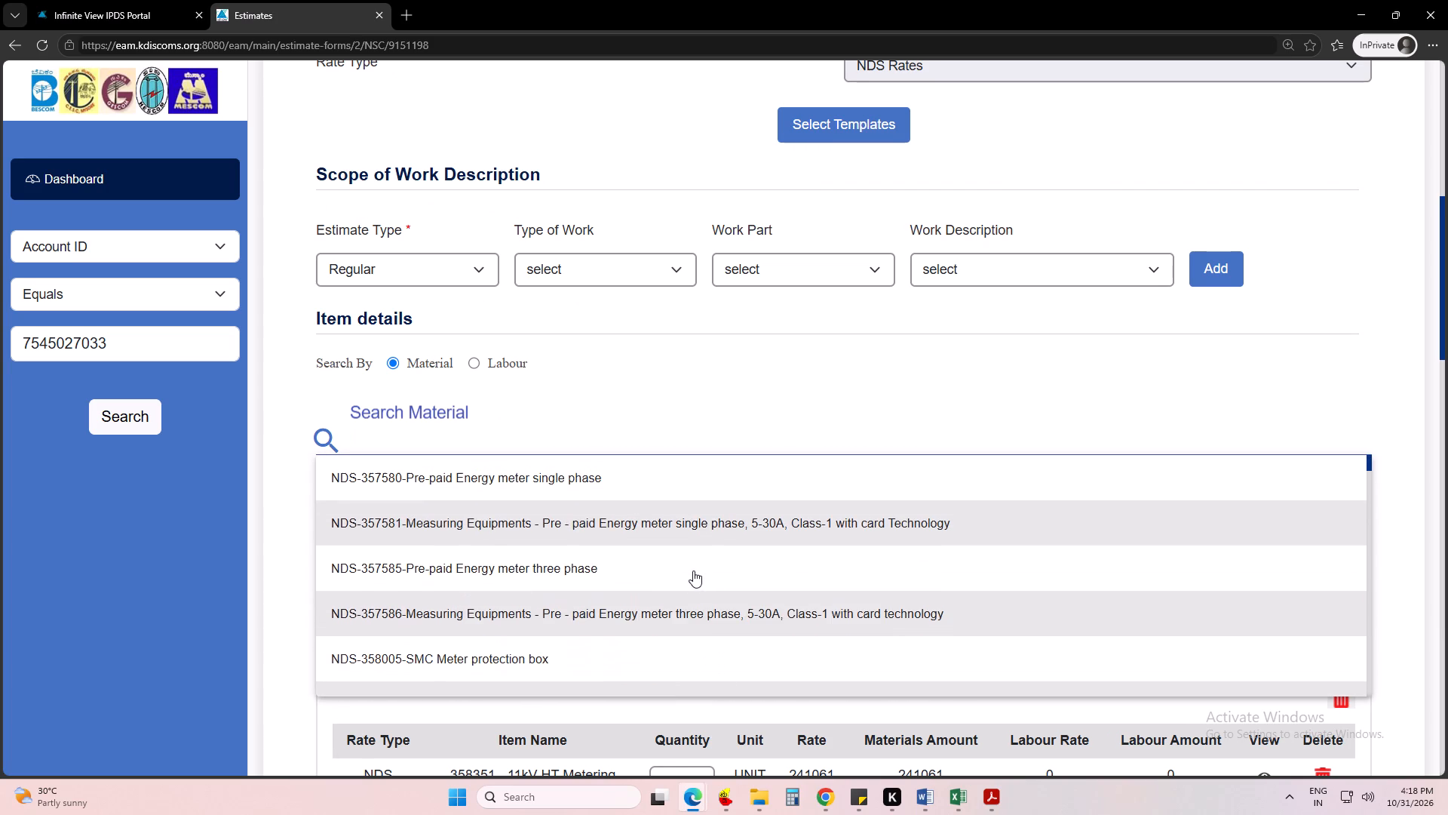
Check the meter entry in the PDF estimation report's material table, and return to the estimate form in the browser.
left_click(990, 743)
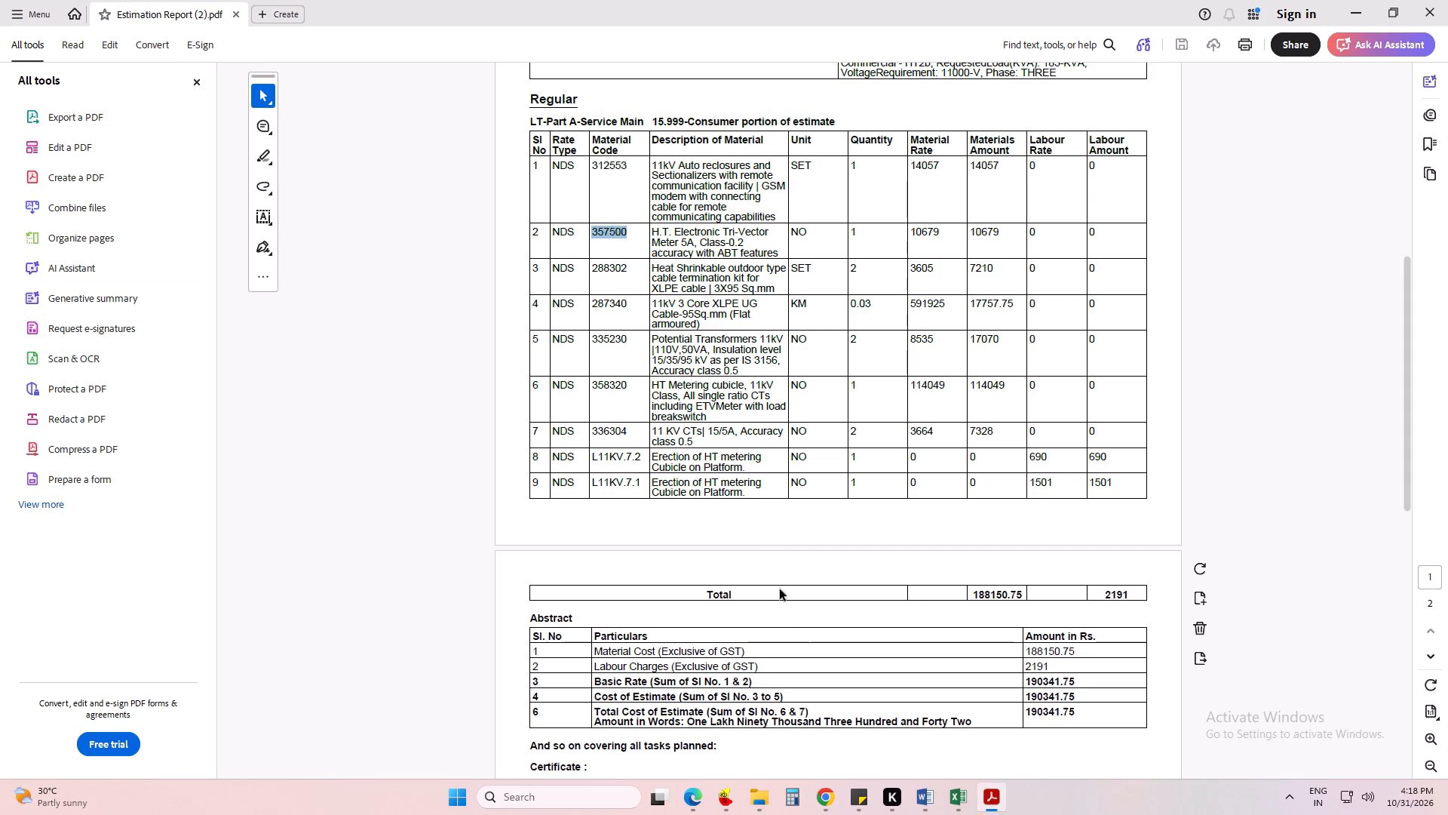
left_click(695, 469)
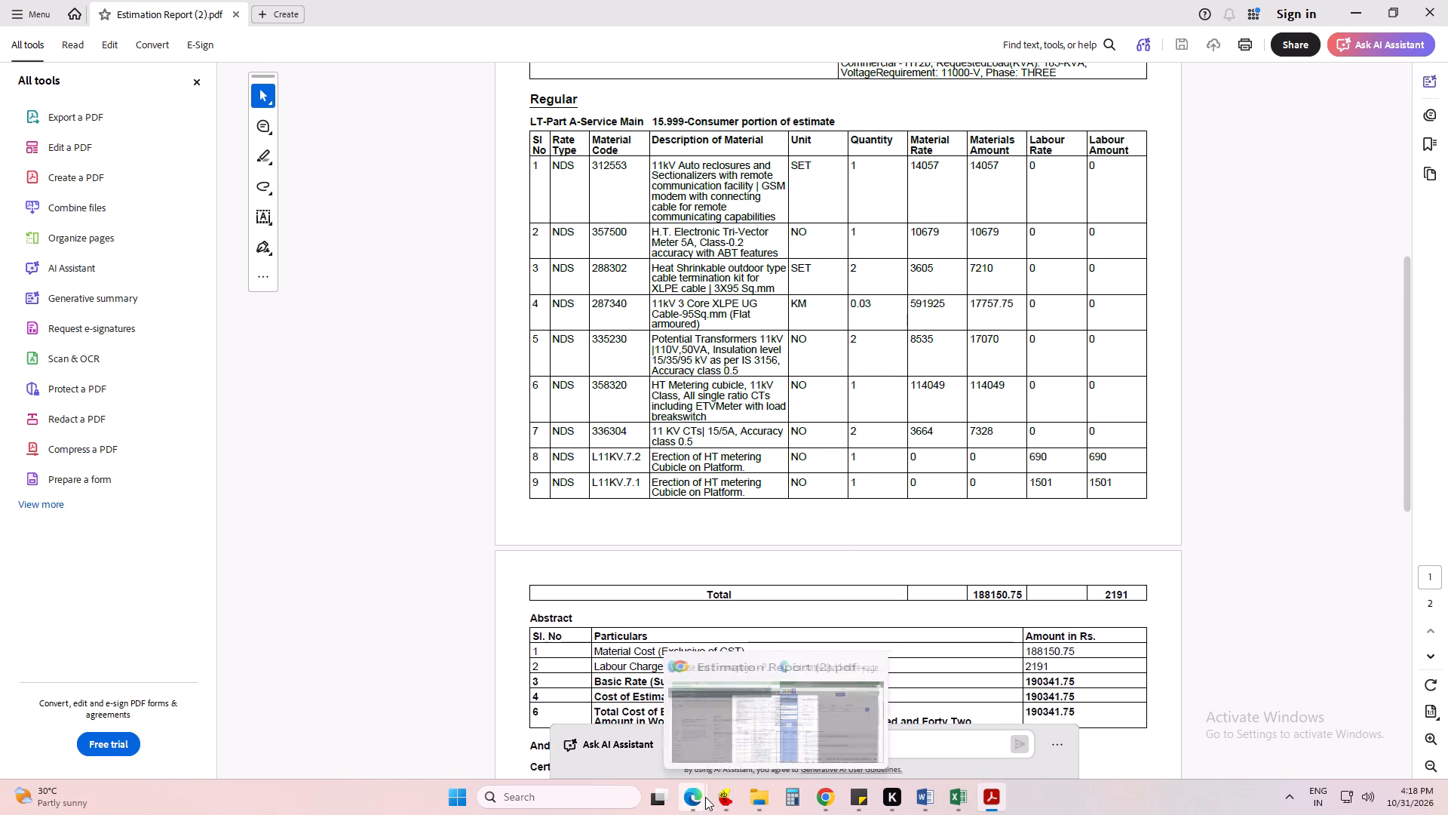
left_click(715, 739)
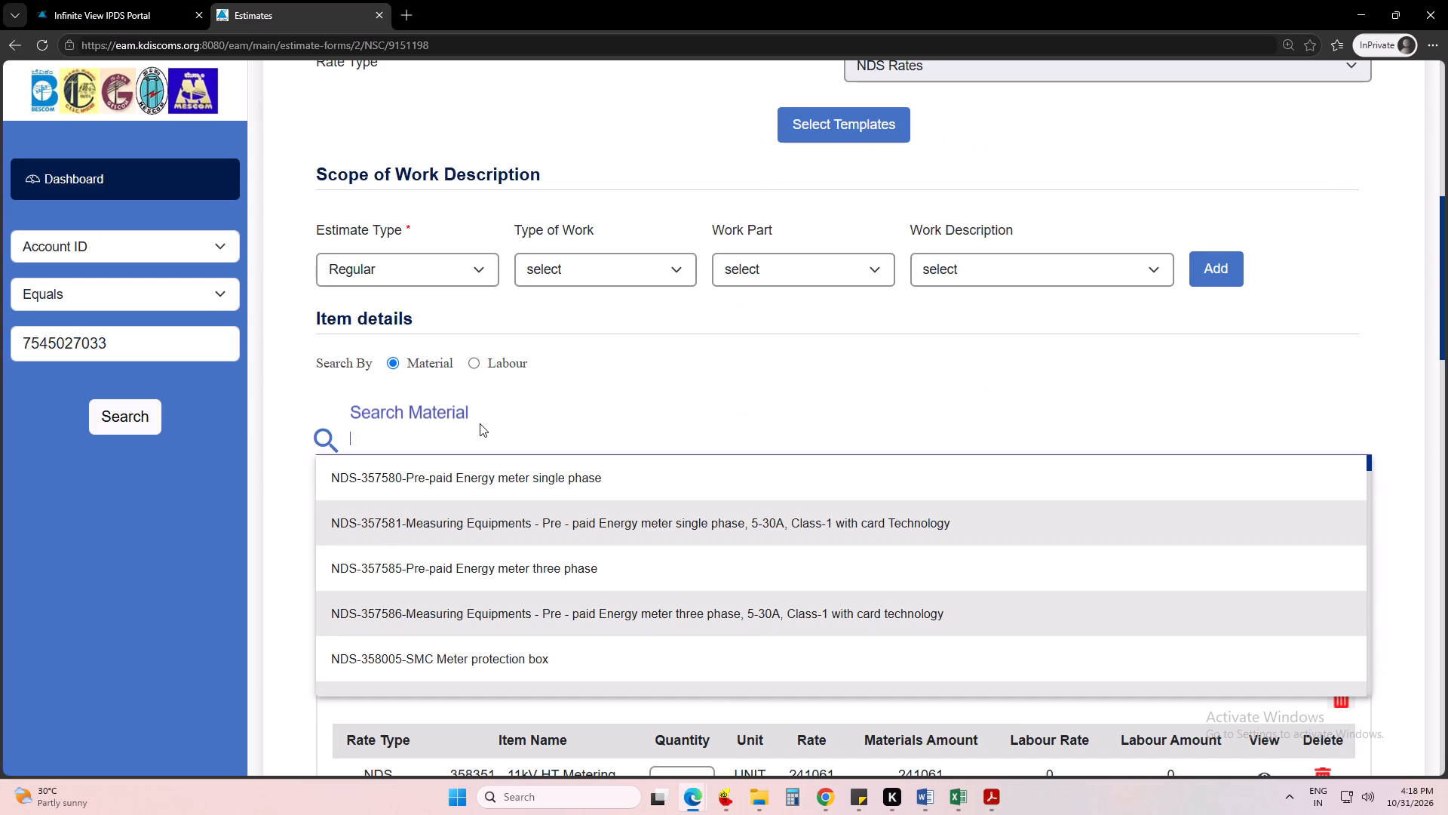
Search the material list for "tri", and replace the search term with "meter".
type("tr")
type("iv")
key("BackSpace")
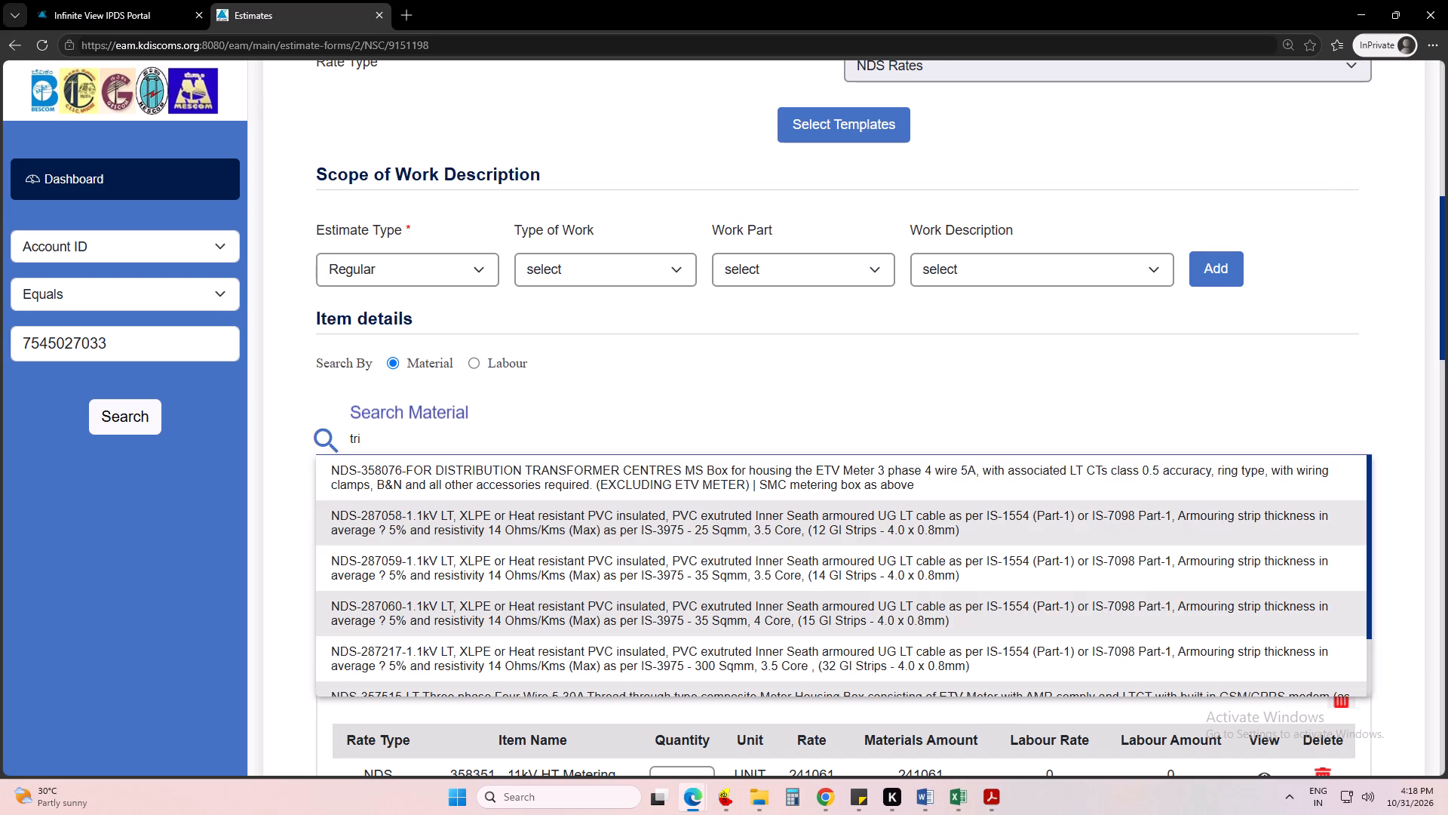
key("space")
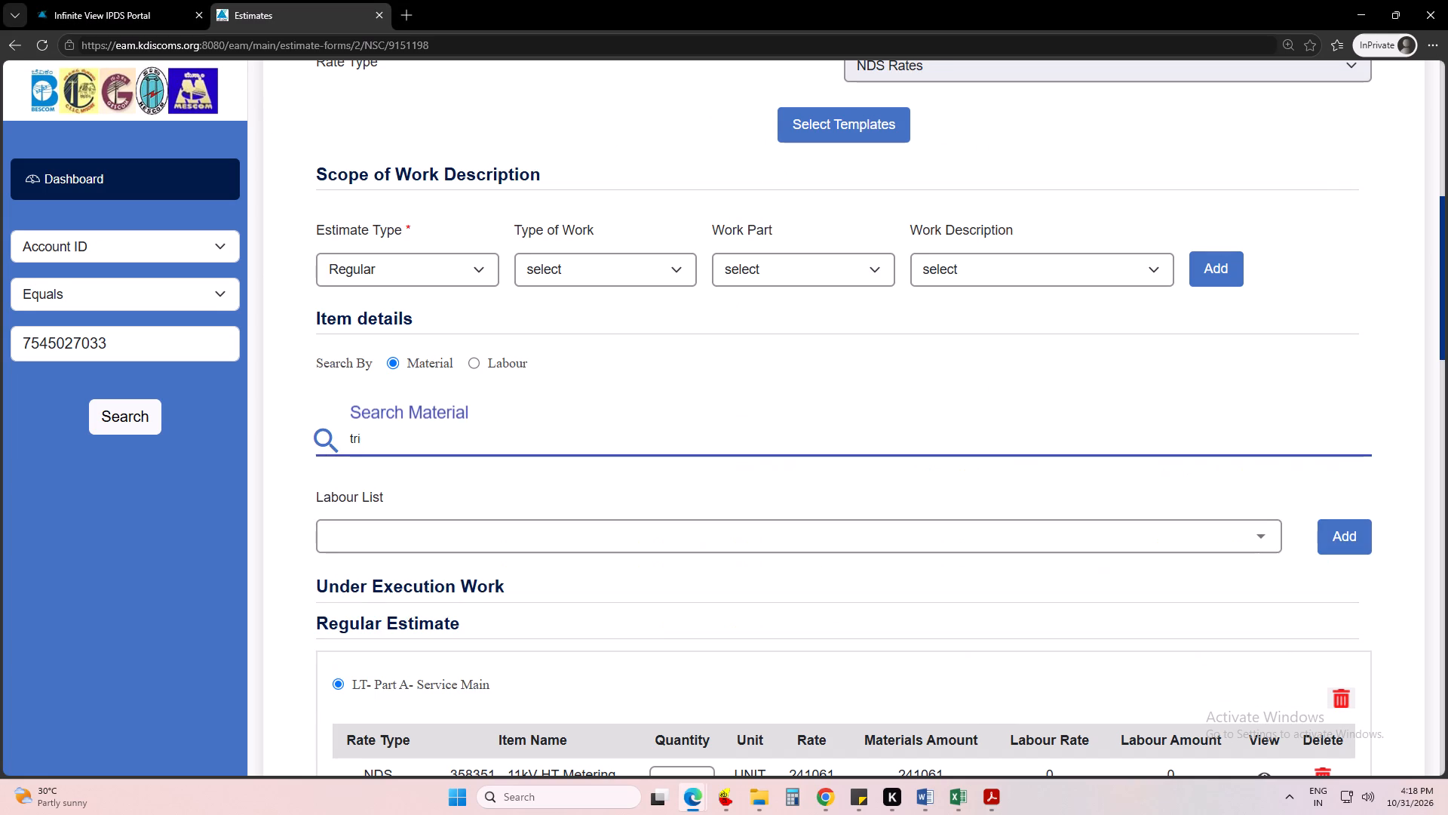
key("BackSpace")
key("backslash")
key("BackSpace")
key("BackSpace")
key("BackSpace")
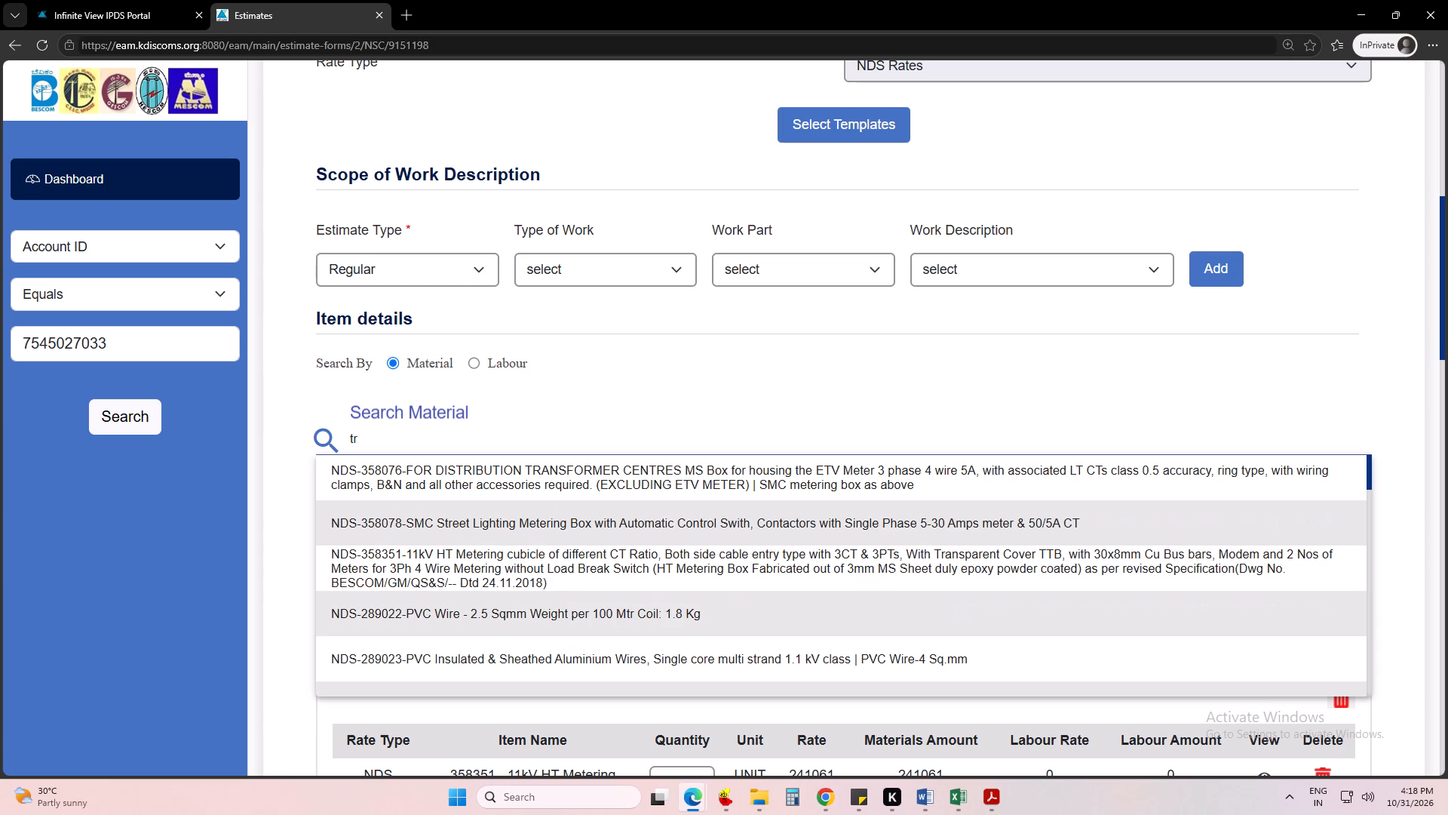
key("BackSpace")
key("m")
type("eter")
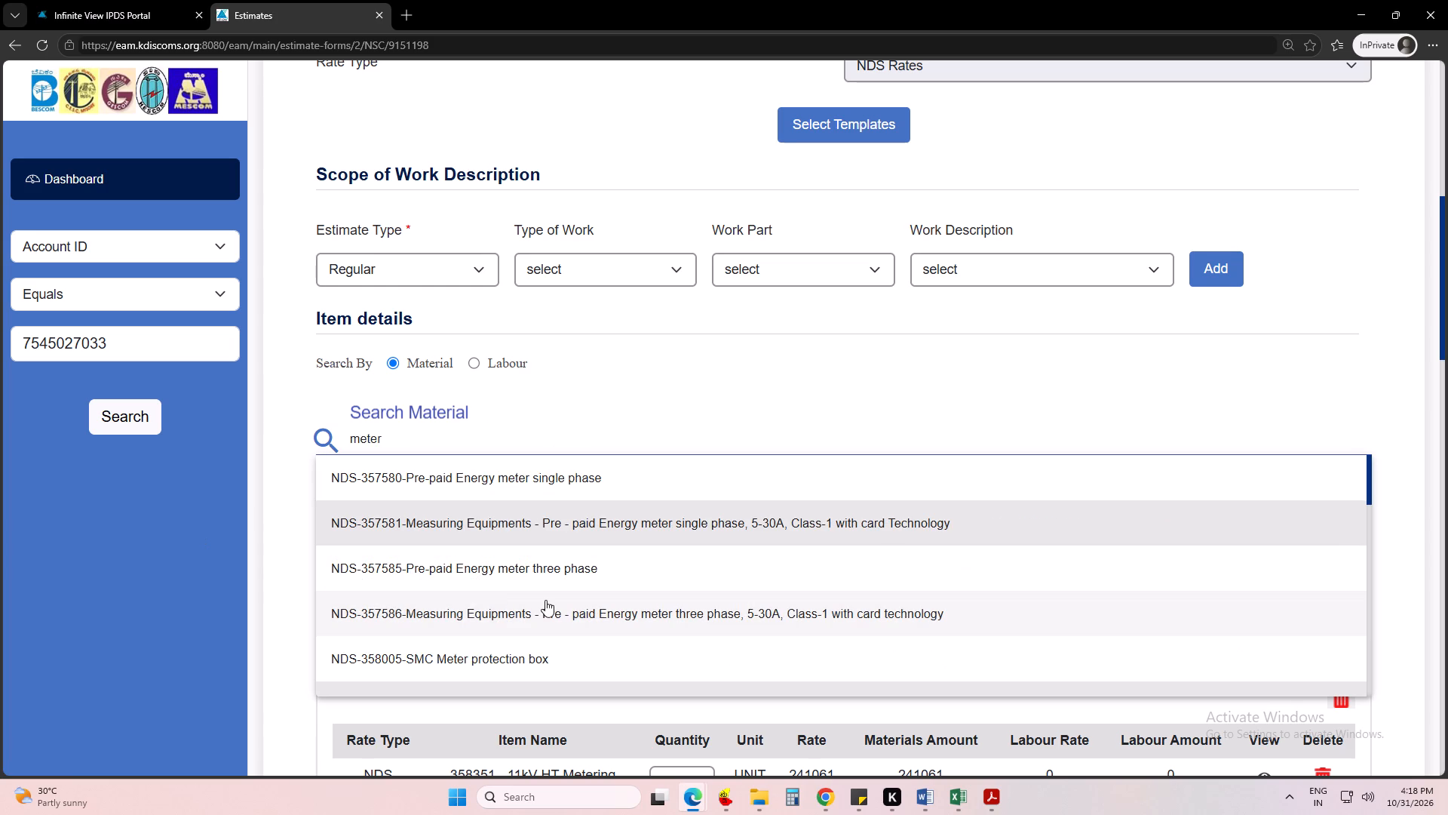
Narrow the material search to "HT meter", and close the suggestions without adding an item.
left_click(354, 438)
type("Ht")
key("space")
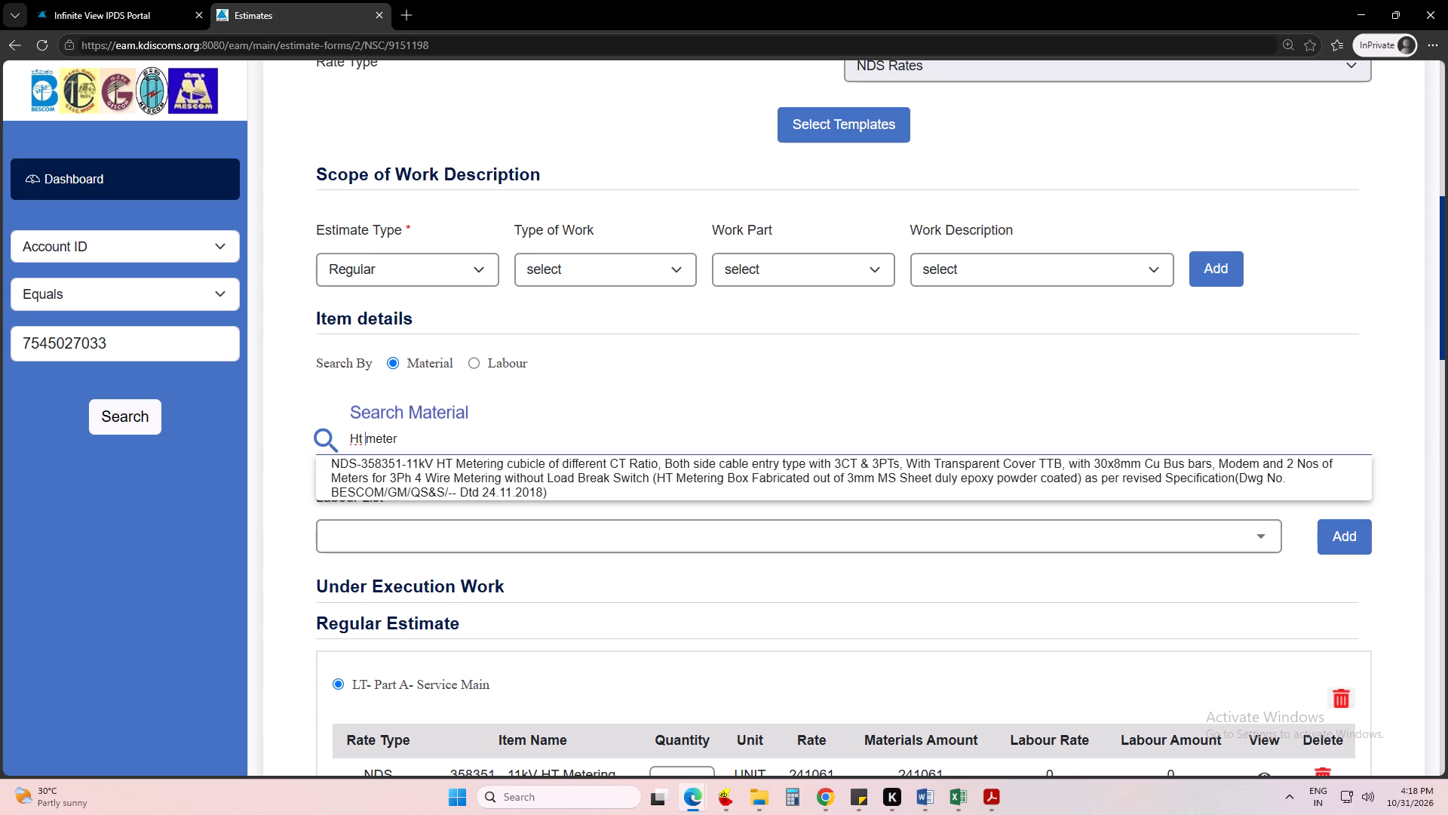
key("BackSpace")
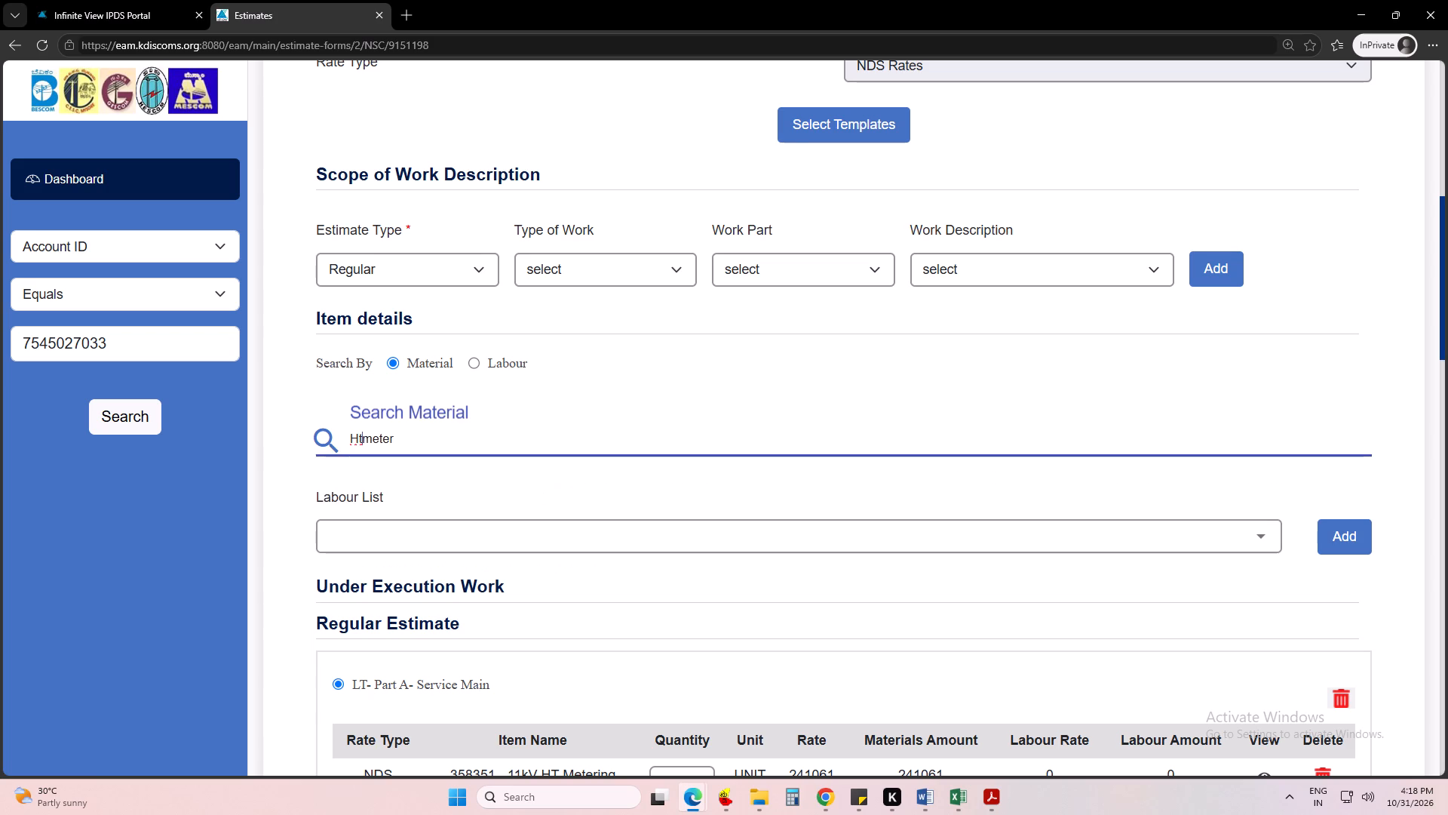
key("BackSpace")
type("T")
key("space")
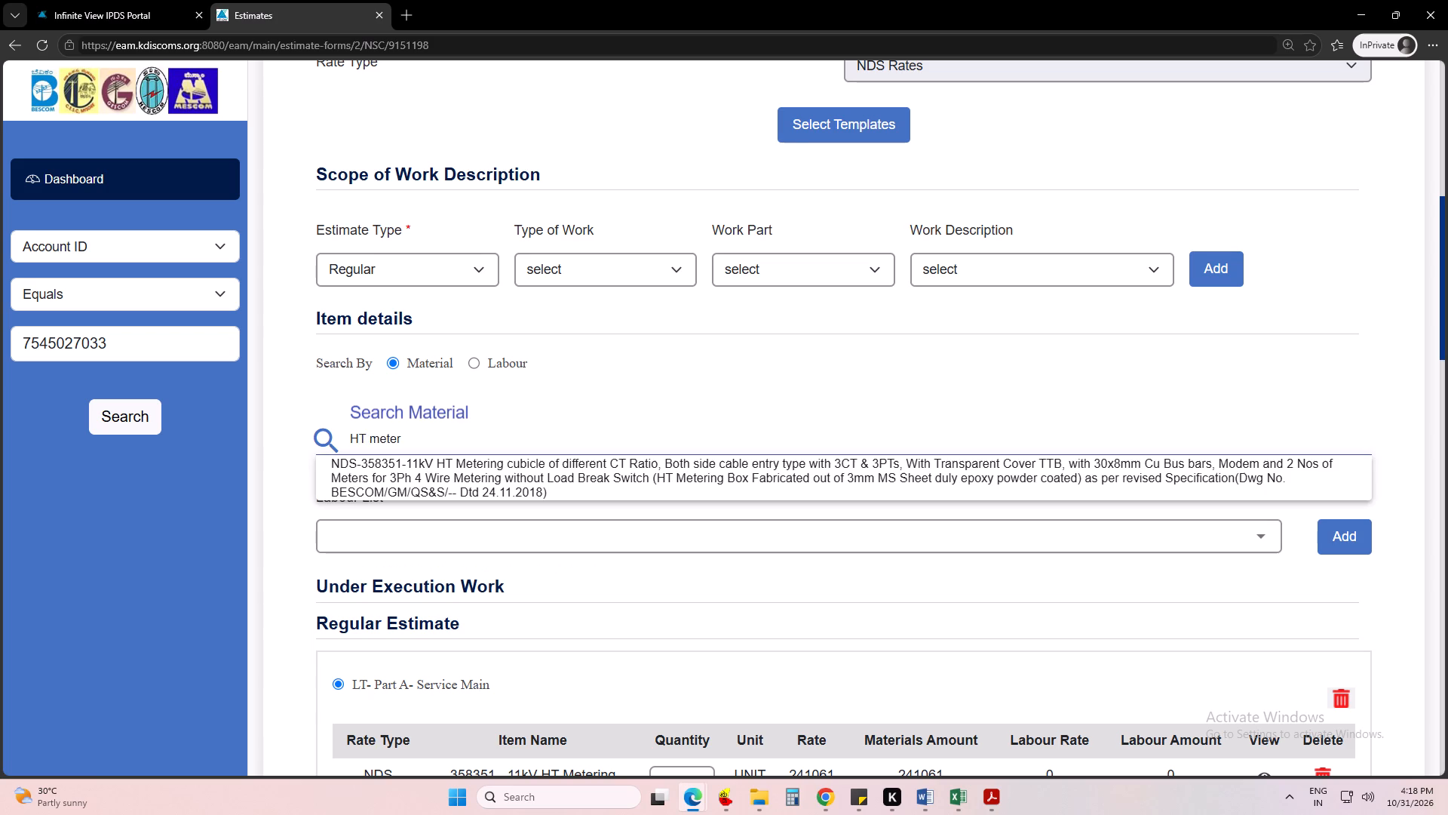
scroll(463, 597, "down", 2)
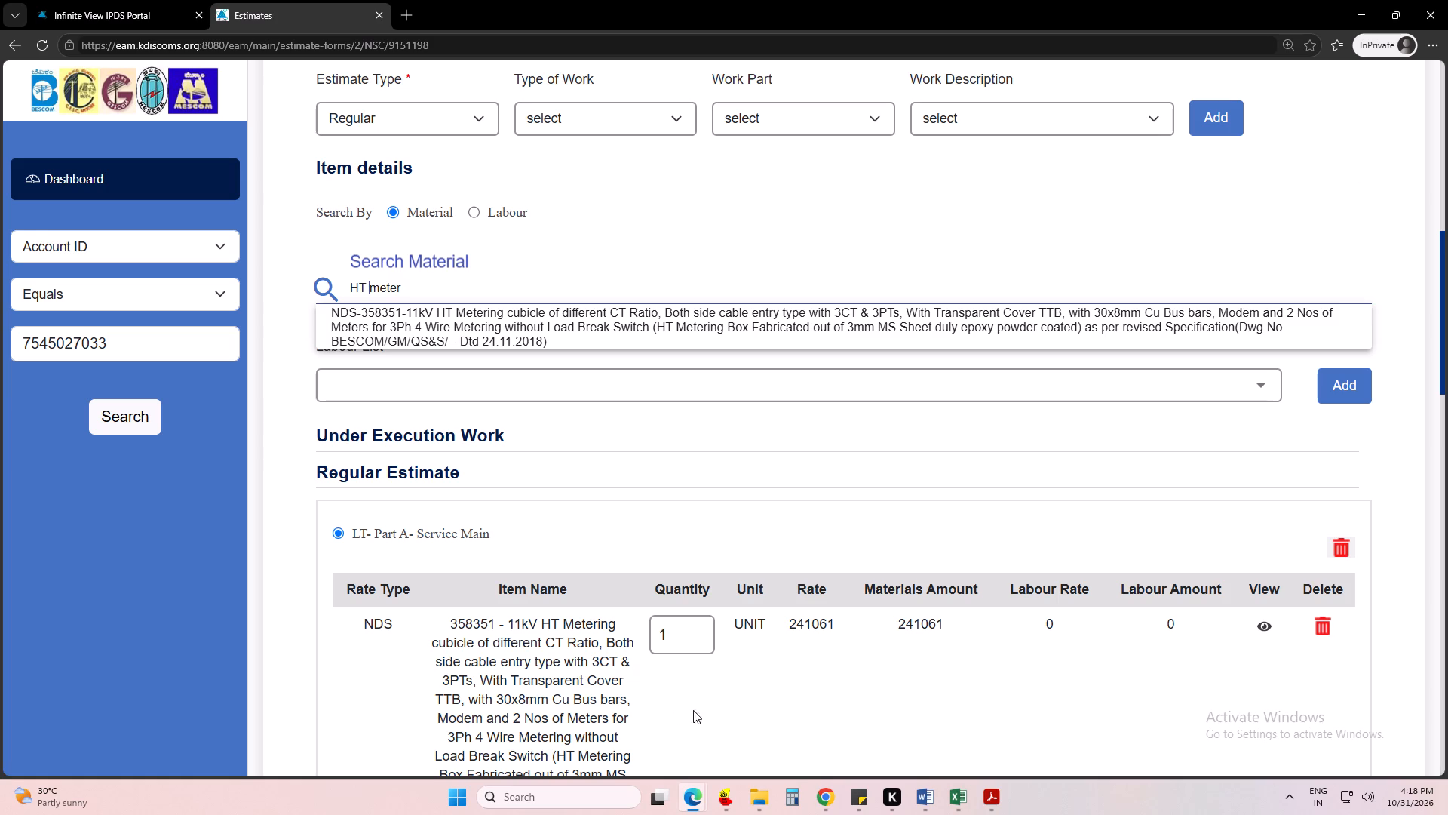
left_click(774, 711)
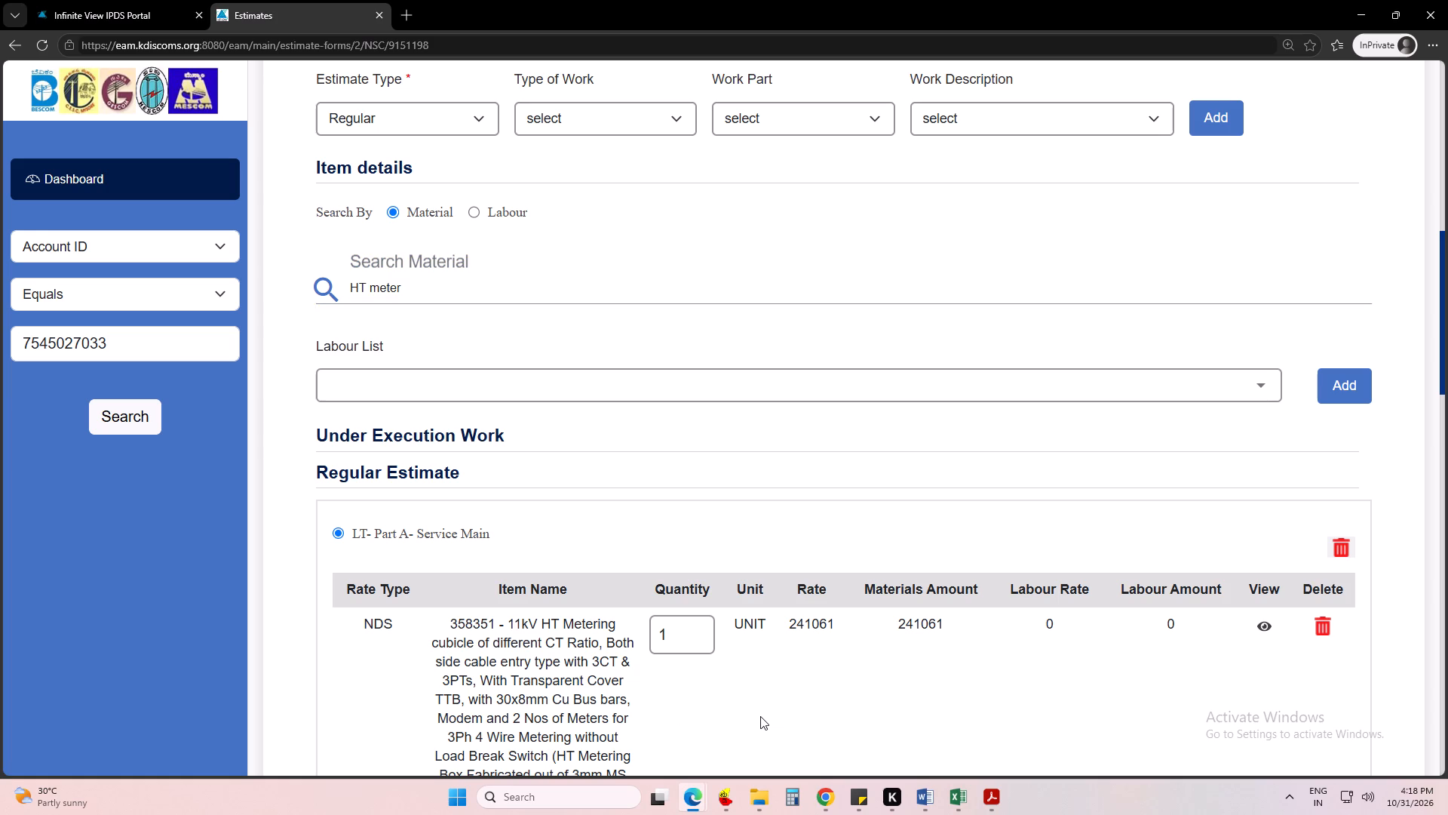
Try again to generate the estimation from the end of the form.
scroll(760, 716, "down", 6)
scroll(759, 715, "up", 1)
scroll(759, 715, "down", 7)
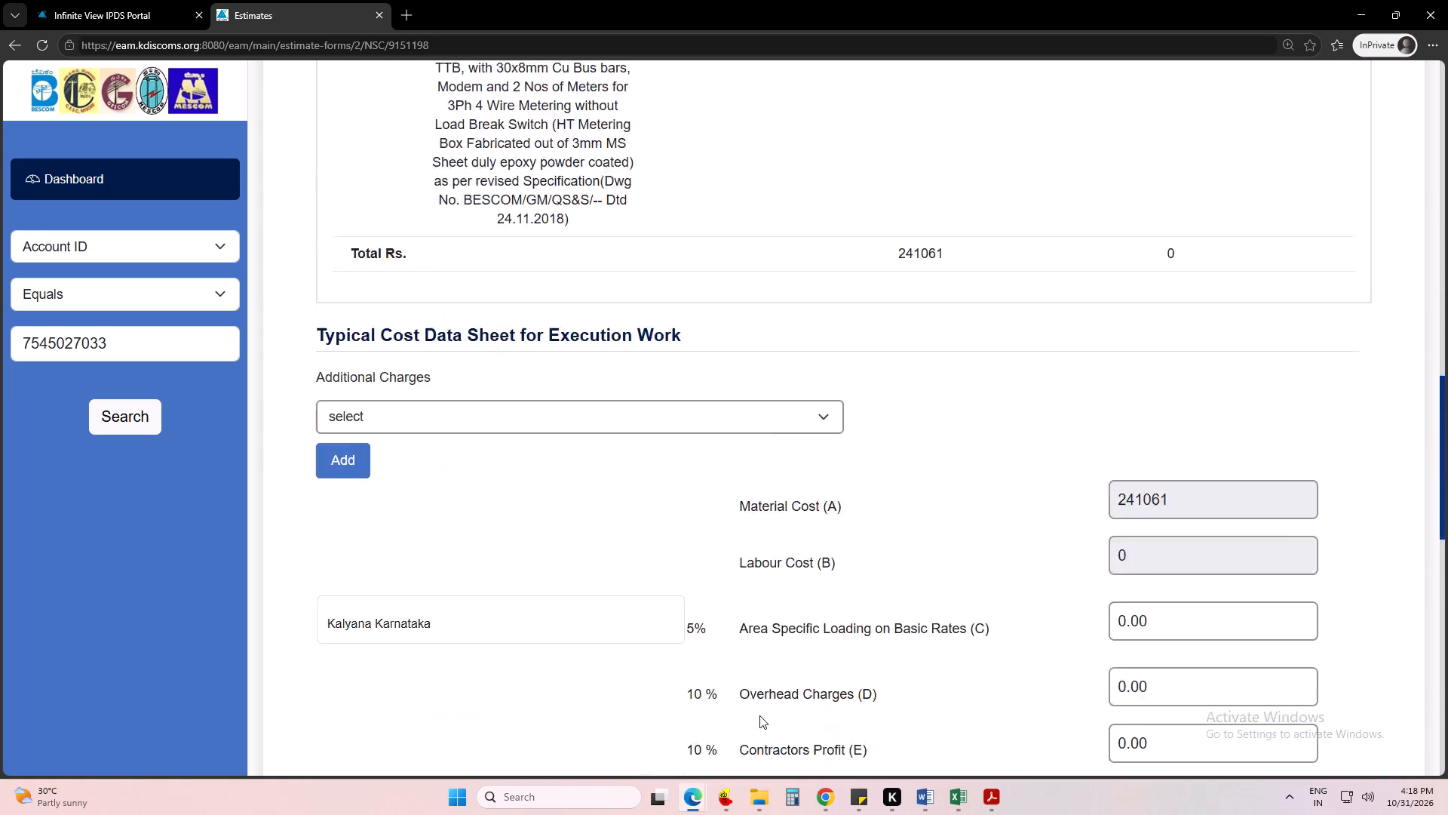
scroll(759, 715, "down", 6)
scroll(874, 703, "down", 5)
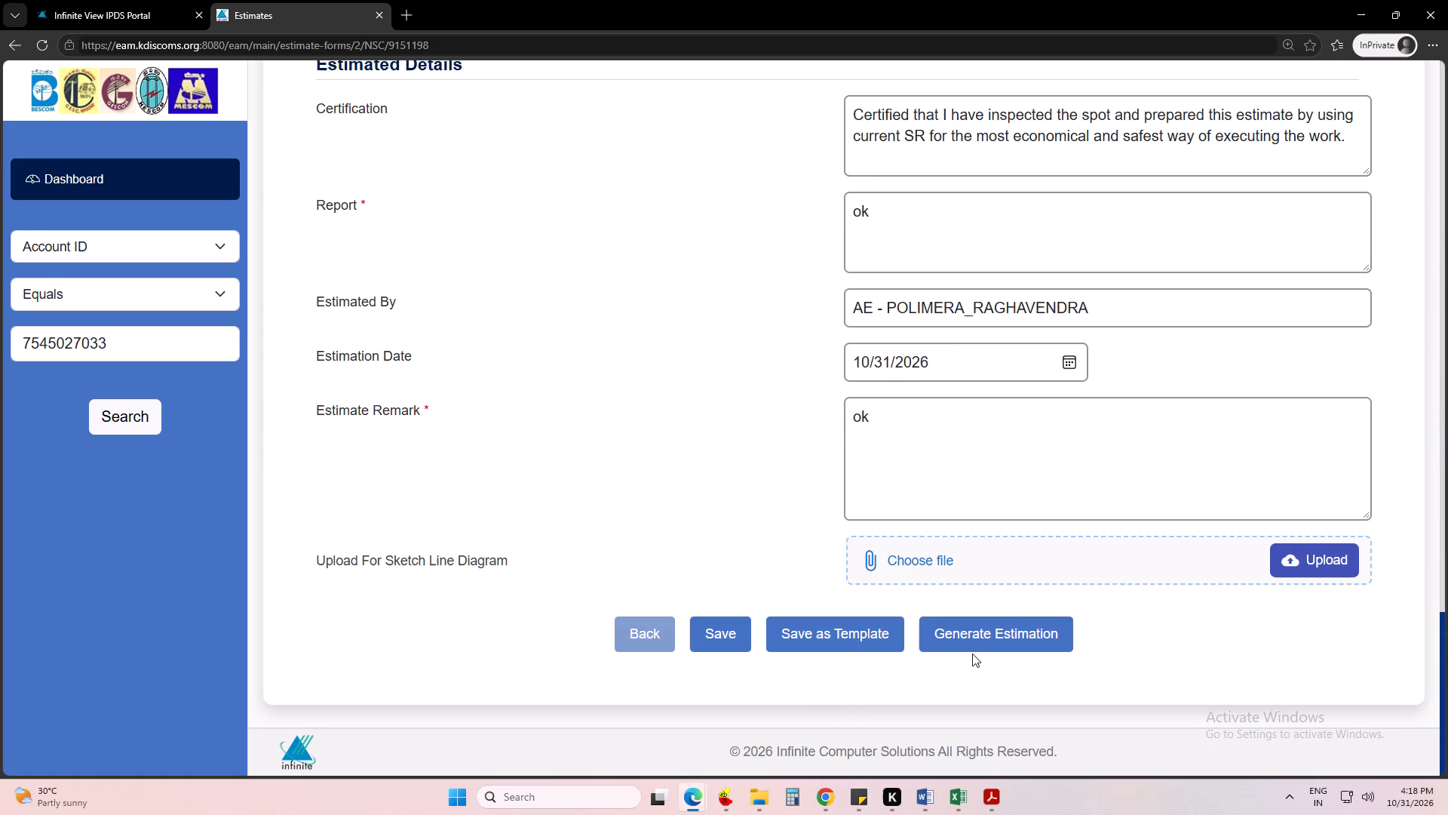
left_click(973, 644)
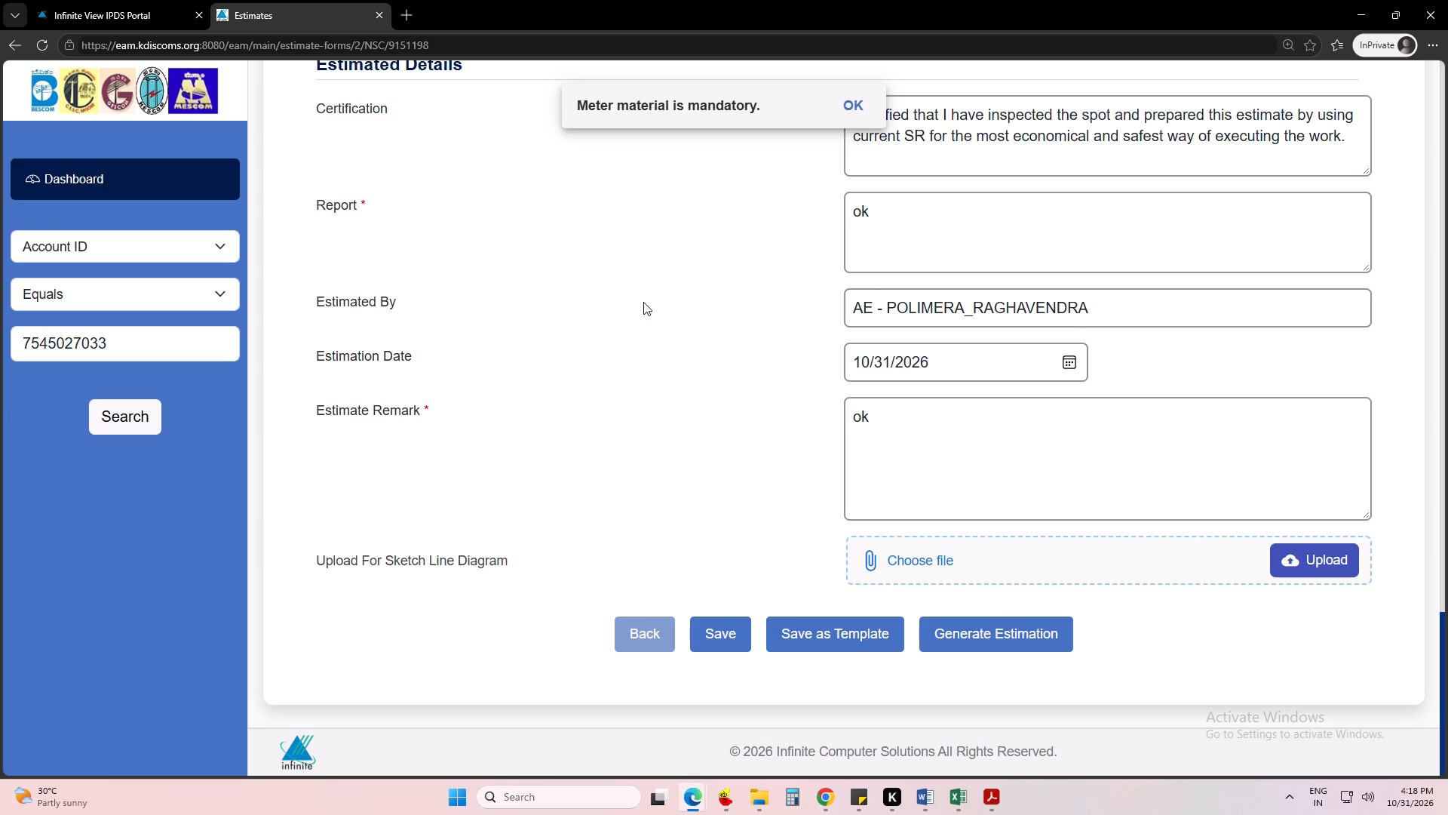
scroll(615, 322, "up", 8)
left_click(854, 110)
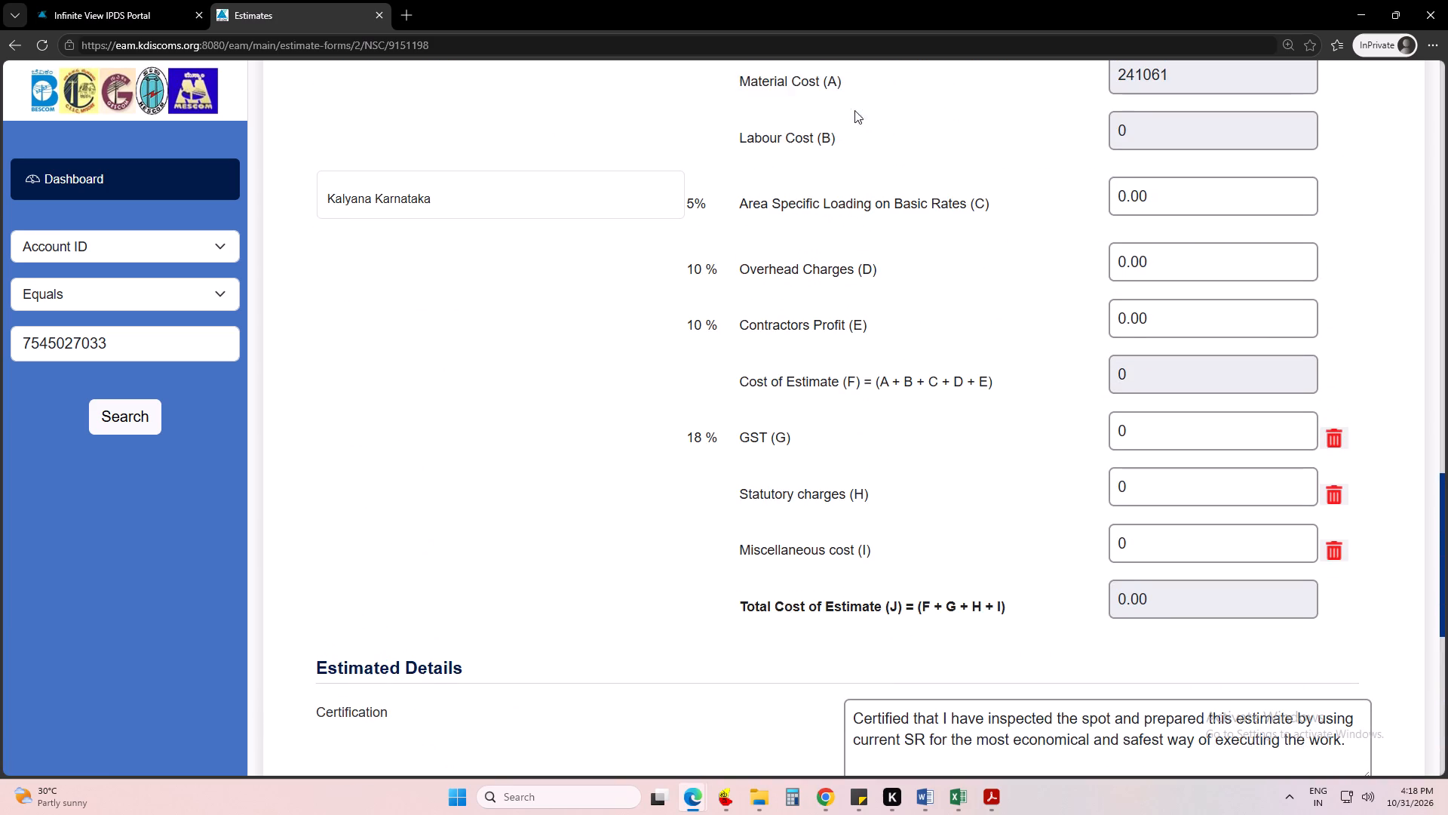
Re-examine the scope of work, item details and regular estimate sections, and recheck the HT meter material suggestions.
scroll(727, 424, "up", 16)
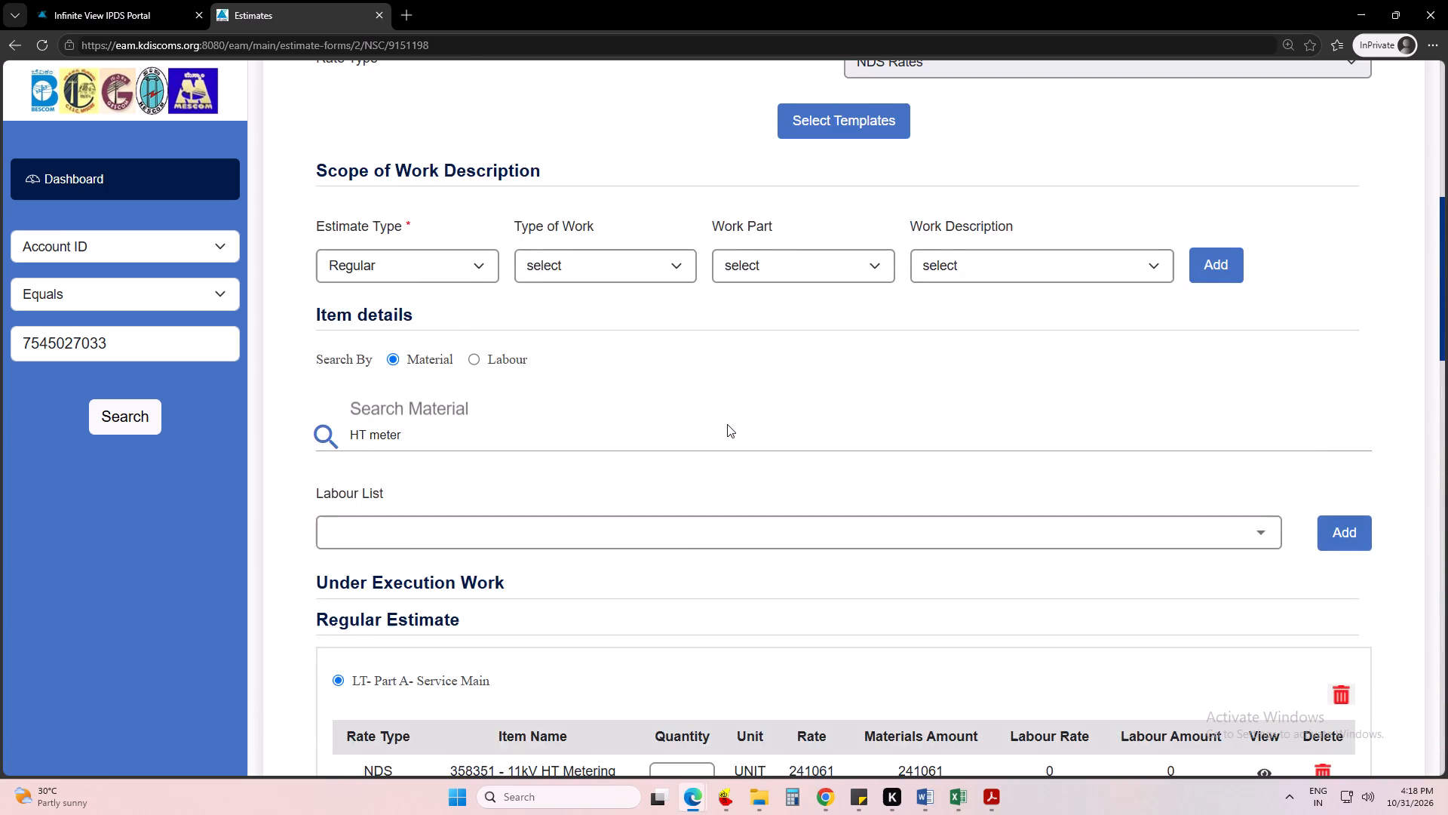
scroll(727, 424, "up", 6)
scroll(719, 424, "down", 6)
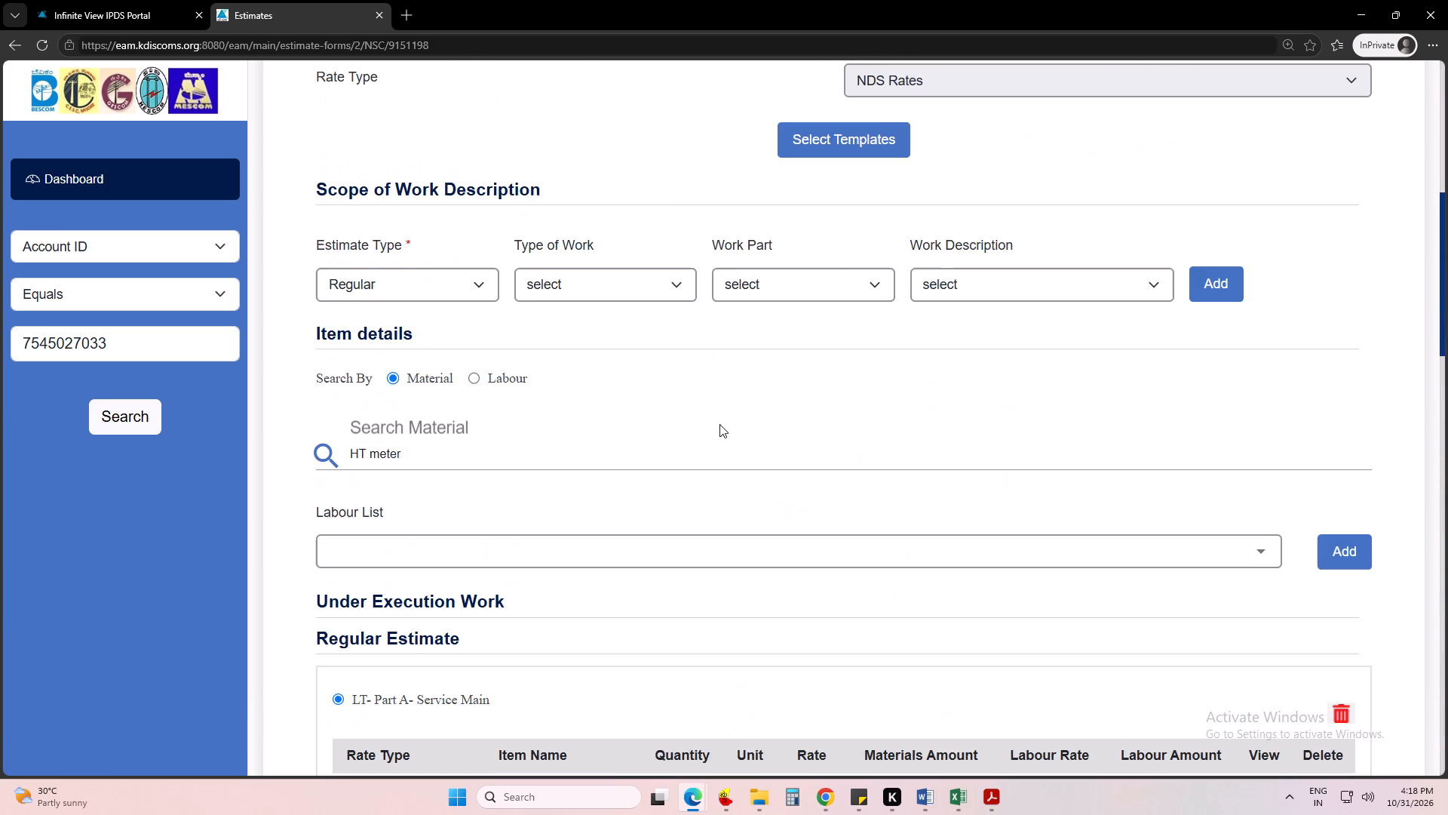
scroll(719, 424, "down", 2)
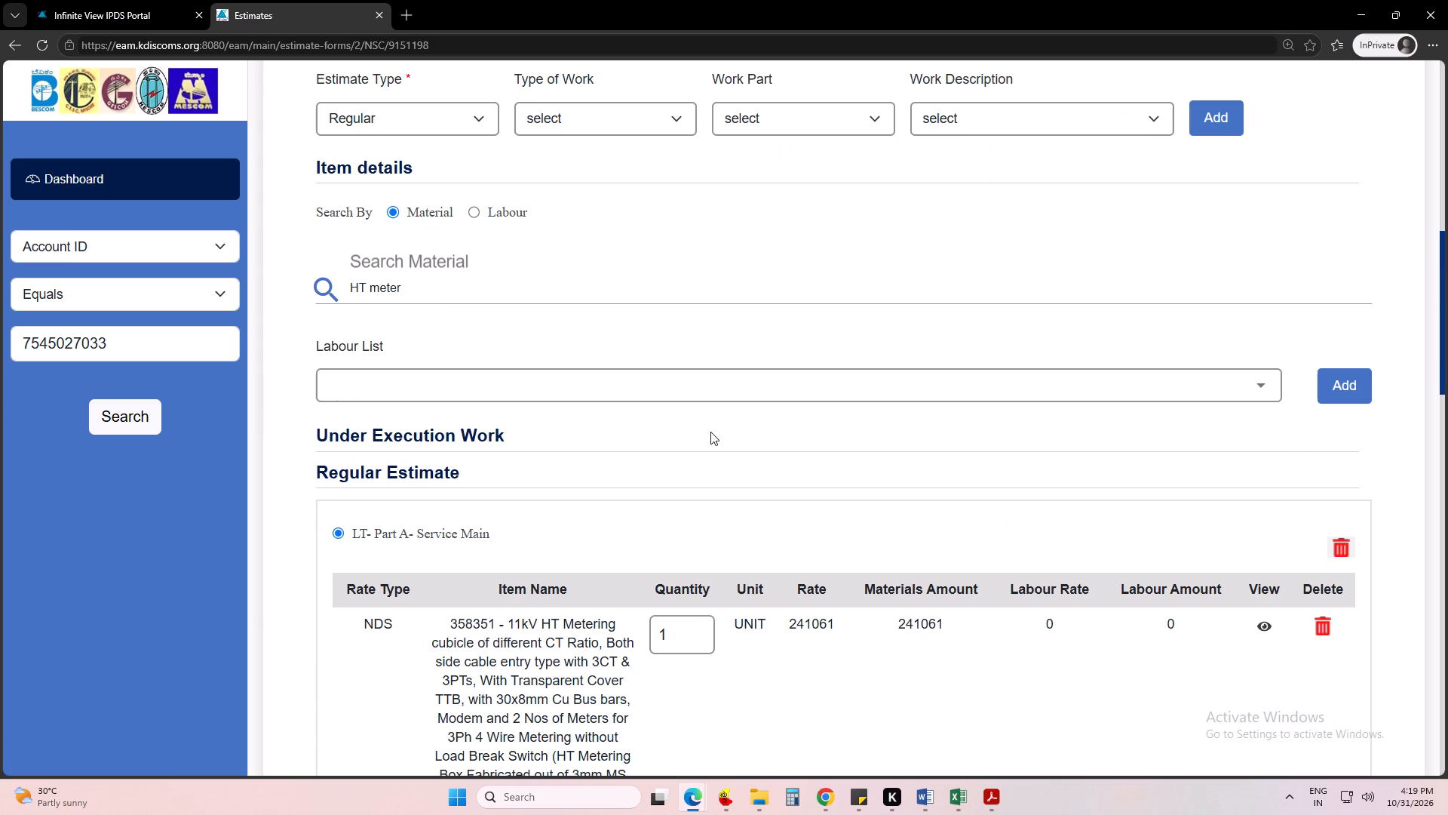
scroll(488, 358, "up", 1)
scroll(489, 355, "down", 1)
scroll(492, 352, "up", 2)
left_click(415, 264)
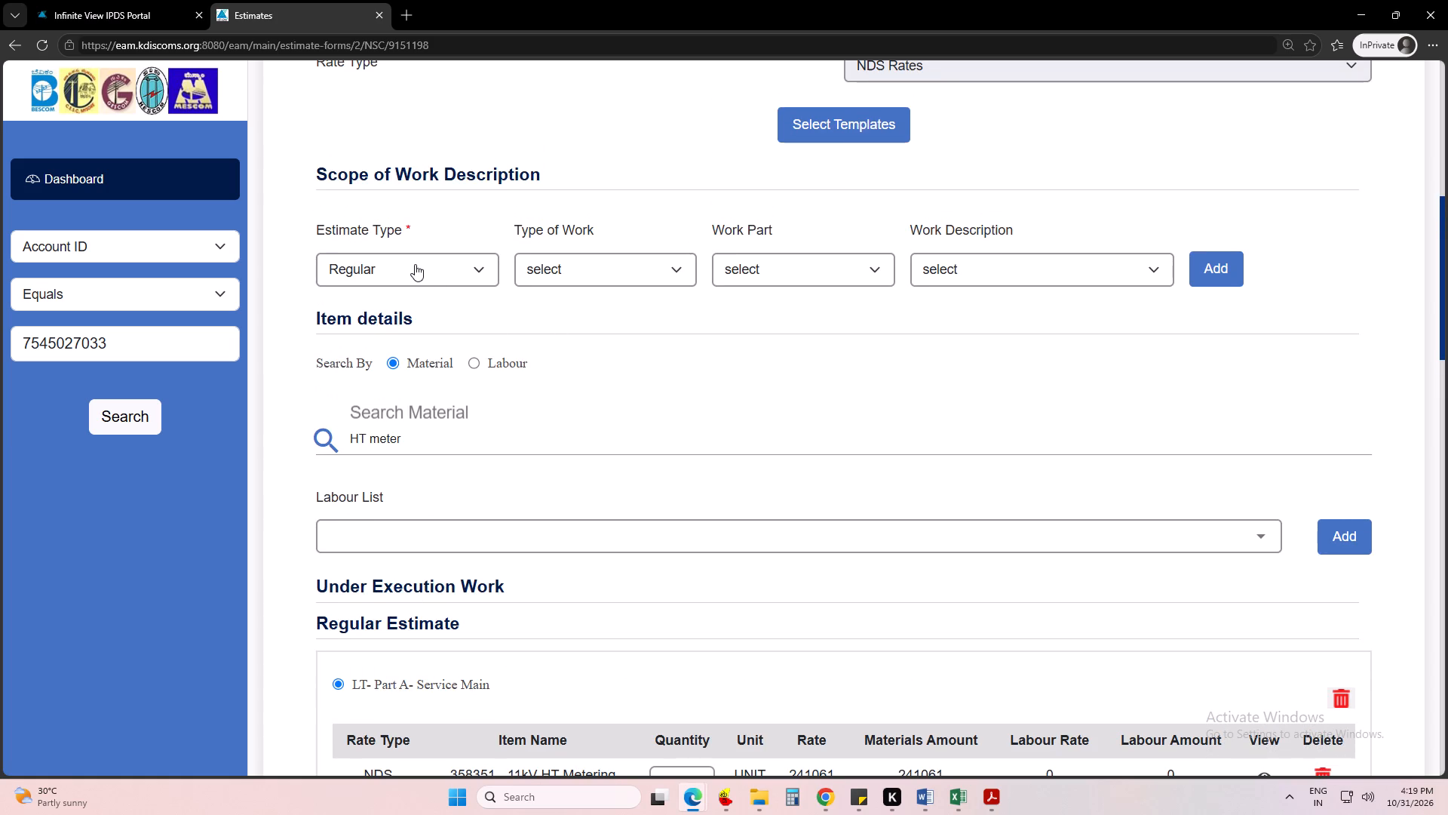
left_click(657, 407)
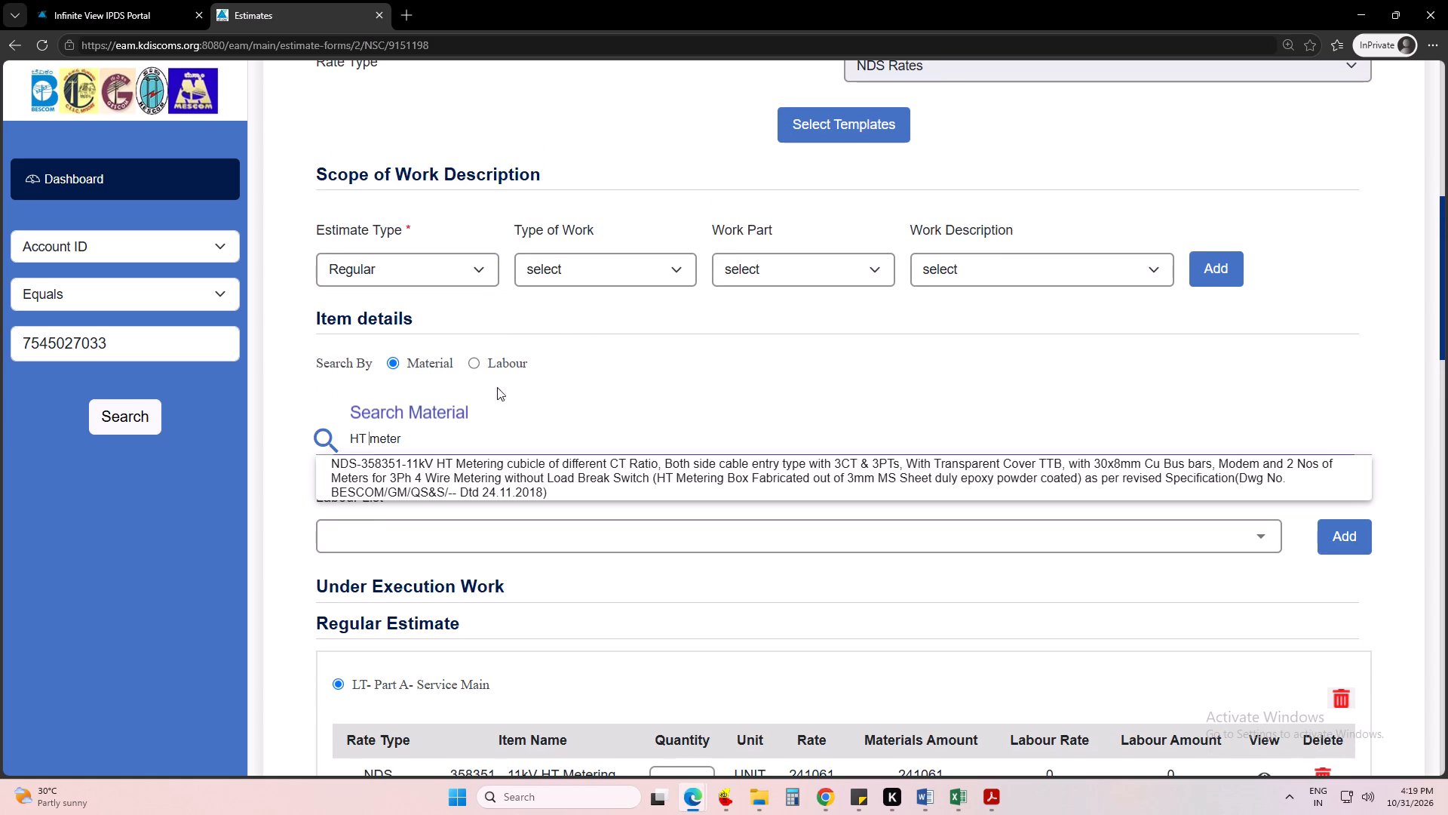
Switch the item search to Labour and browse the labour list for metering-related work.
left_click(476, 361)
left_click(456, 438)
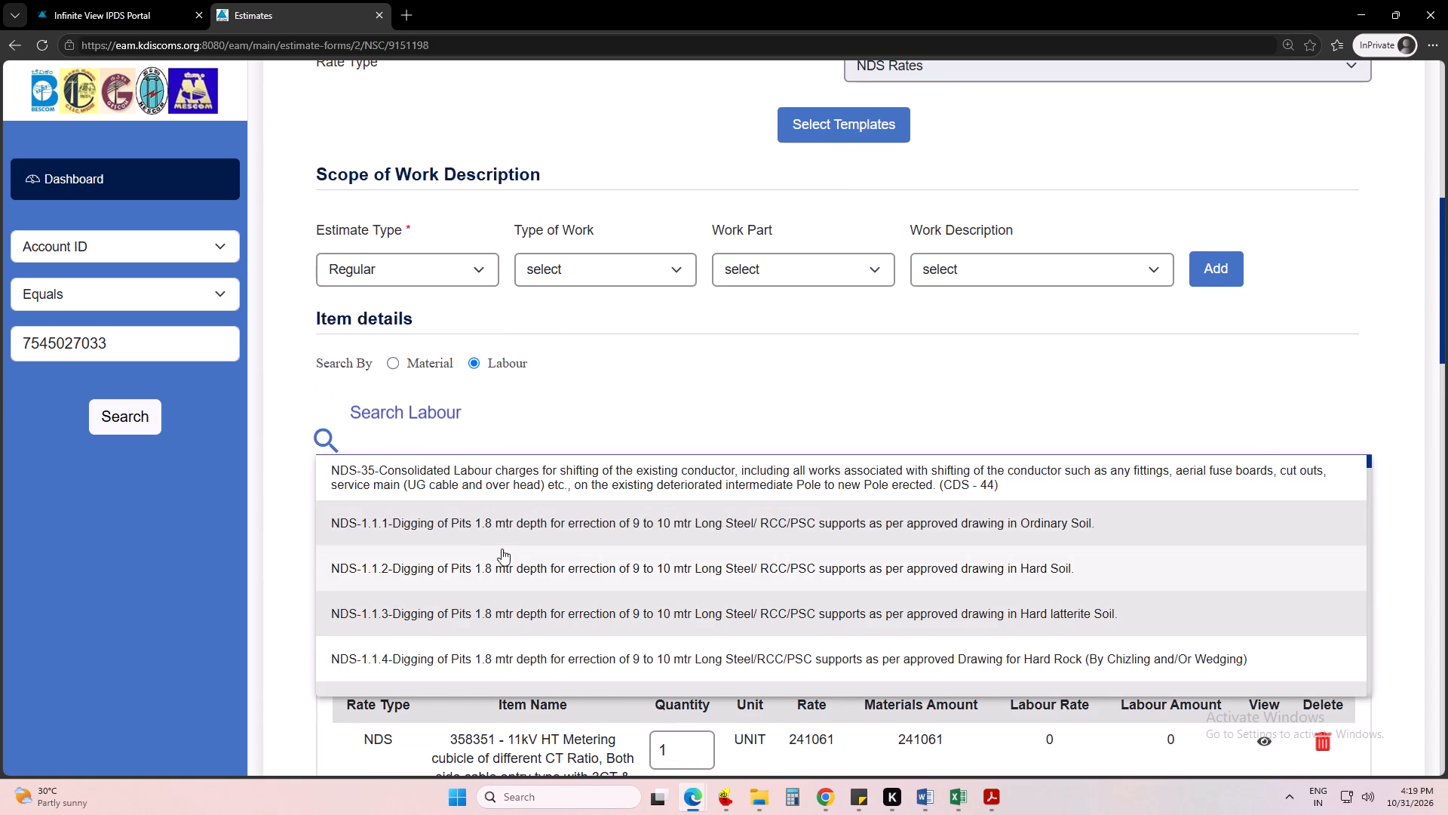
scroll(503, 549, "down", 4)
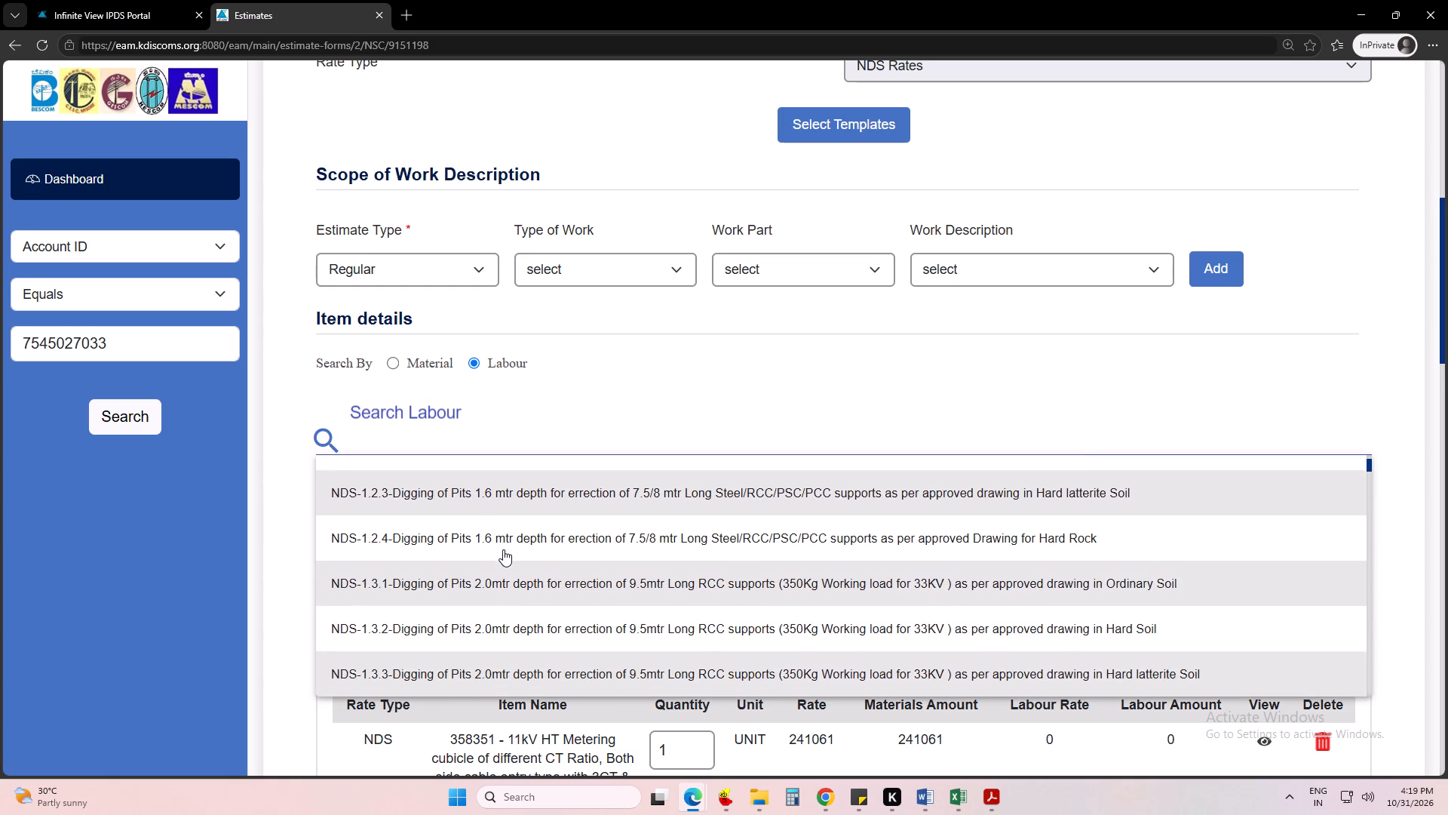
scroll(503, 549, "down", 8)
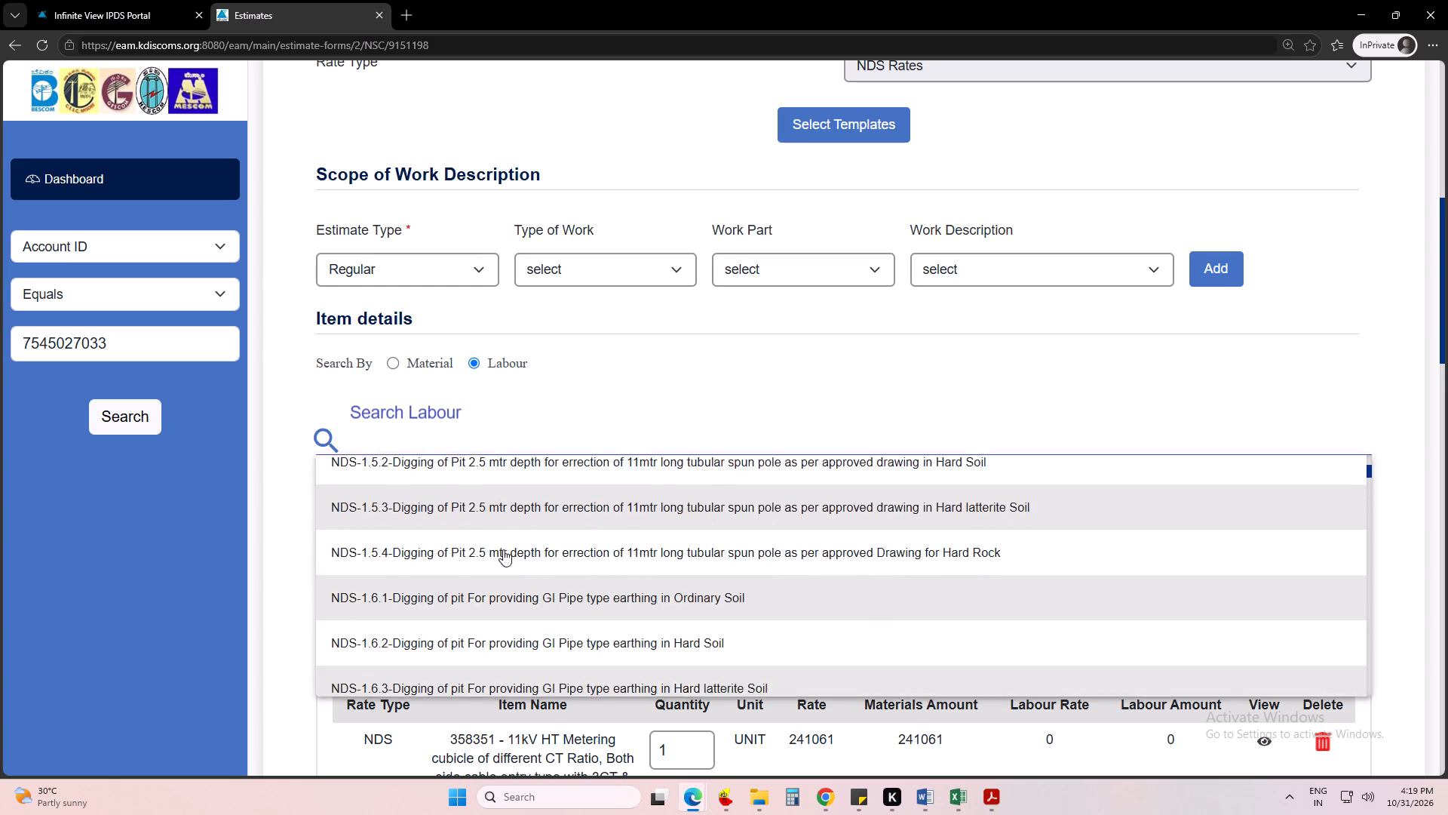
scroll(503, 549, "down", 6)
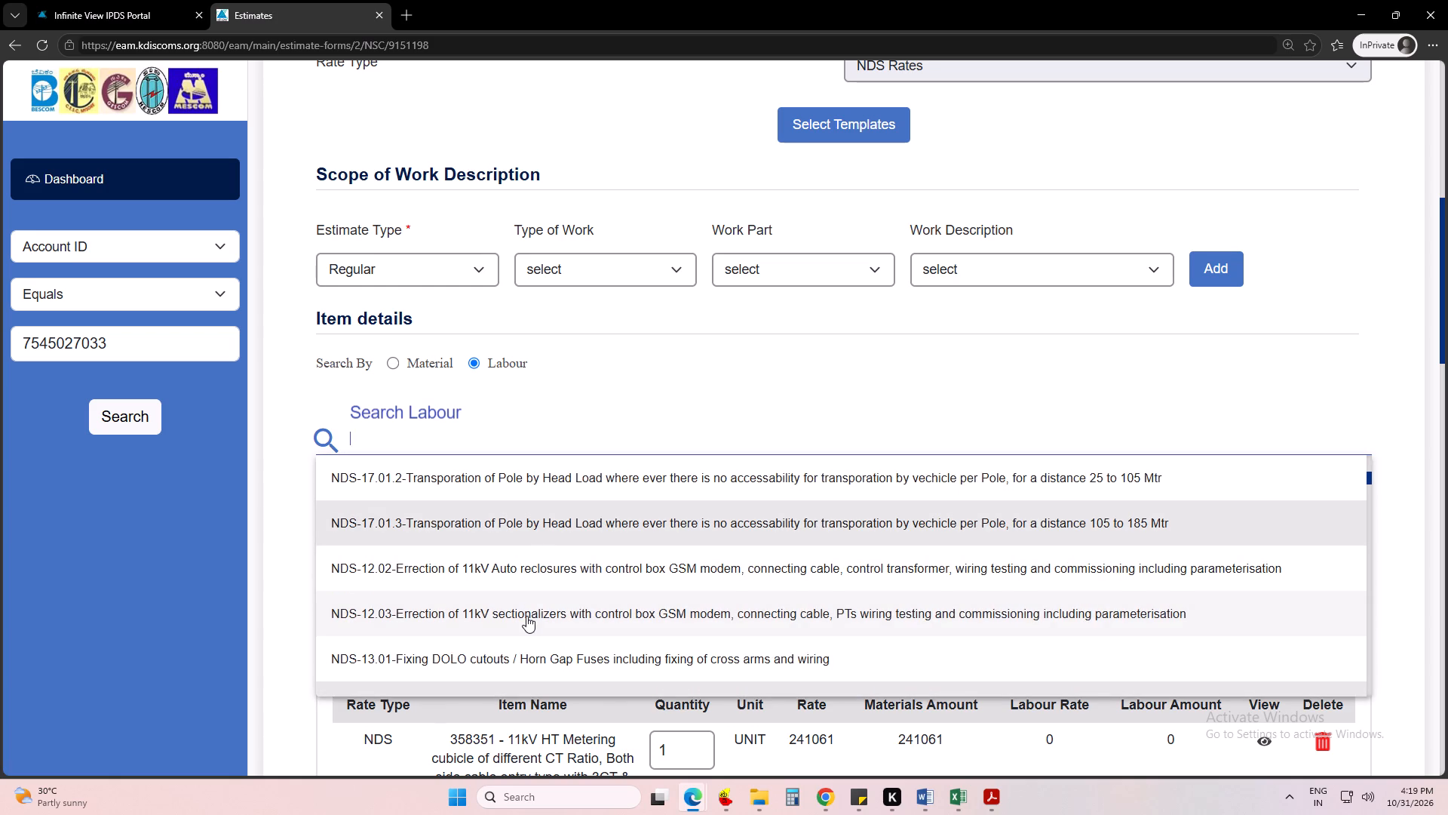
scroll(526, 620, "down", 4)
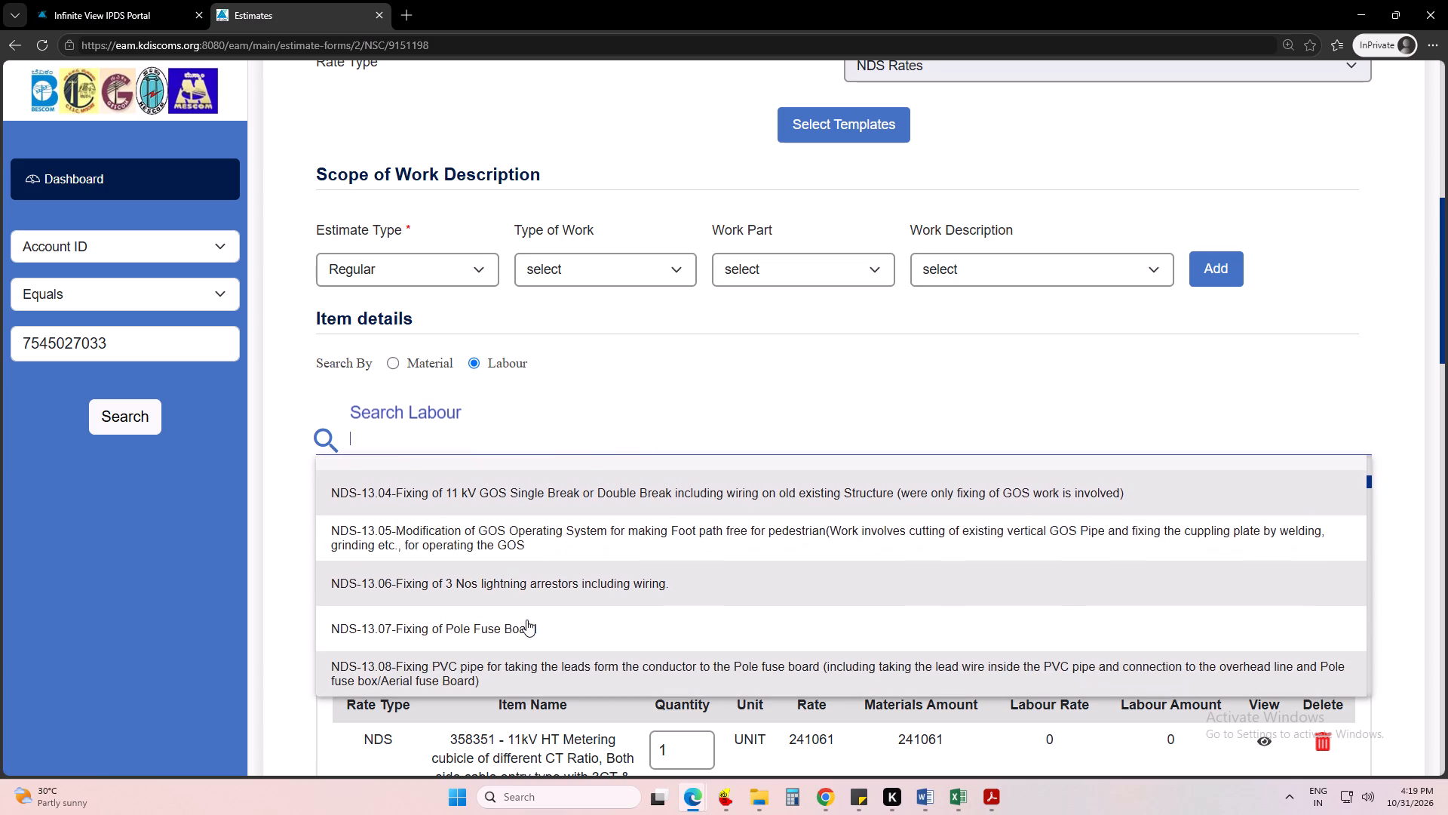
scroll(526, 620, "down", 6)
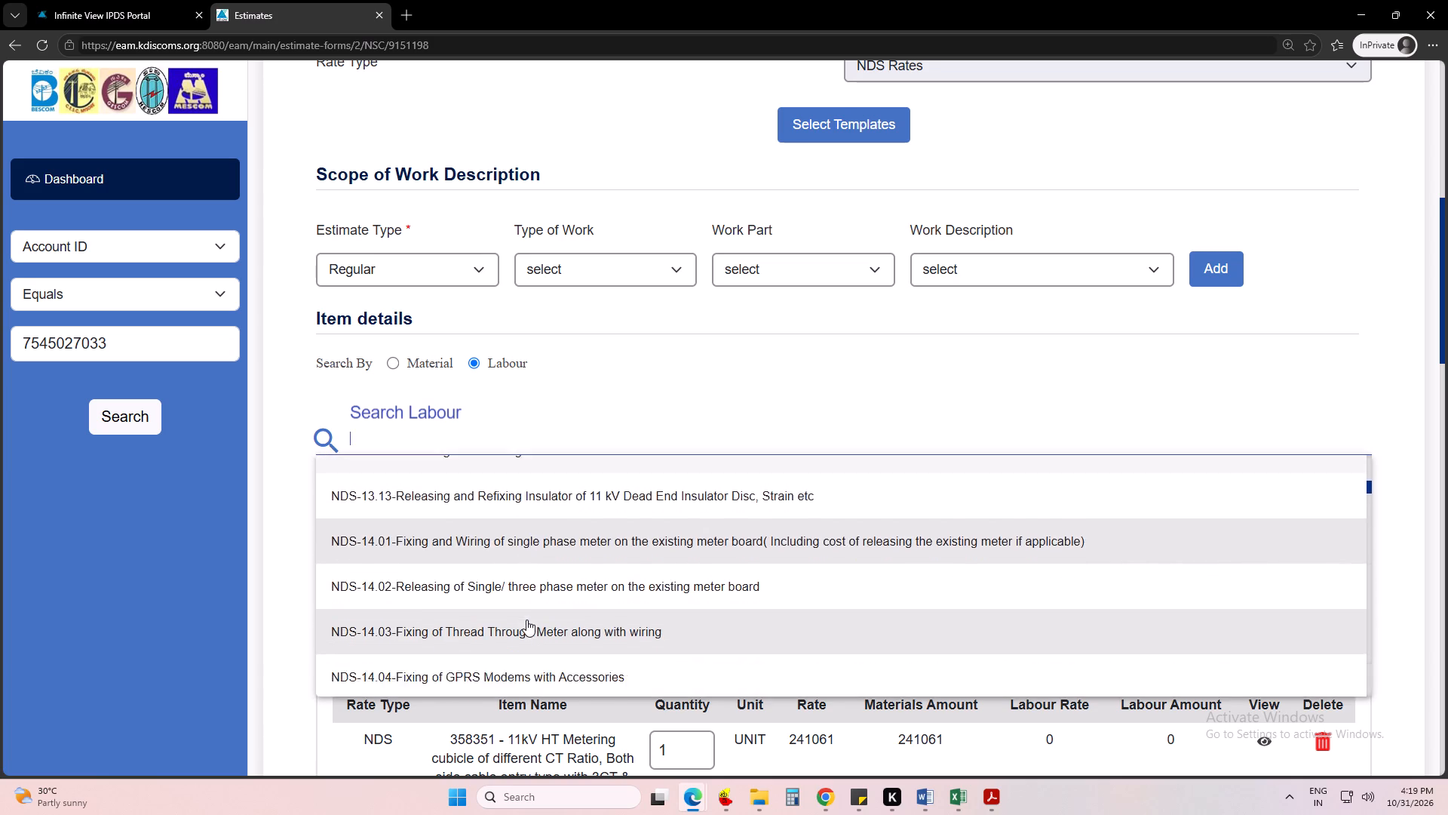
scroll(526, 620, "down", 7)
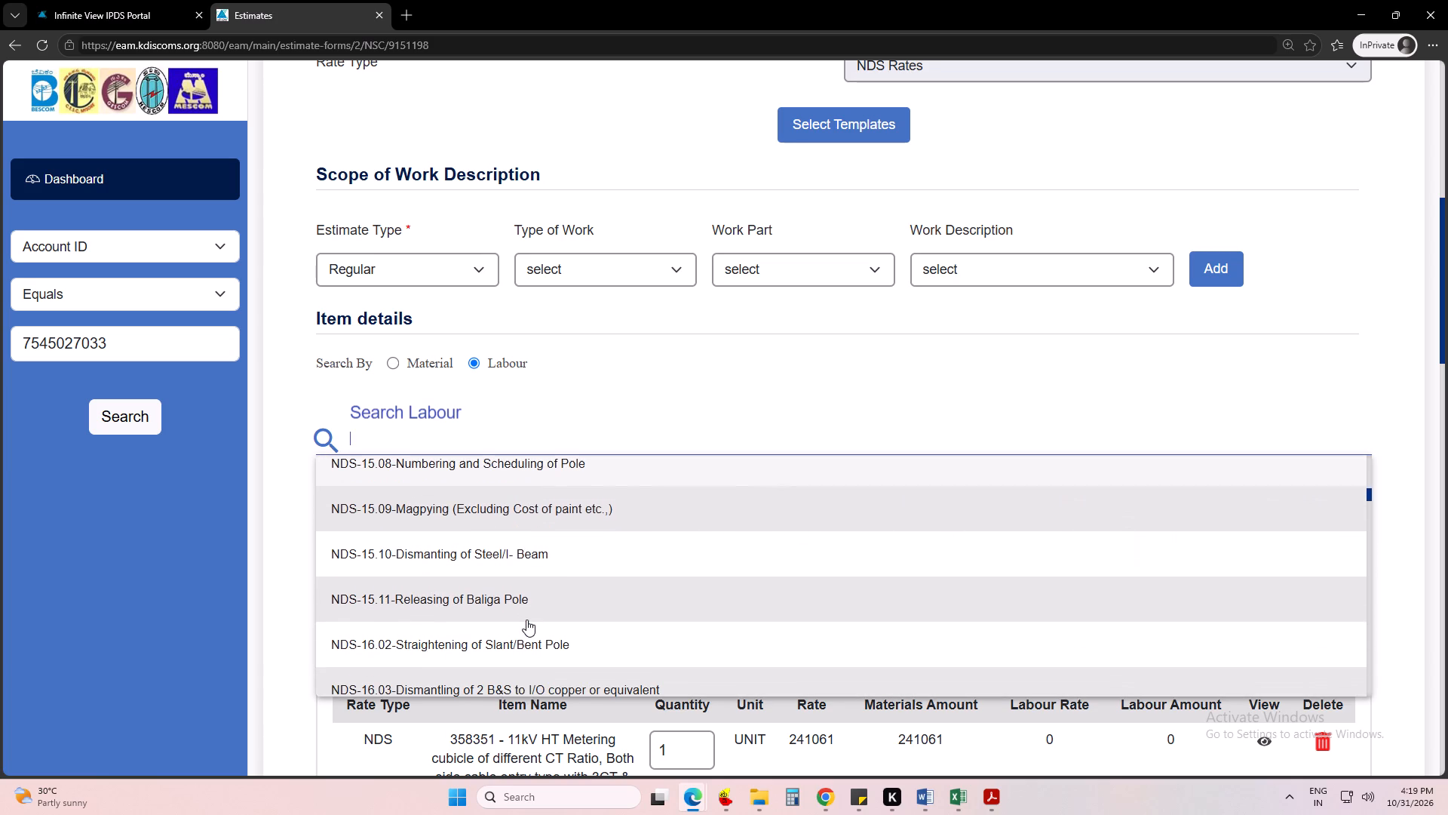
Search the labour items for "errection of", and clear the search term.
key("e")
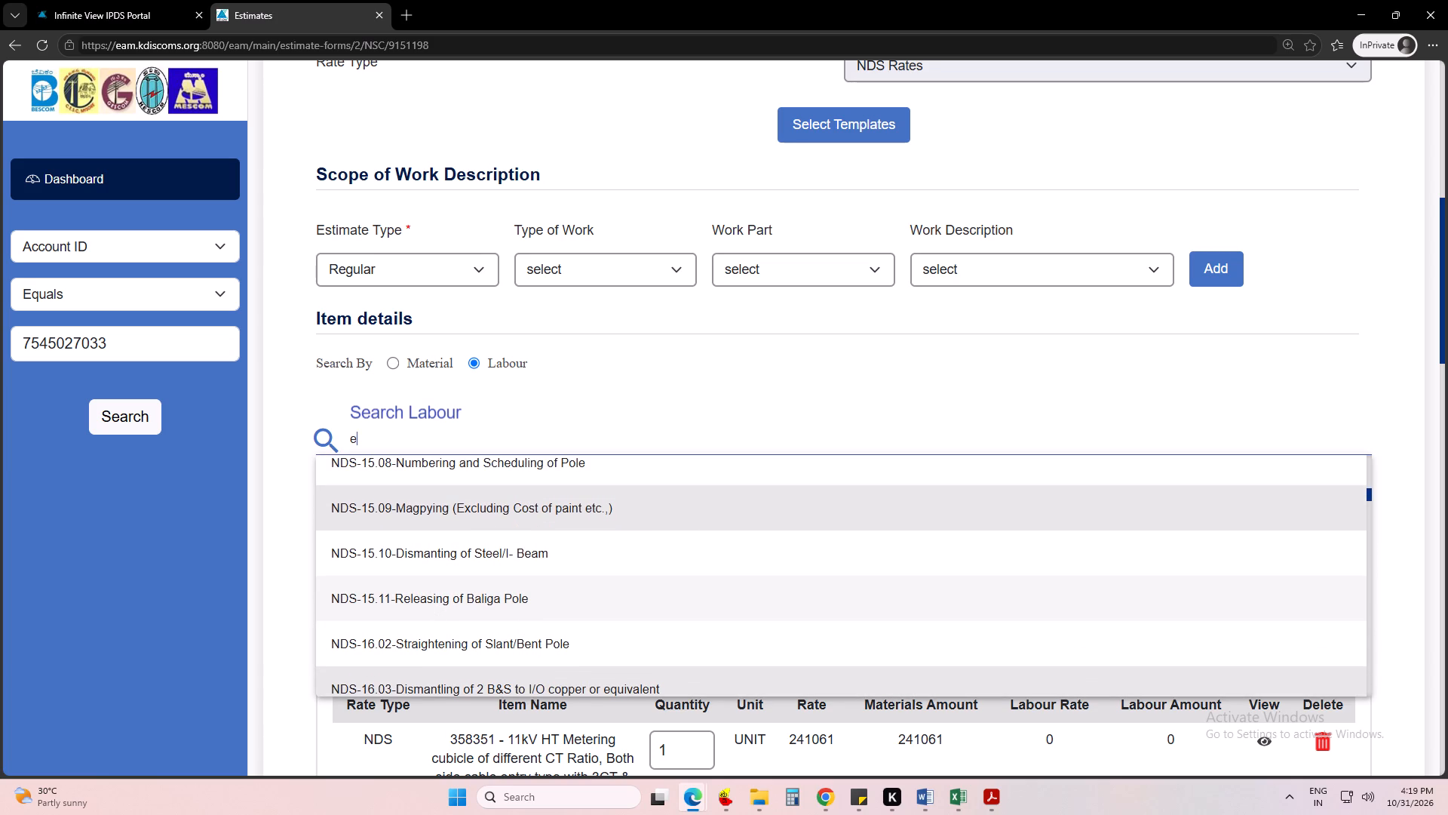
type("rr")
key("e")
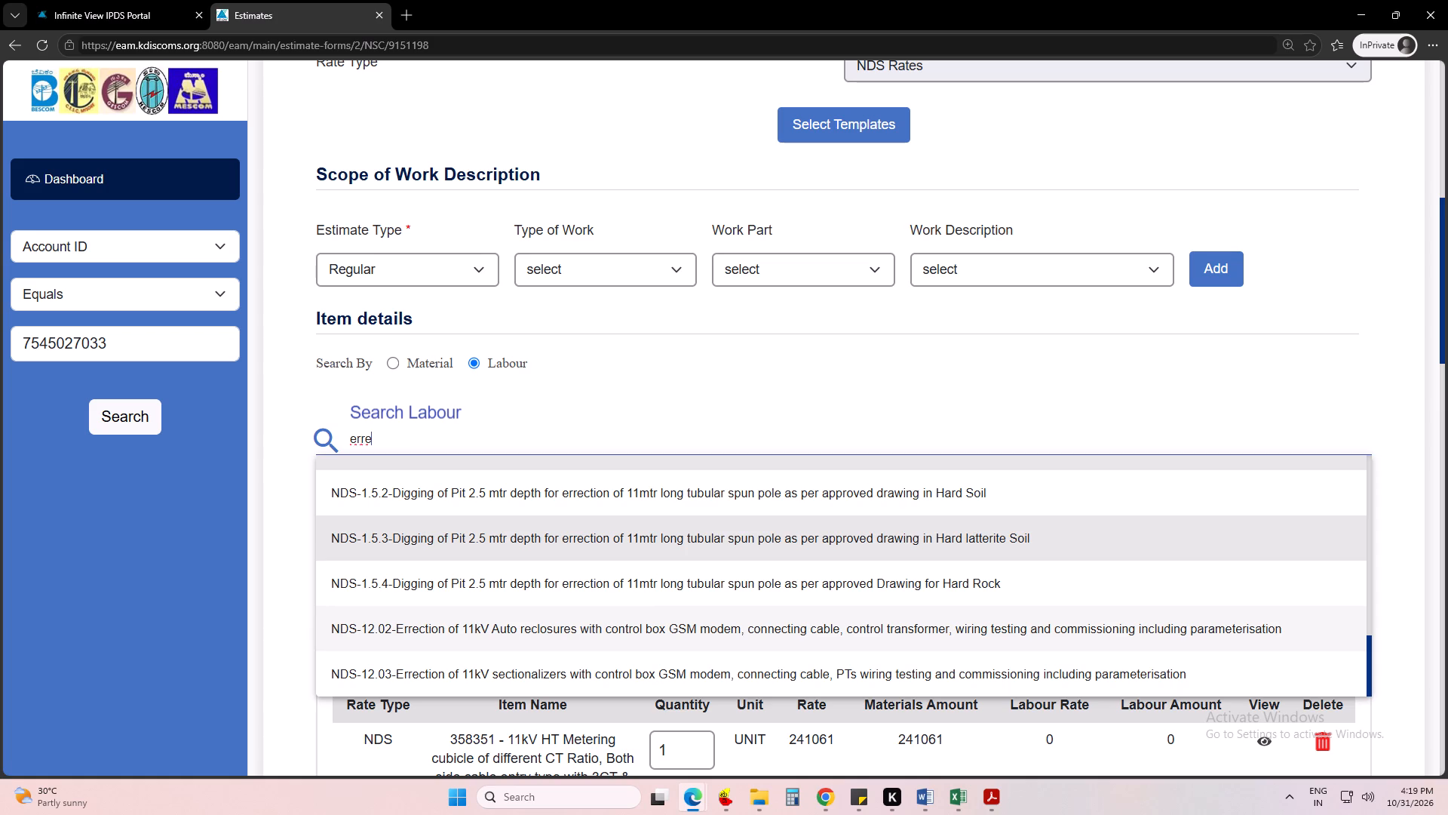
type("ction")
key("space")
key("o")
type("f")
key("space")
key("h")
key("BackSpace")
key("BackSpace")
key("BackSpace")
key("BackSpace")
key("BackSpace")
key("BackSpace")
key("BackSpace")
key("BackSpace")
key("BackSpace")
key("BackSpace")
key("BackSpace")
key("BackSpace")
key("BackSpace")
key("BackSpace")
key("BackSpace")
key("BackSpace")
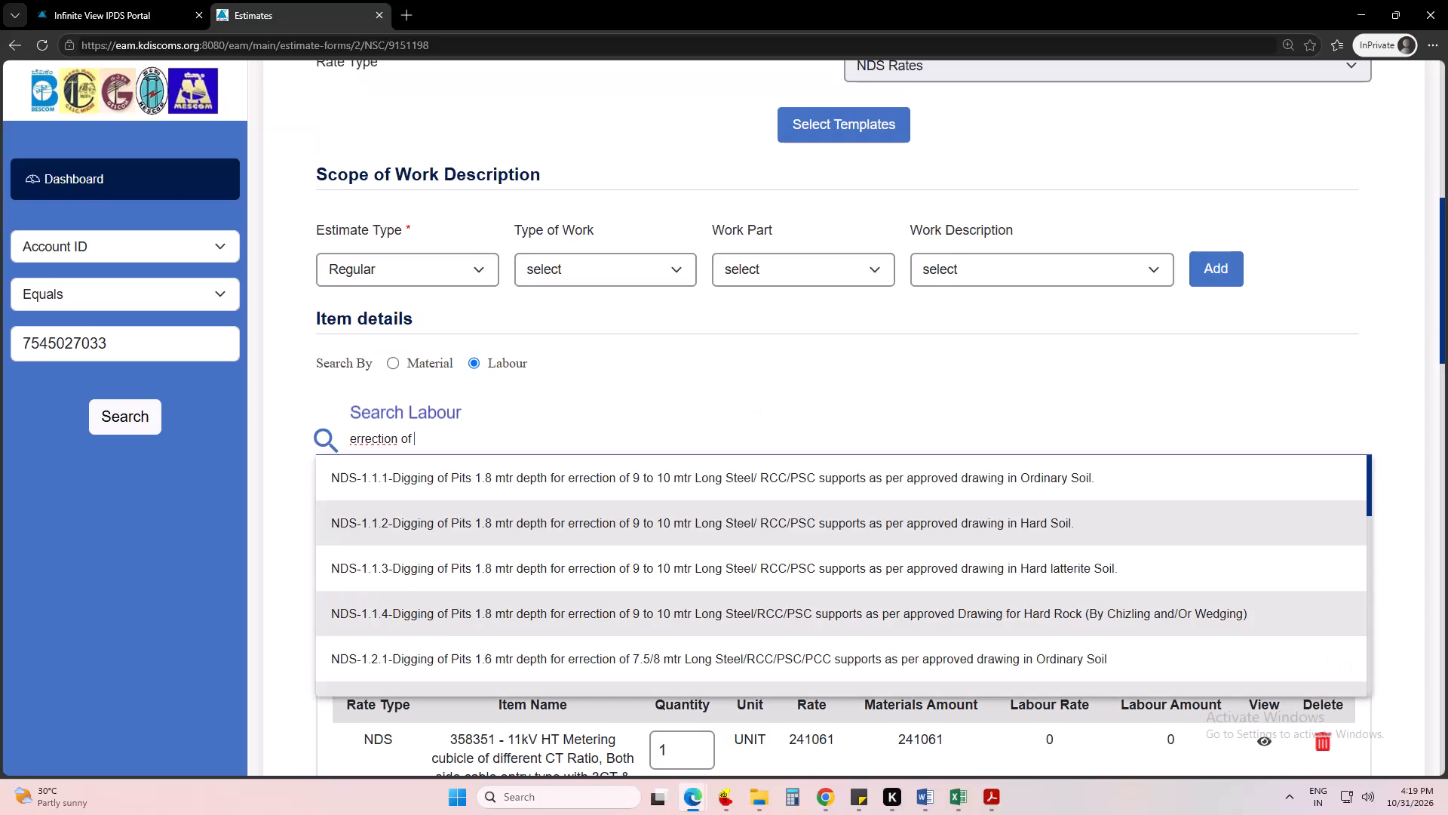
Search the labour items for "ht m" and add NDS-9.01 Erection of HT metering Cubicle on Platform to the regular estimate.
key("h")
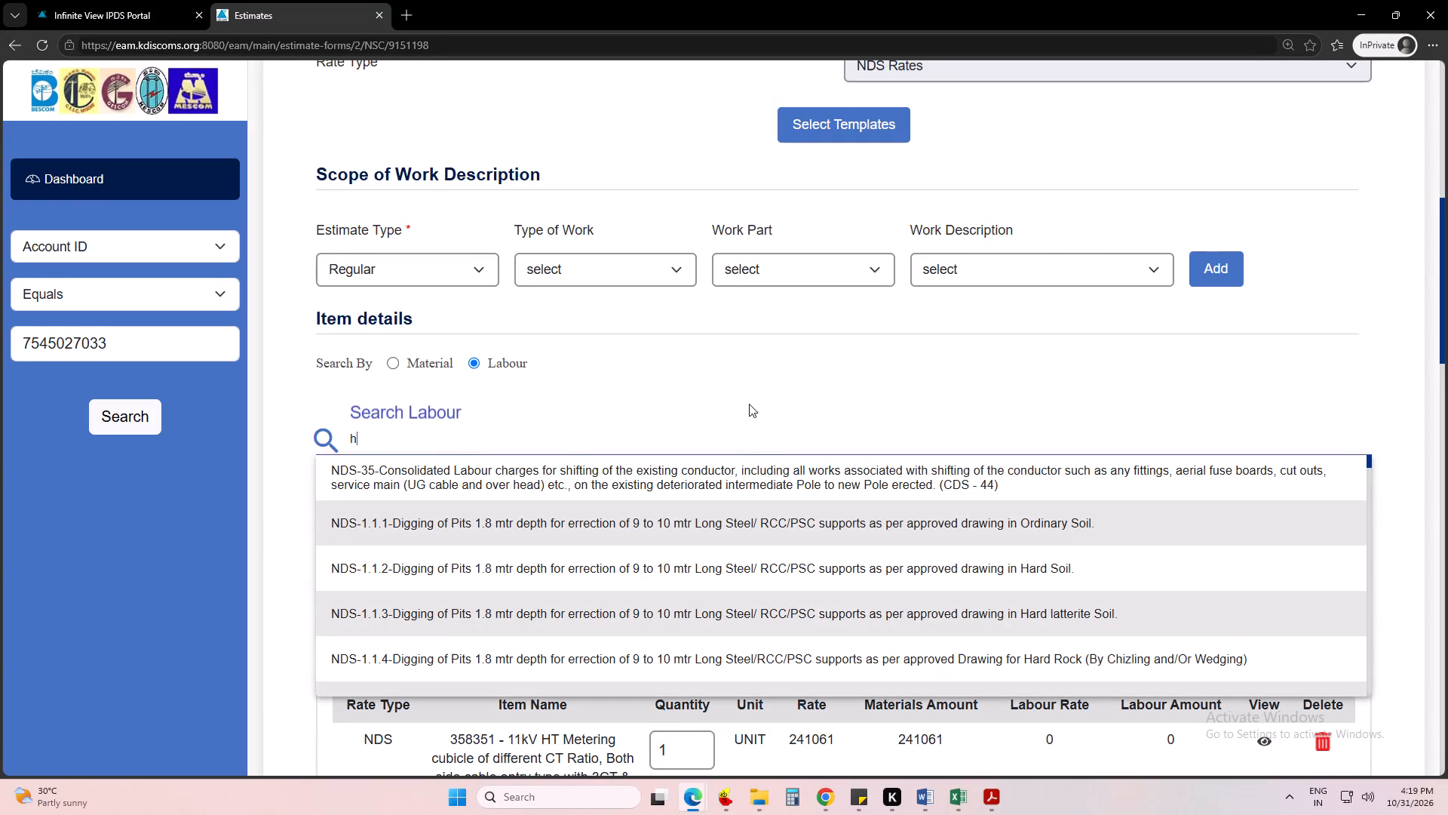
key("t")
key("space")
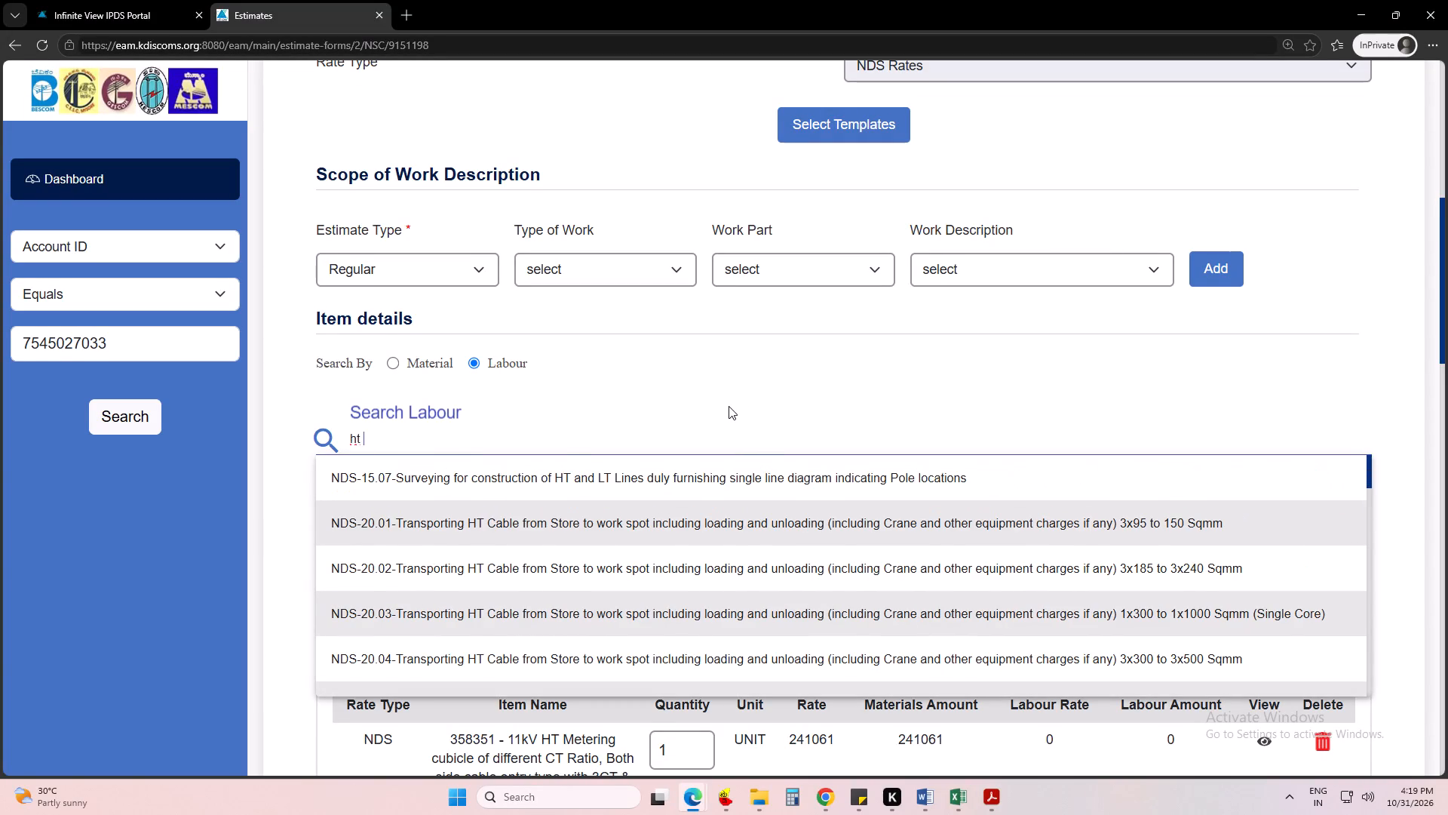
key("m")
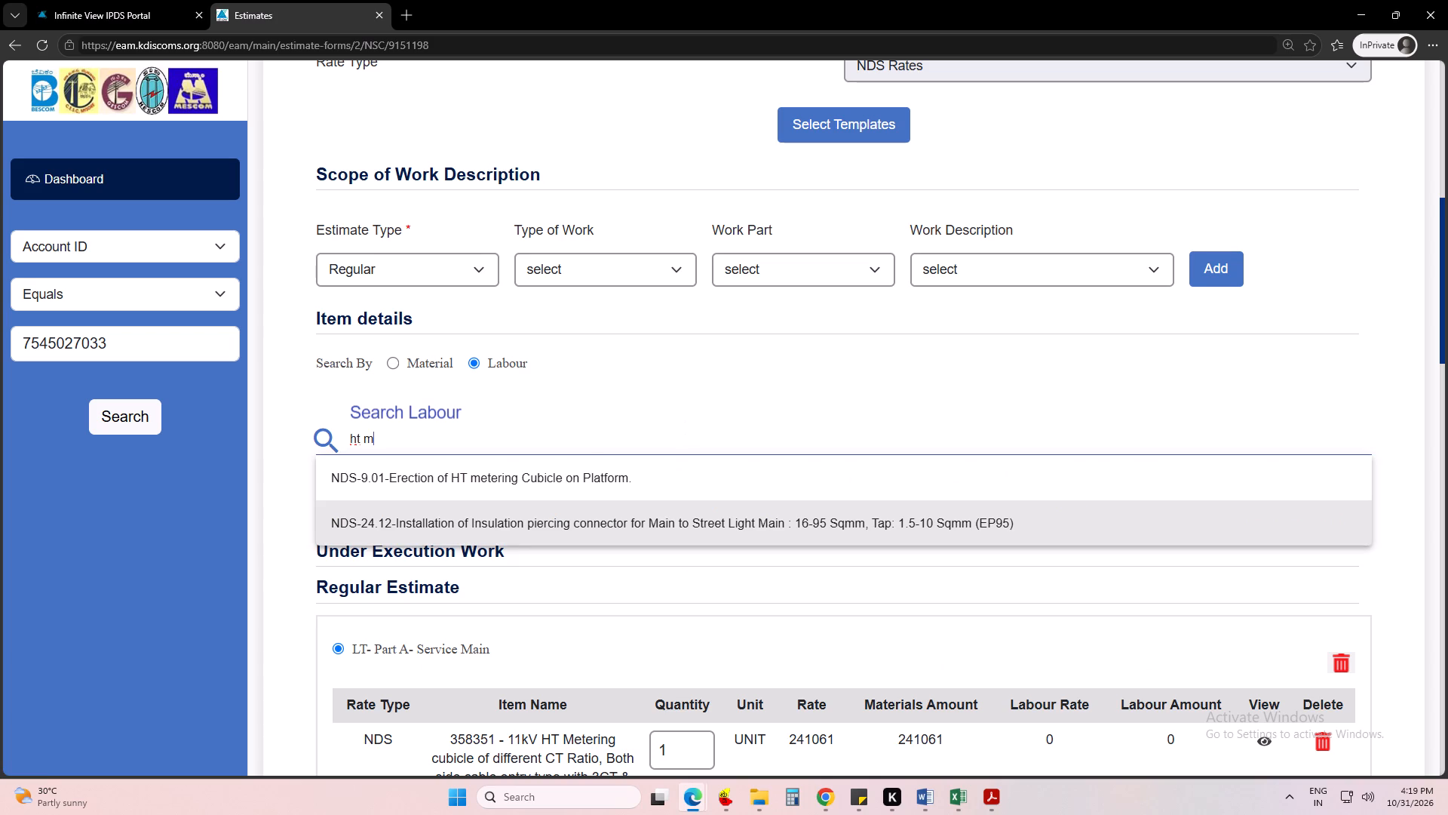
left_click(516, 481)
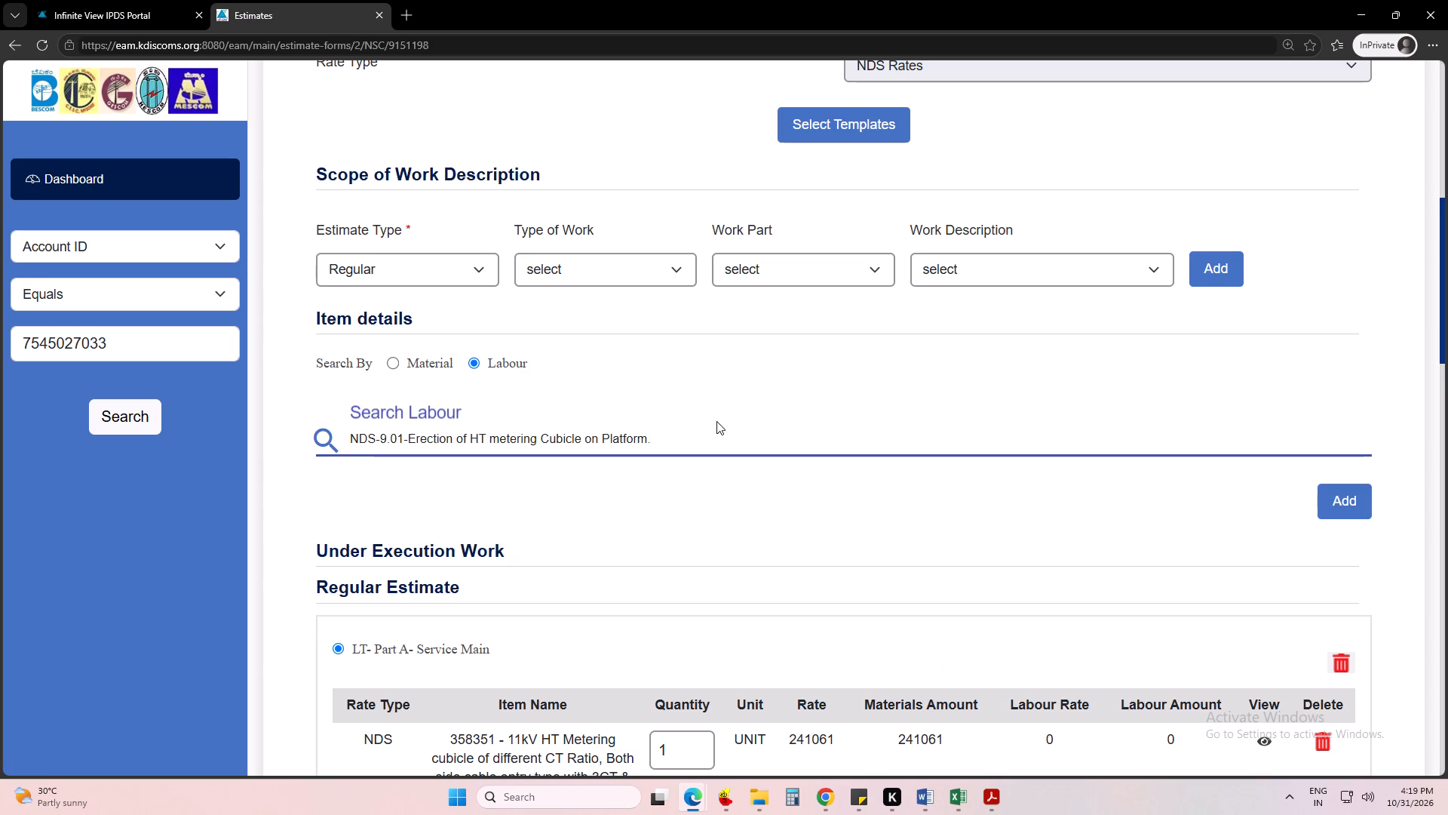
left_click(1336, 509)
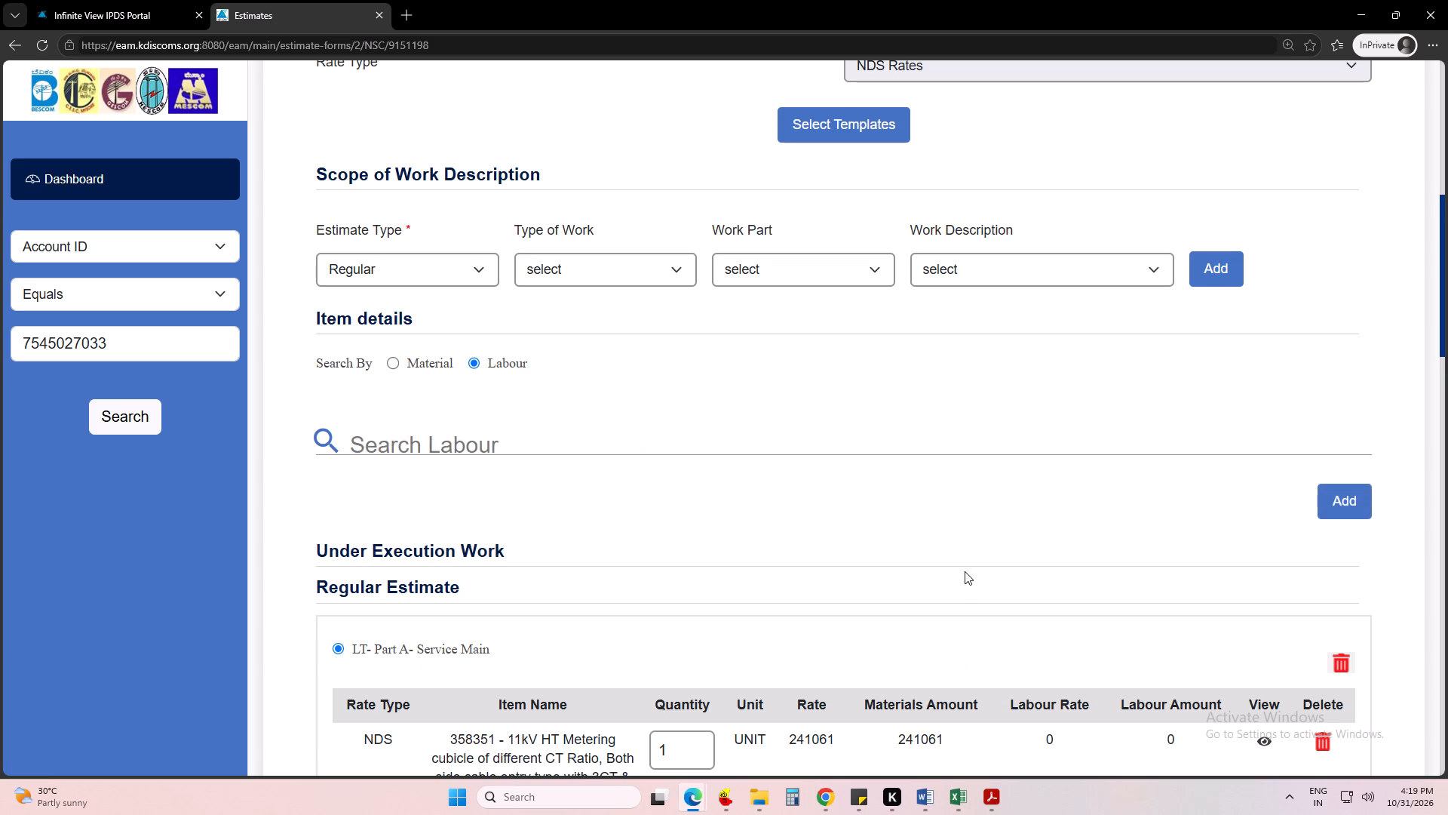
Set the quantity of the 9.01 Erection of HT metering Cubicle labour item to 1.
scroll(974, 532, "down", 7)
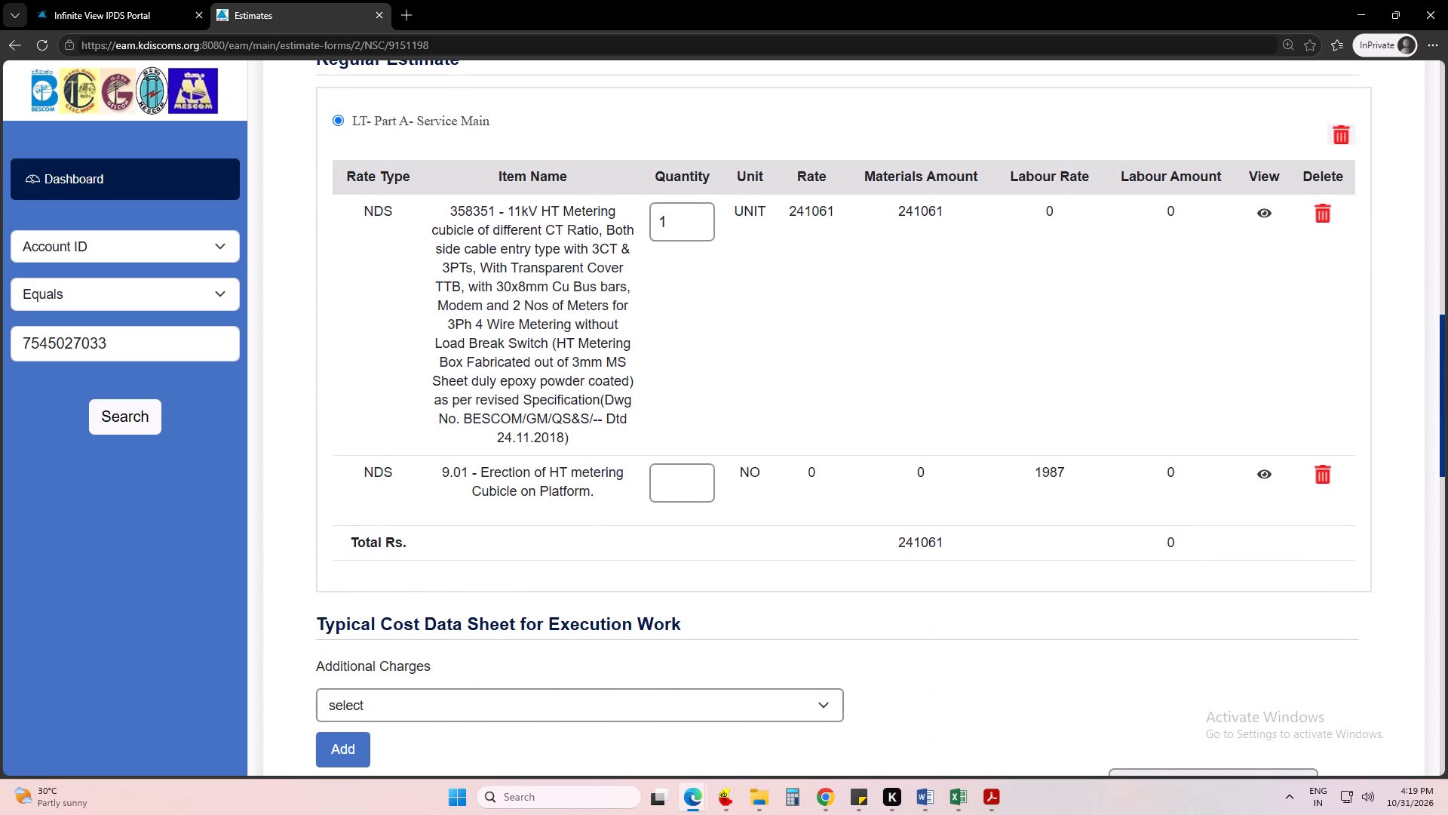
left_click(660, 485)
key("1")
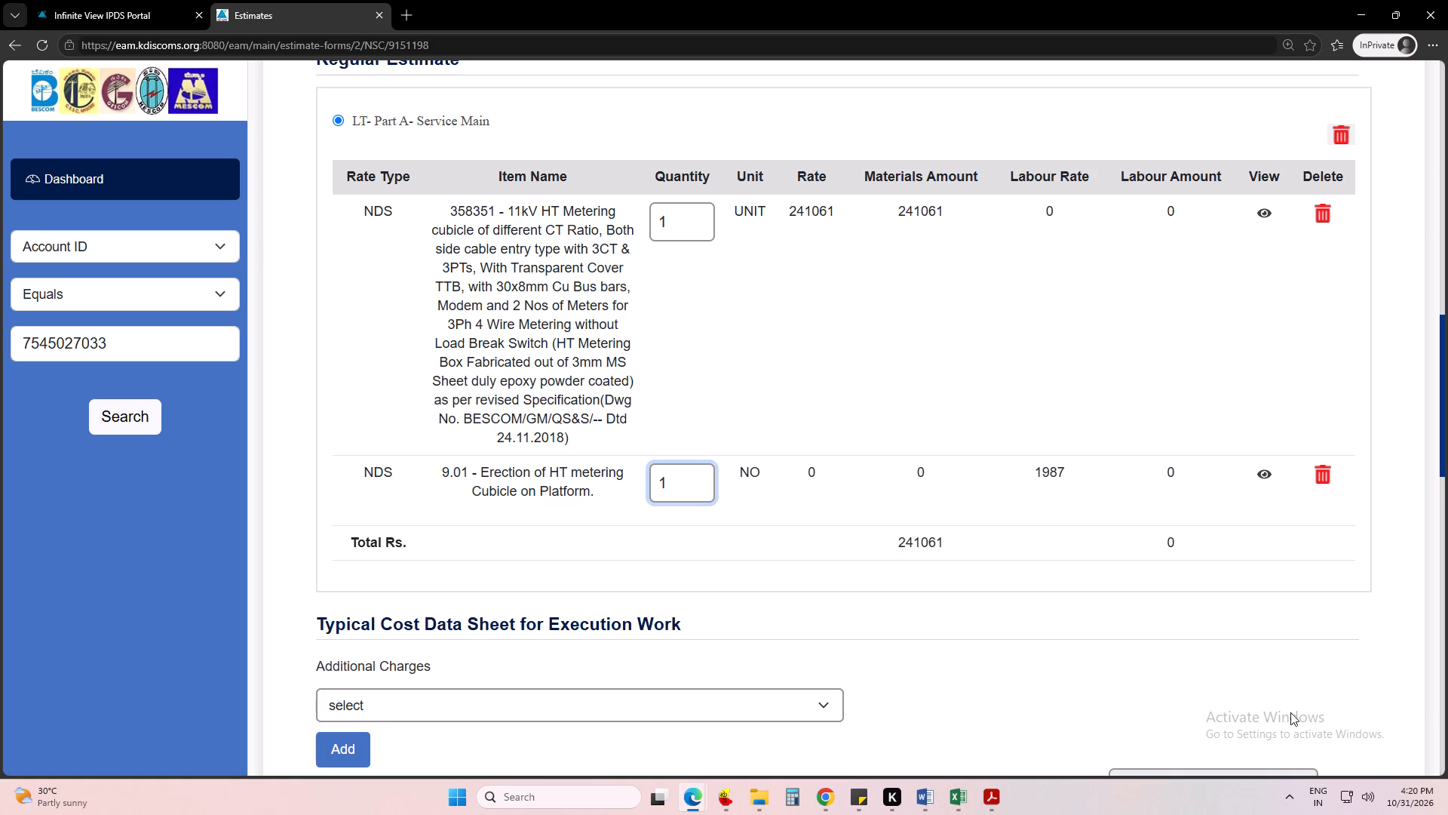
left_click(1051, 677)
Review the cost data sheet's material, labour, overhead, GST and total amounts against the regular estimate items.
scroll(1036, 676, "down", 7)
scroll(1036, 676, "up", 1)
scroll(1036, 676, "down", 2)
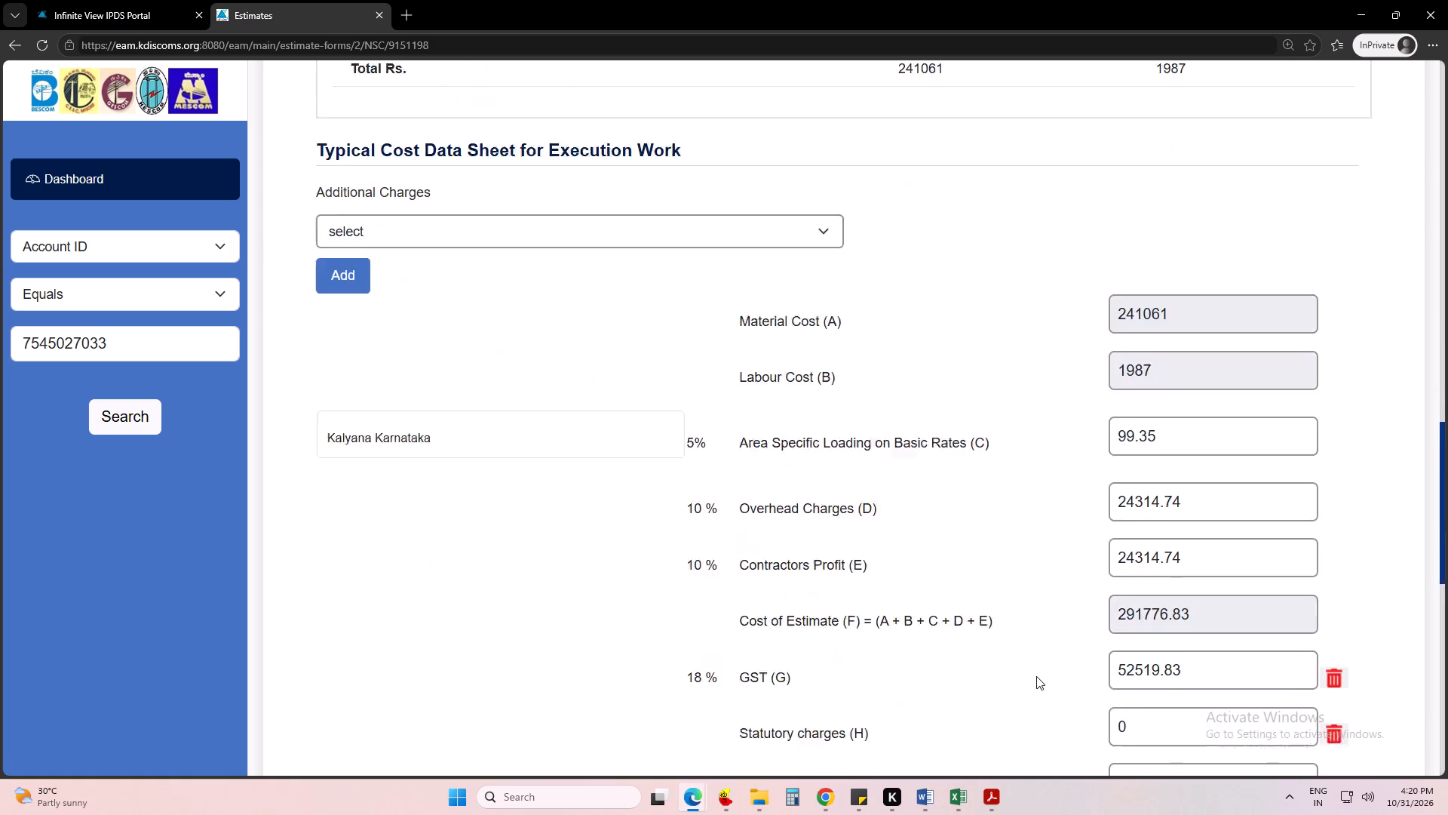
scroll(1036, 676, "down", 8)
scroll(1036, 676, "up", 6)
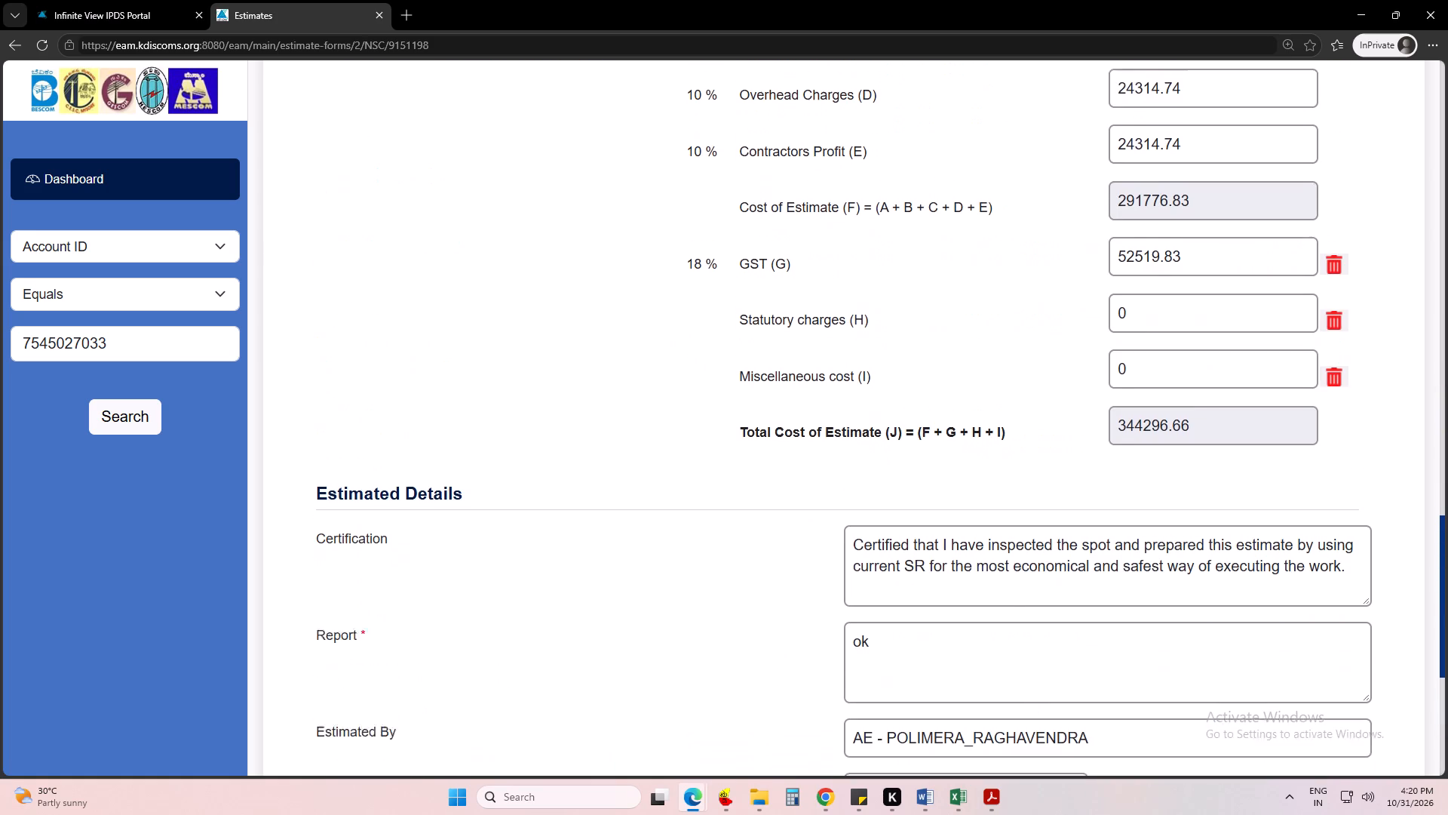
scroll(1036, 676, "up", 2)
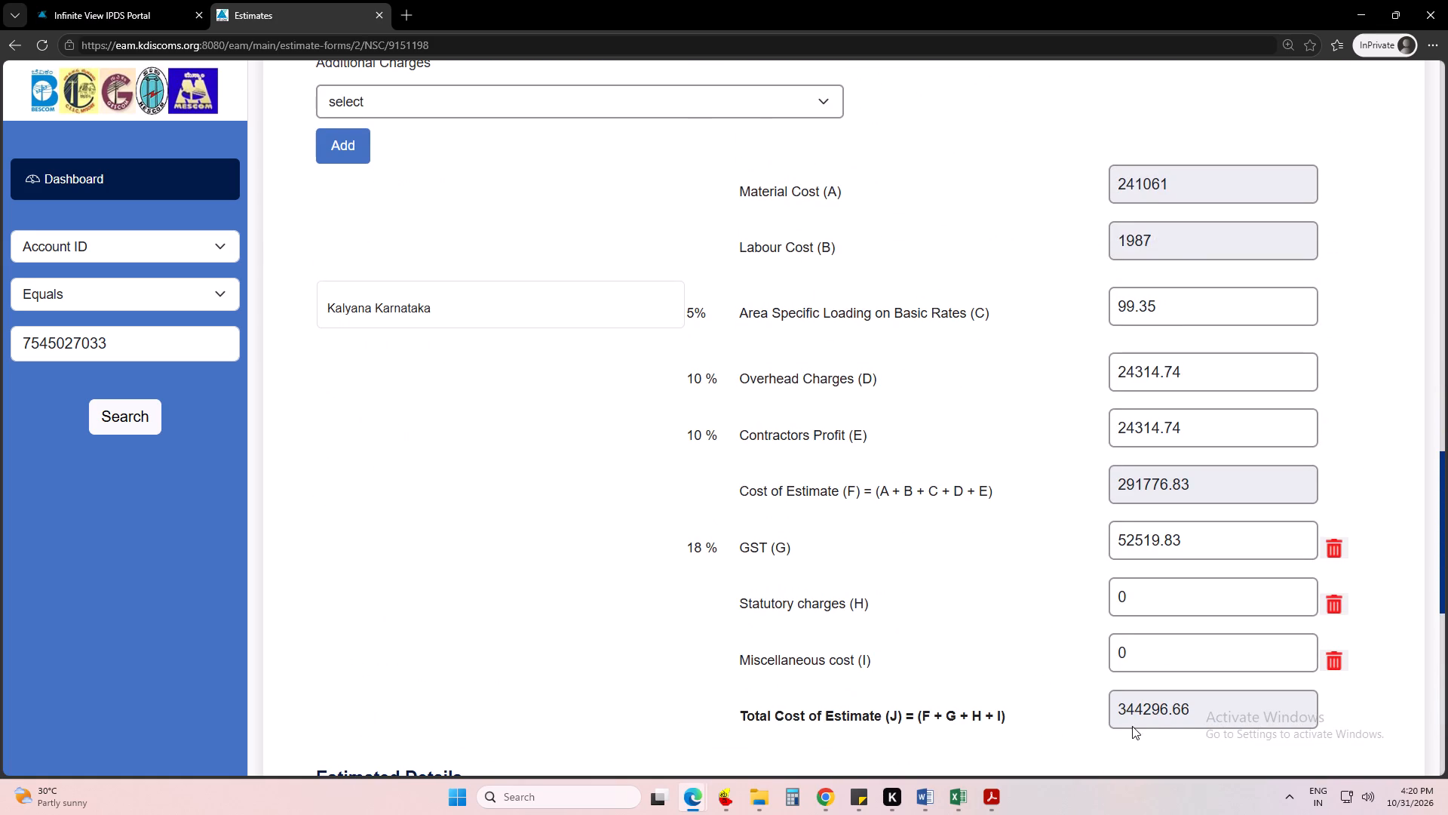
scroll(1032, 671, "up", 4)
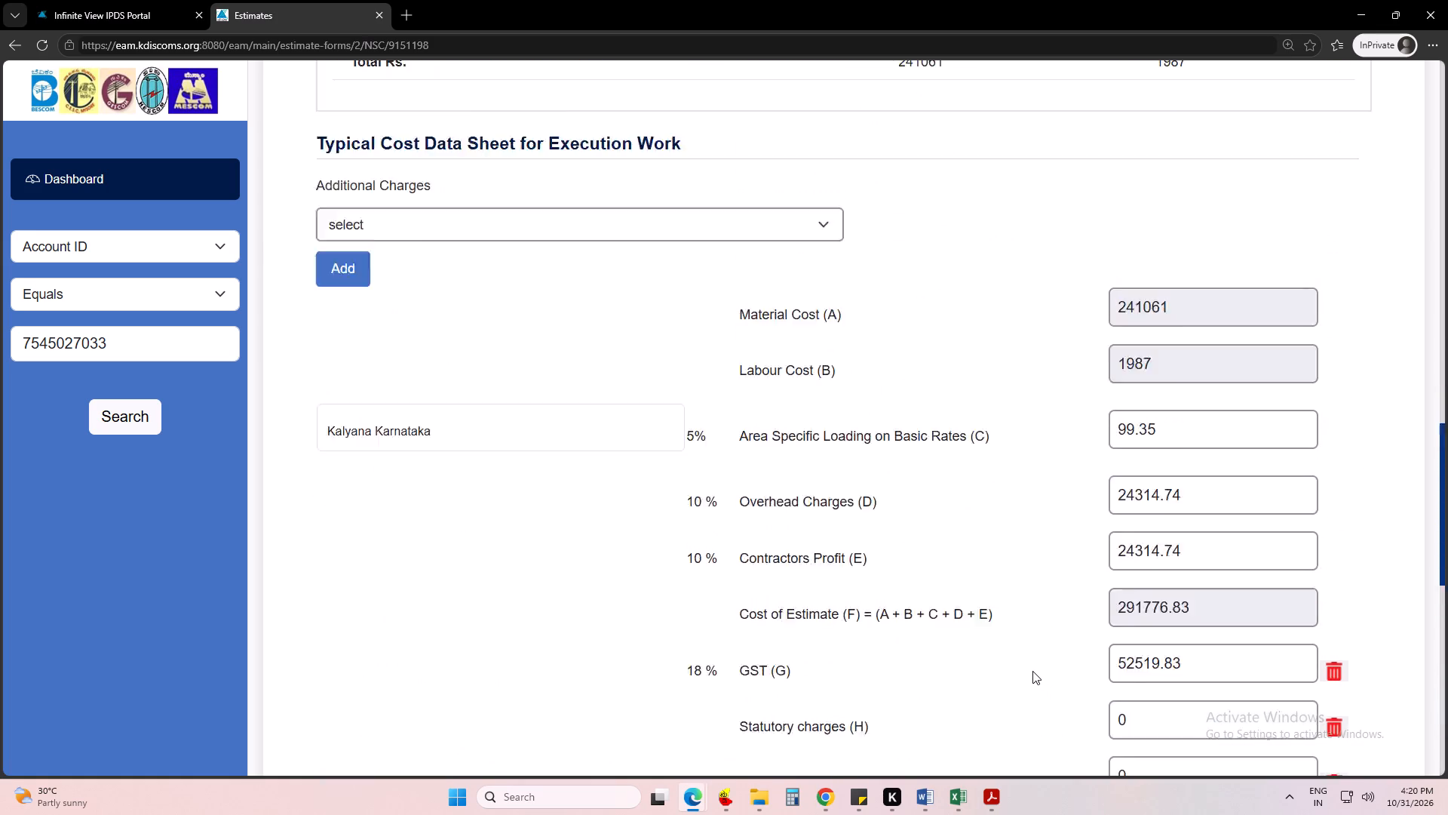
scroll(1032, 671, "up", 8)
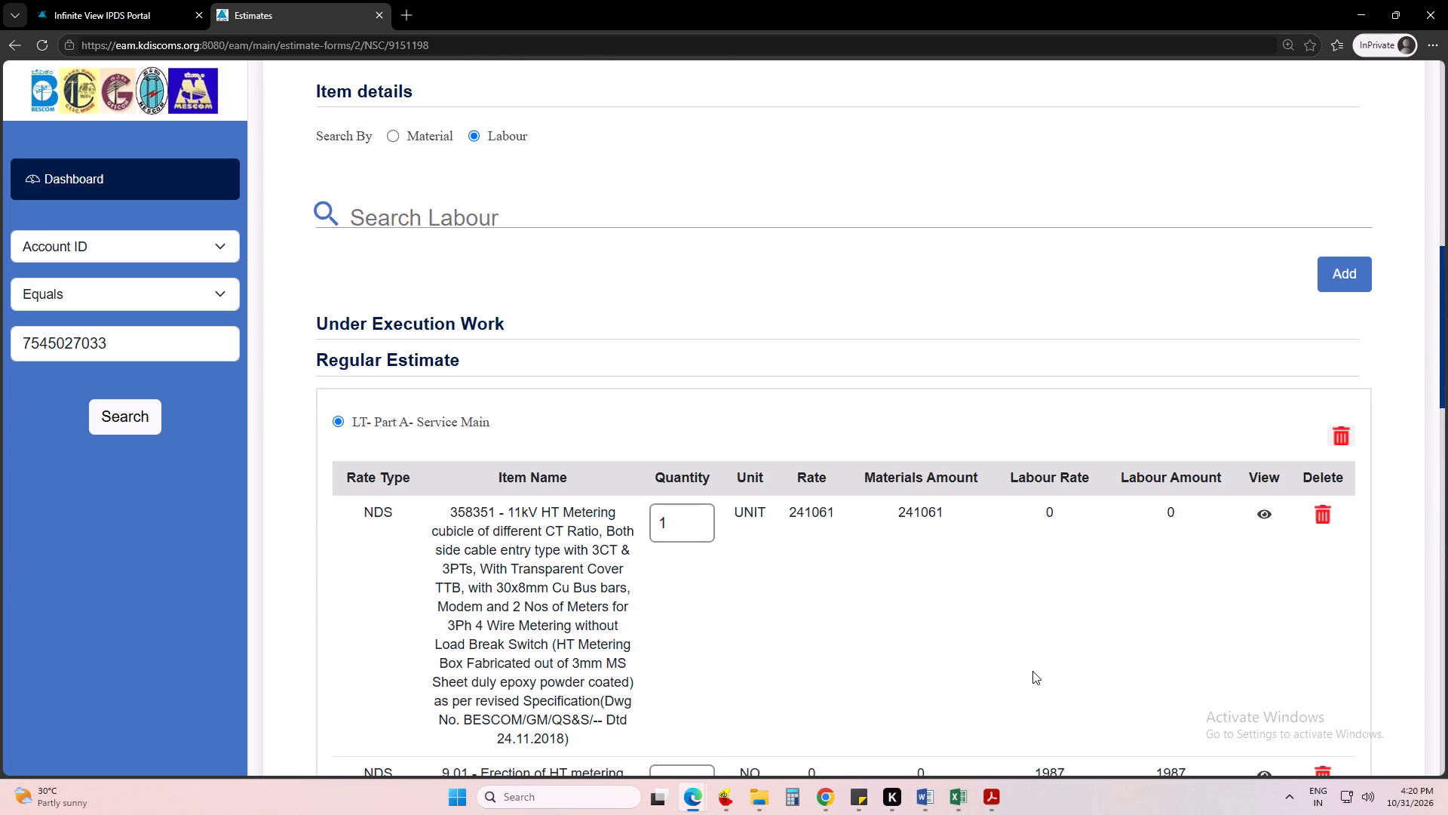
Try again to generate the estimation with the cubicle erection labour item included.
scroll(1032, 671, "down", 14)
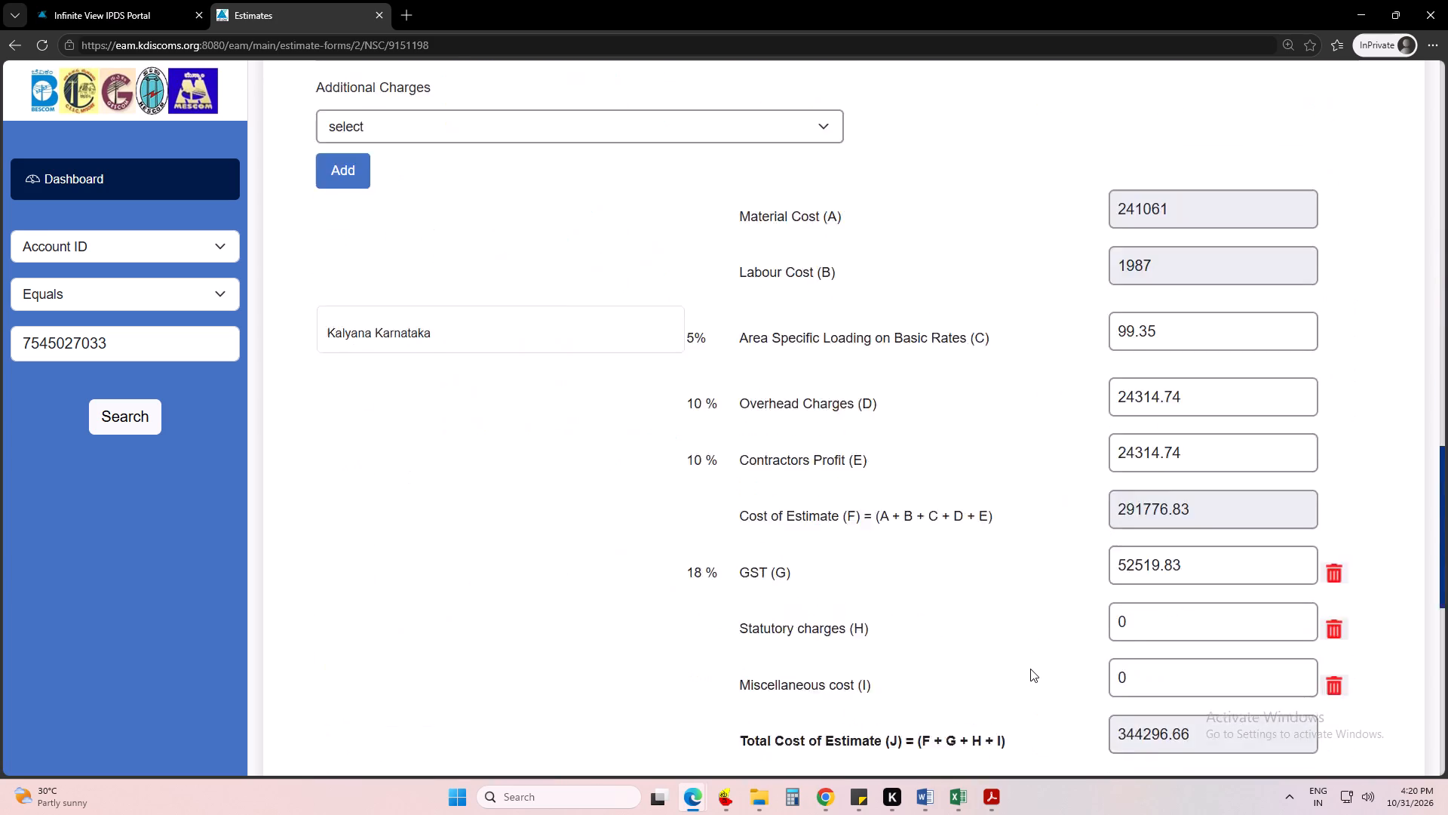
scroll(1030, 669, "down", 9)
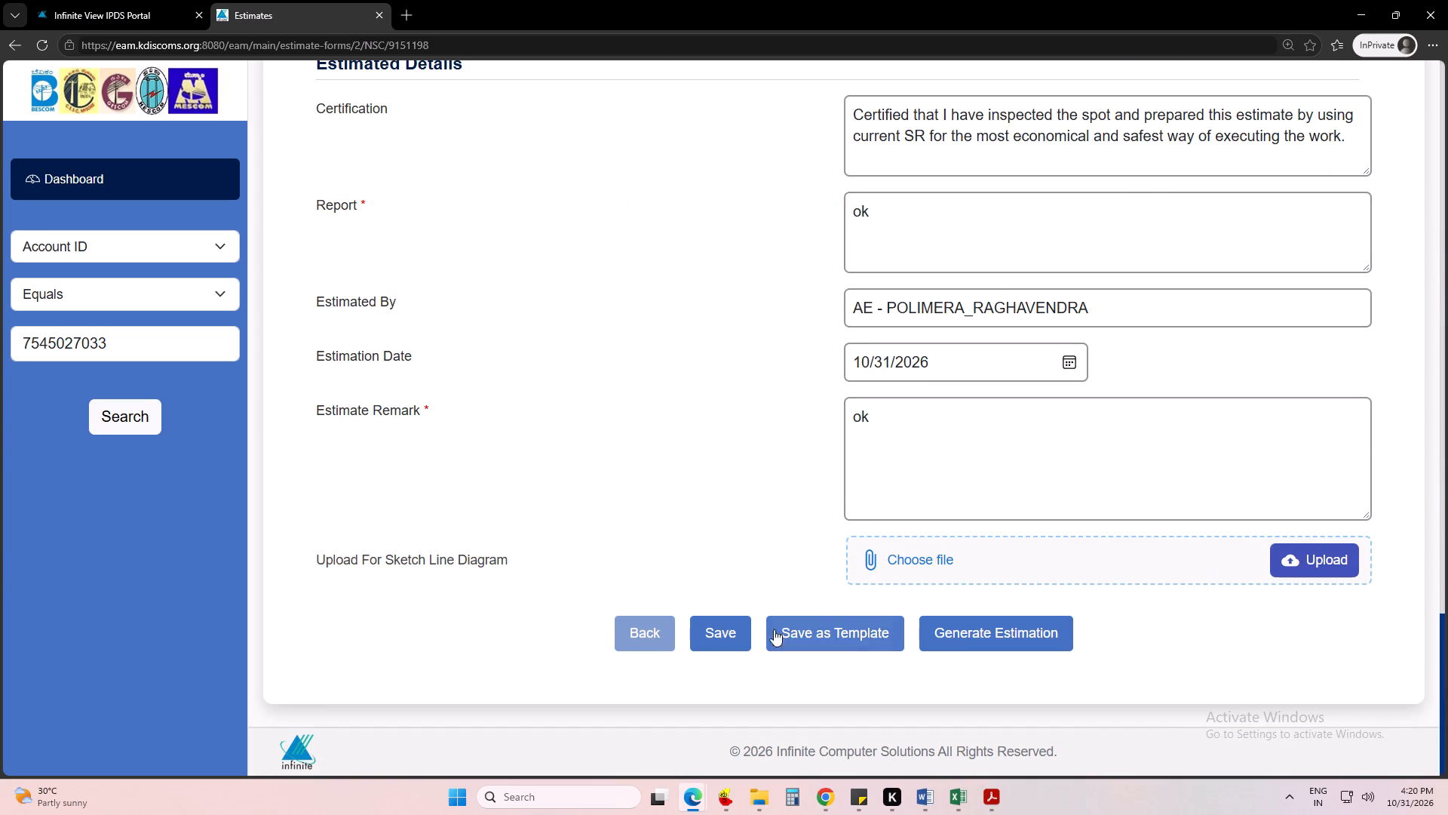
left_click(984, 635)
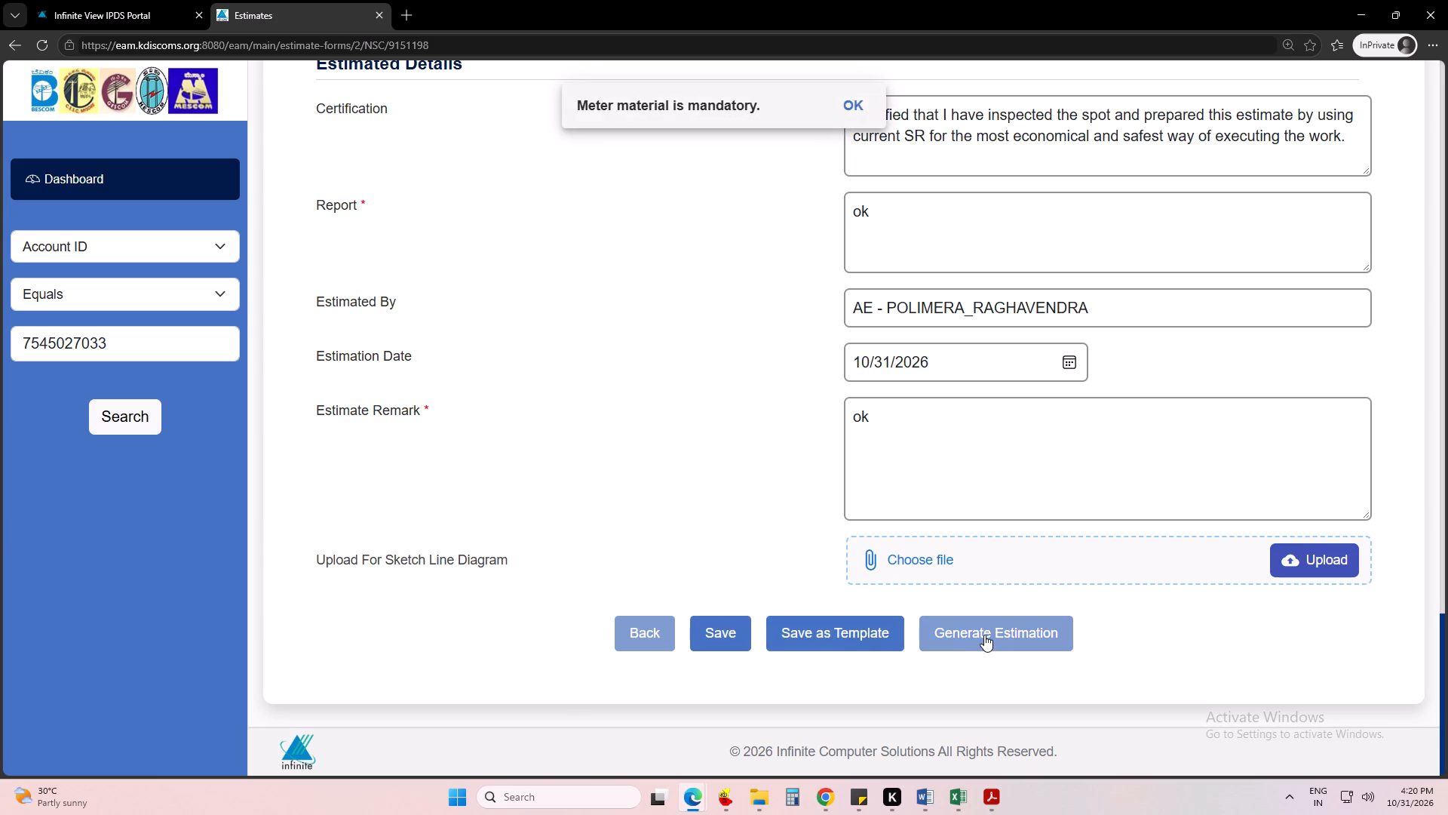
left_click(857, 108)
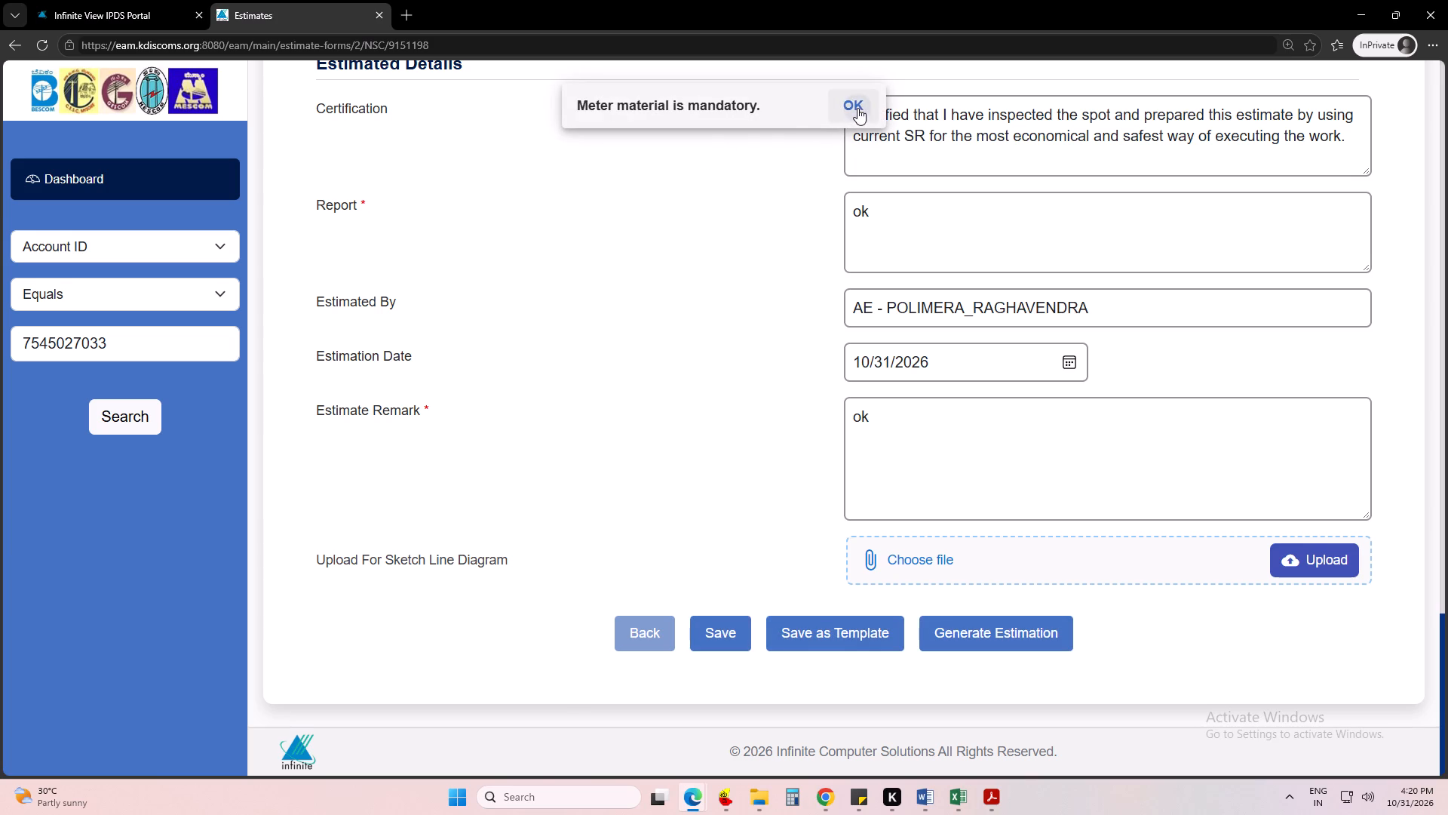
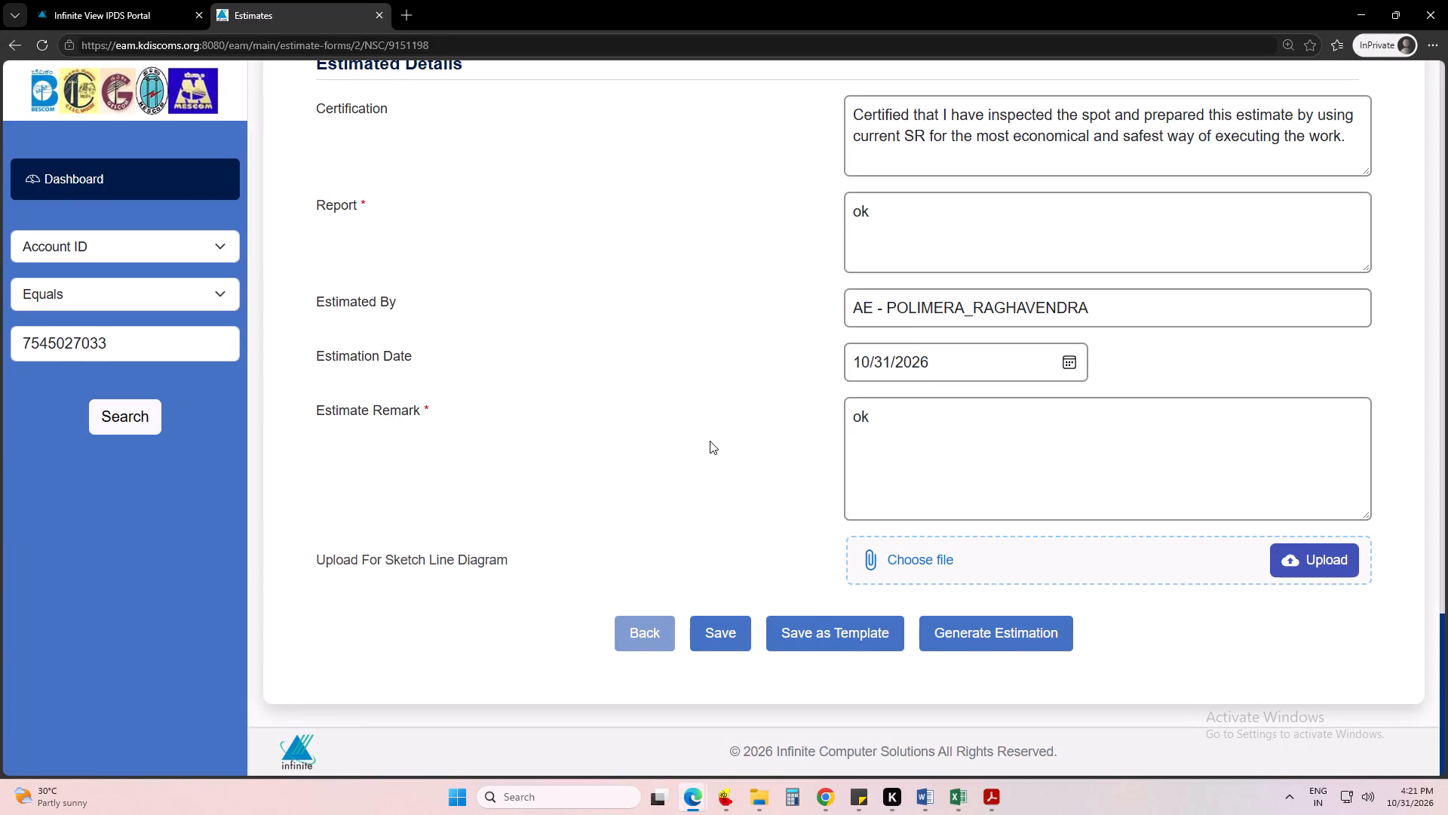
Review the regular estimate's material and labour items, the cost data sheet amounts and the estimated details.
scroll(710, 441, "up", 11)
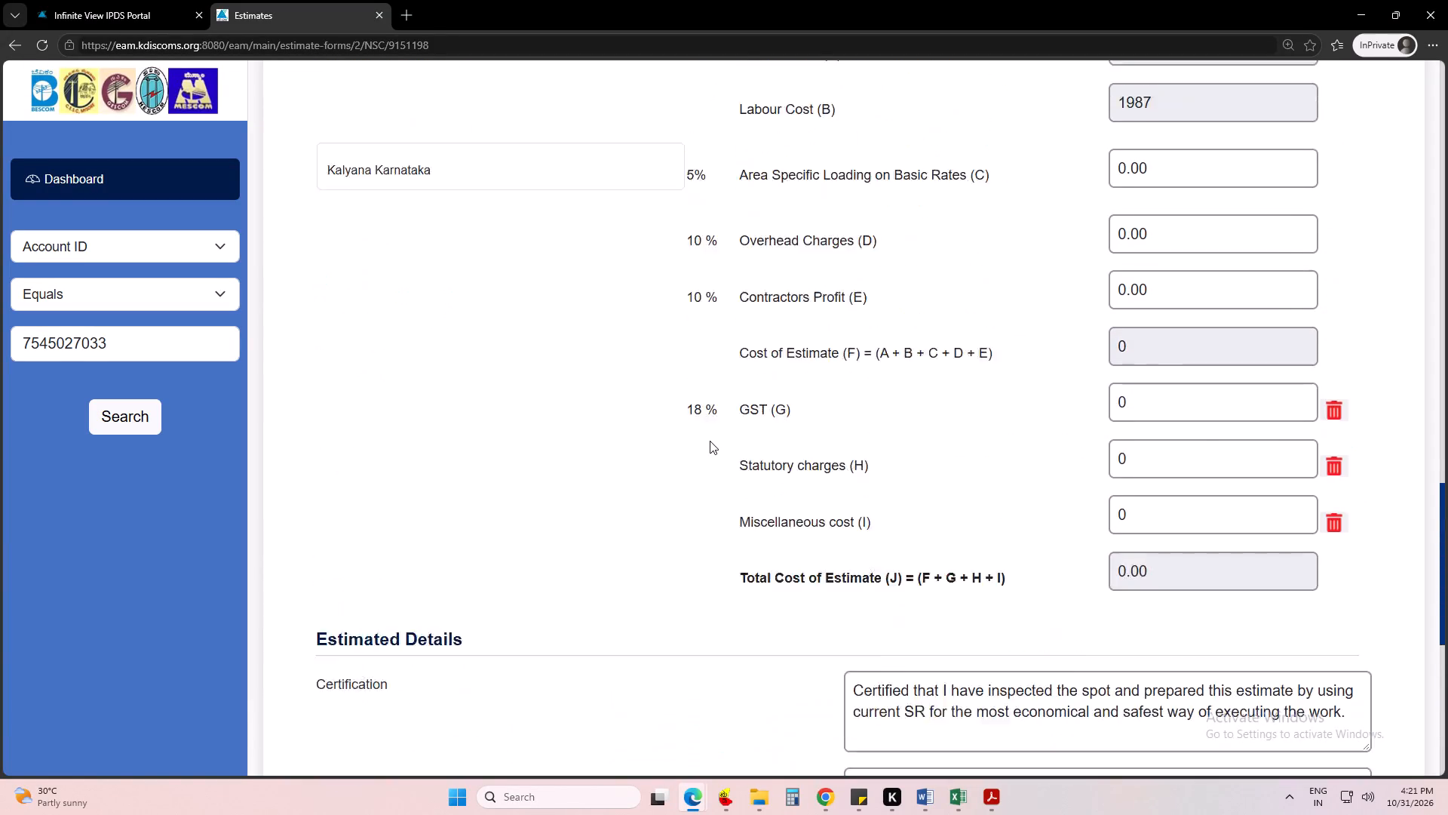
scroll(710, 441, "up", 9)
scroll(753, 465, "down", 3)
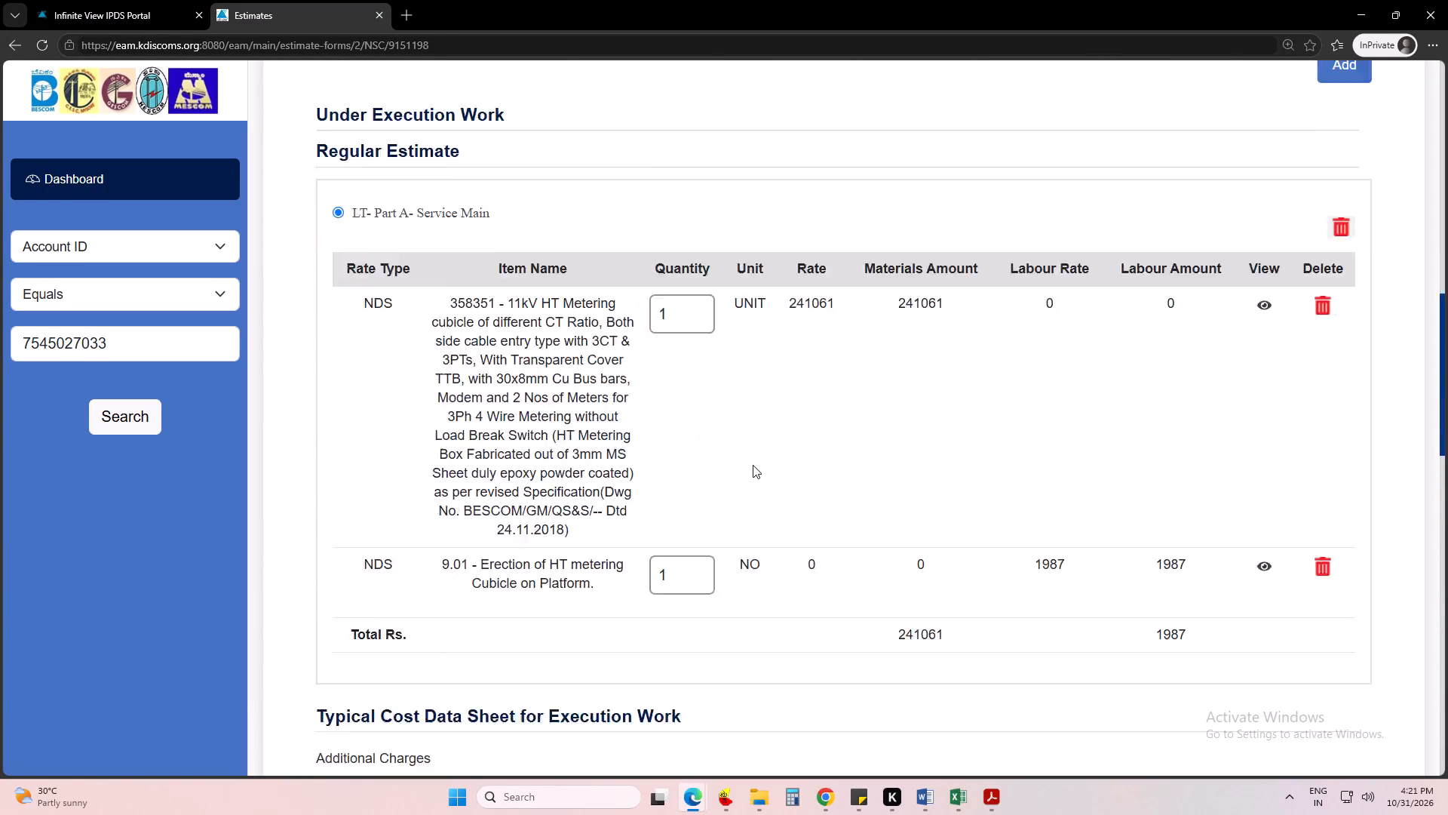
scroll(753, 465, "down", 19)
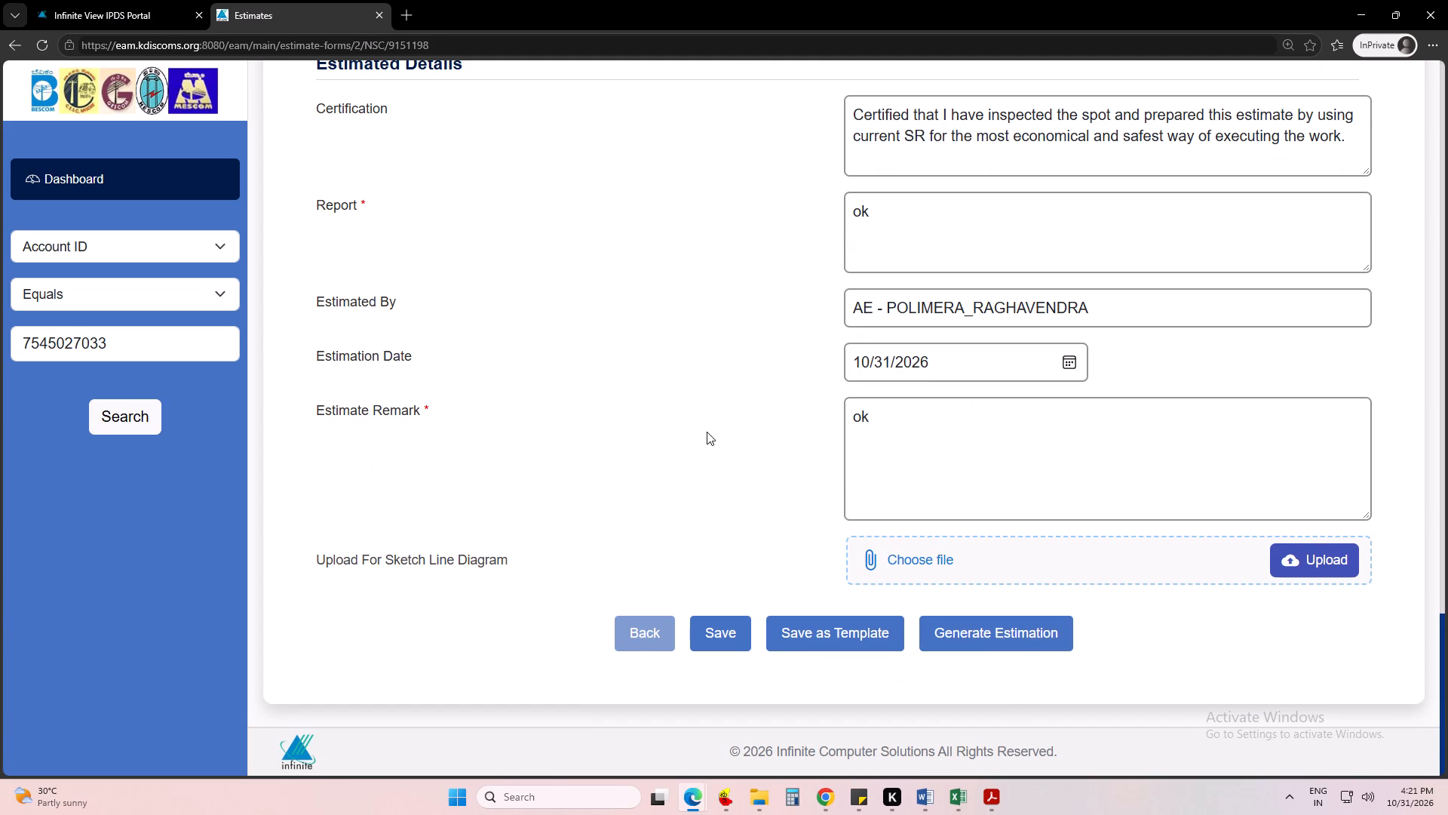
scroll(707, 432, "up", 9)
scroll(707, 432, "down", 1)
scroll(707, 432, "up", 5)
scroll(707, 432, "down", 1)
scroll(707, 432, "up", 9)
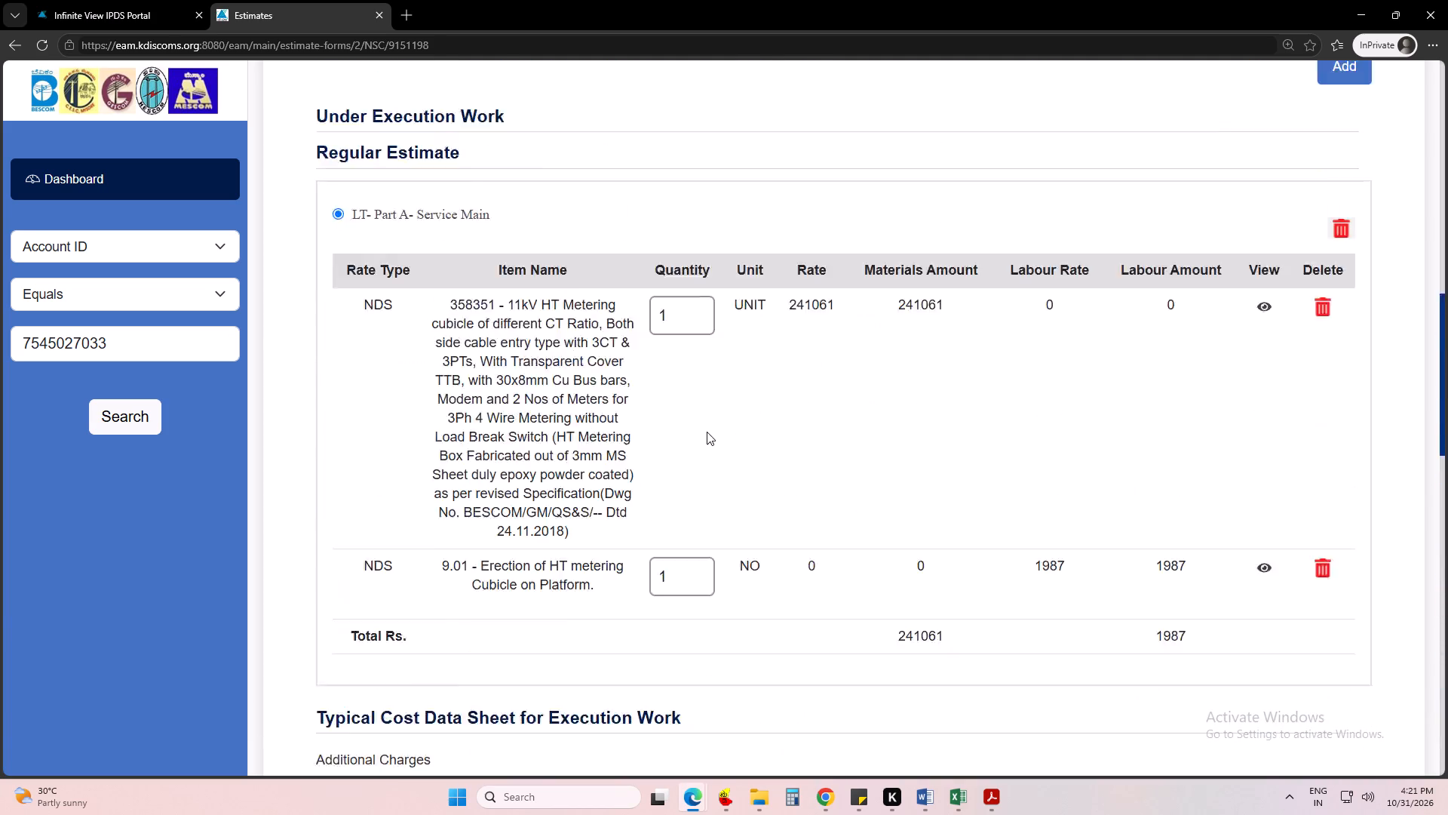
scroll(743, 531, "down", 3)
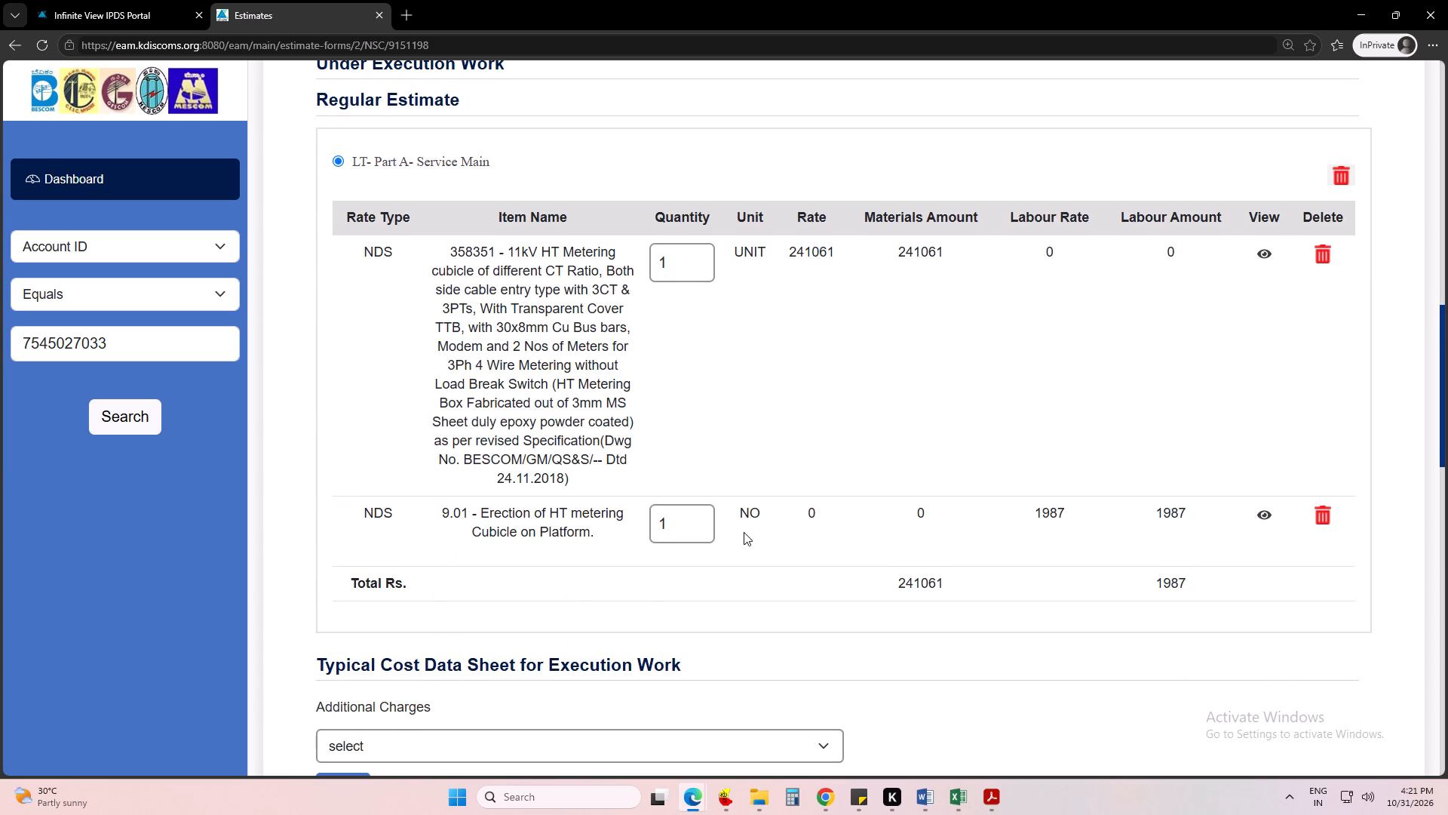
Search the labour items for "ug", look through the matching cable laying and termination entries, and clear the search.
scroll(639, 414, "up", 4)
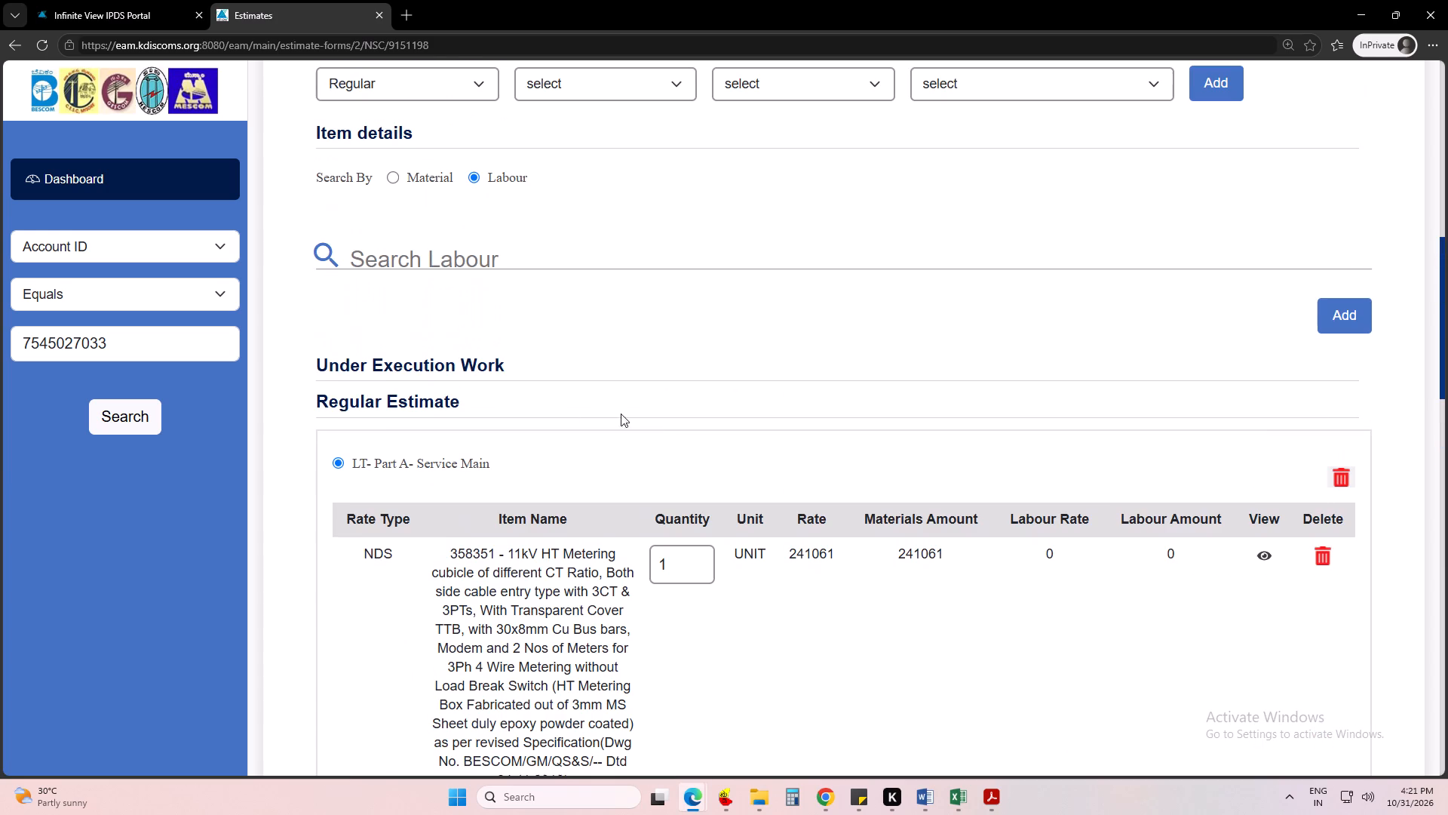
scroll(550, 407, "up", 1)
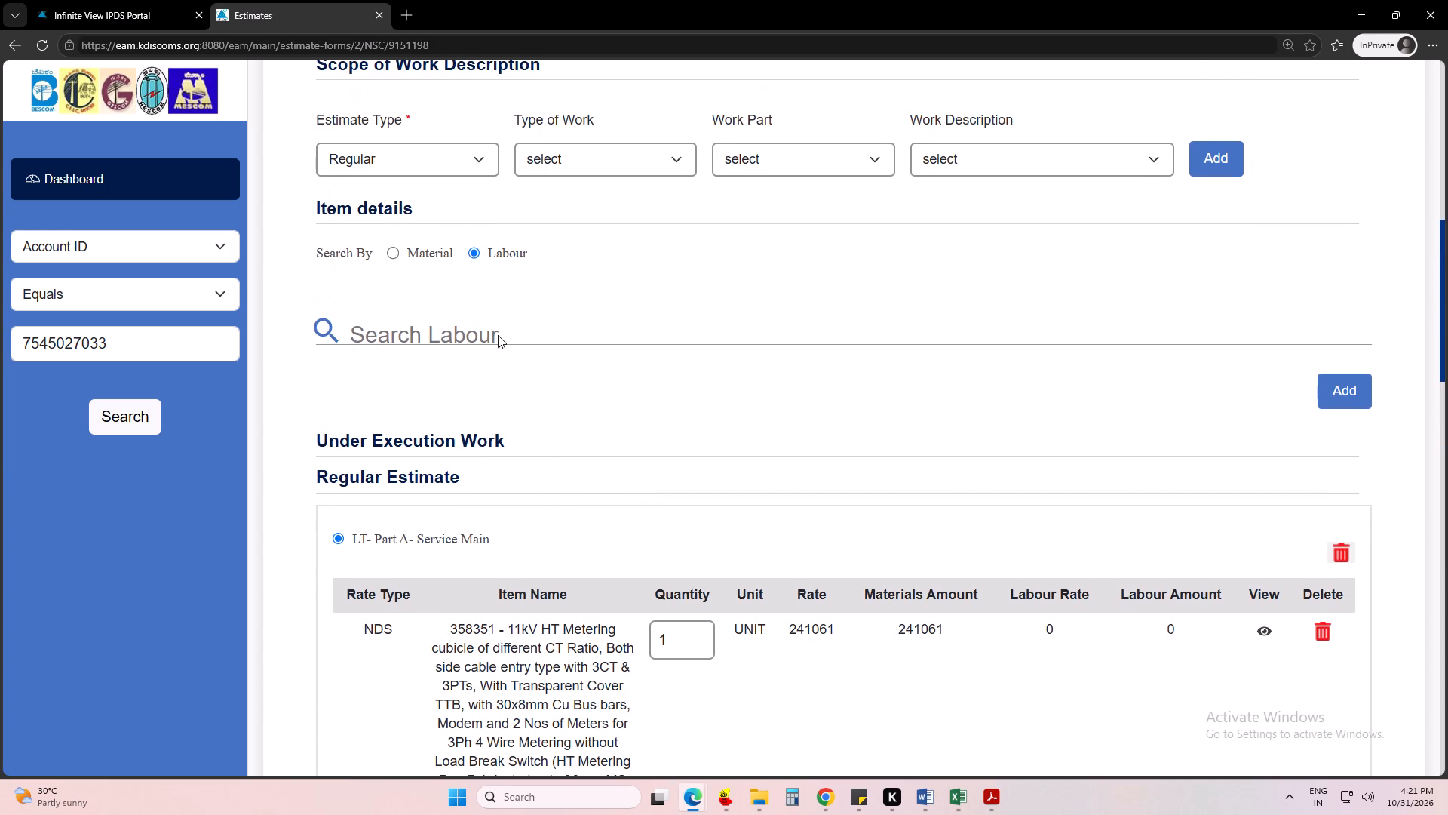
left_click(499, 328)
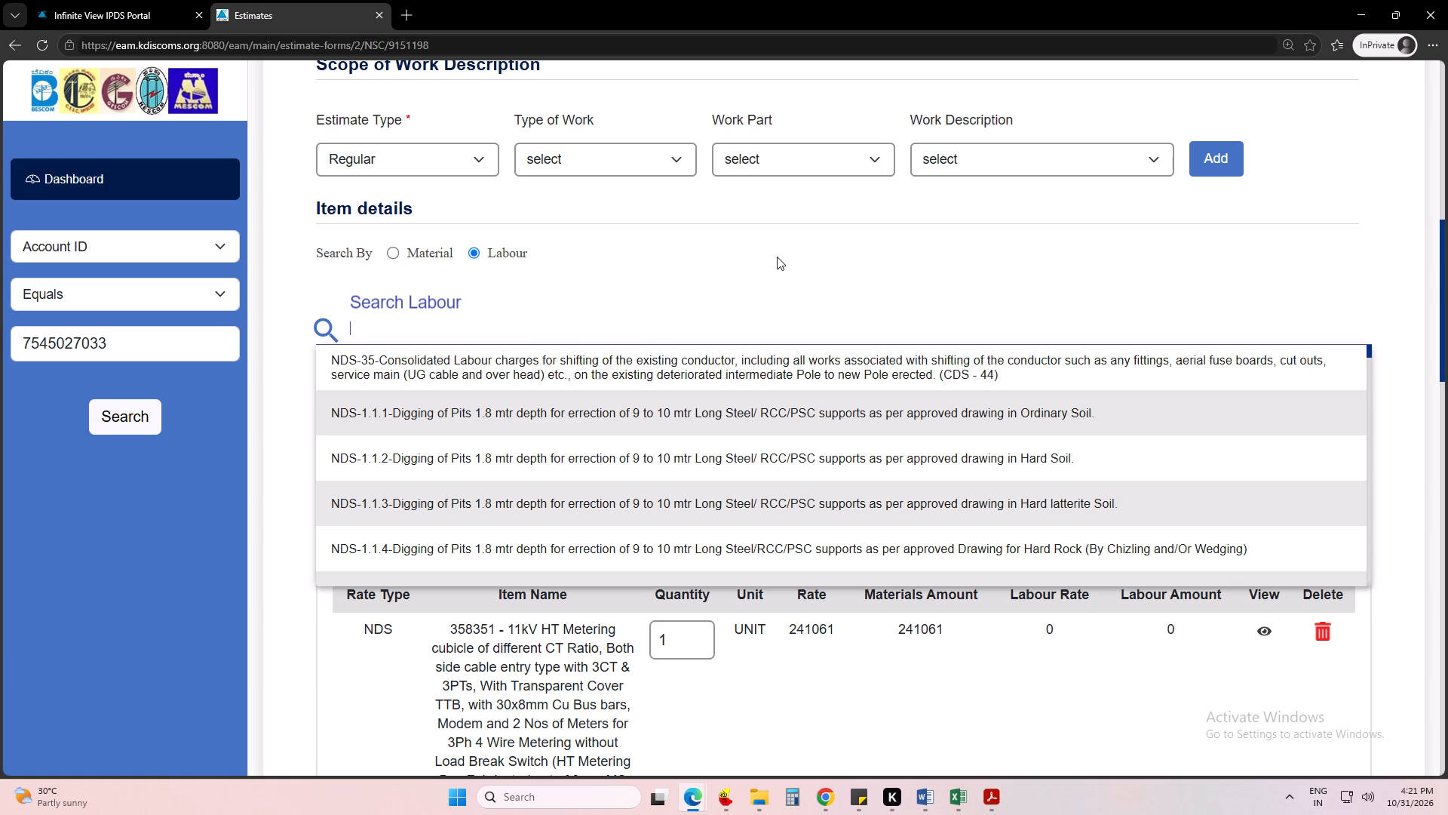
key("h")
key("BackSpace")
scroll(572, 435, "down", 2)
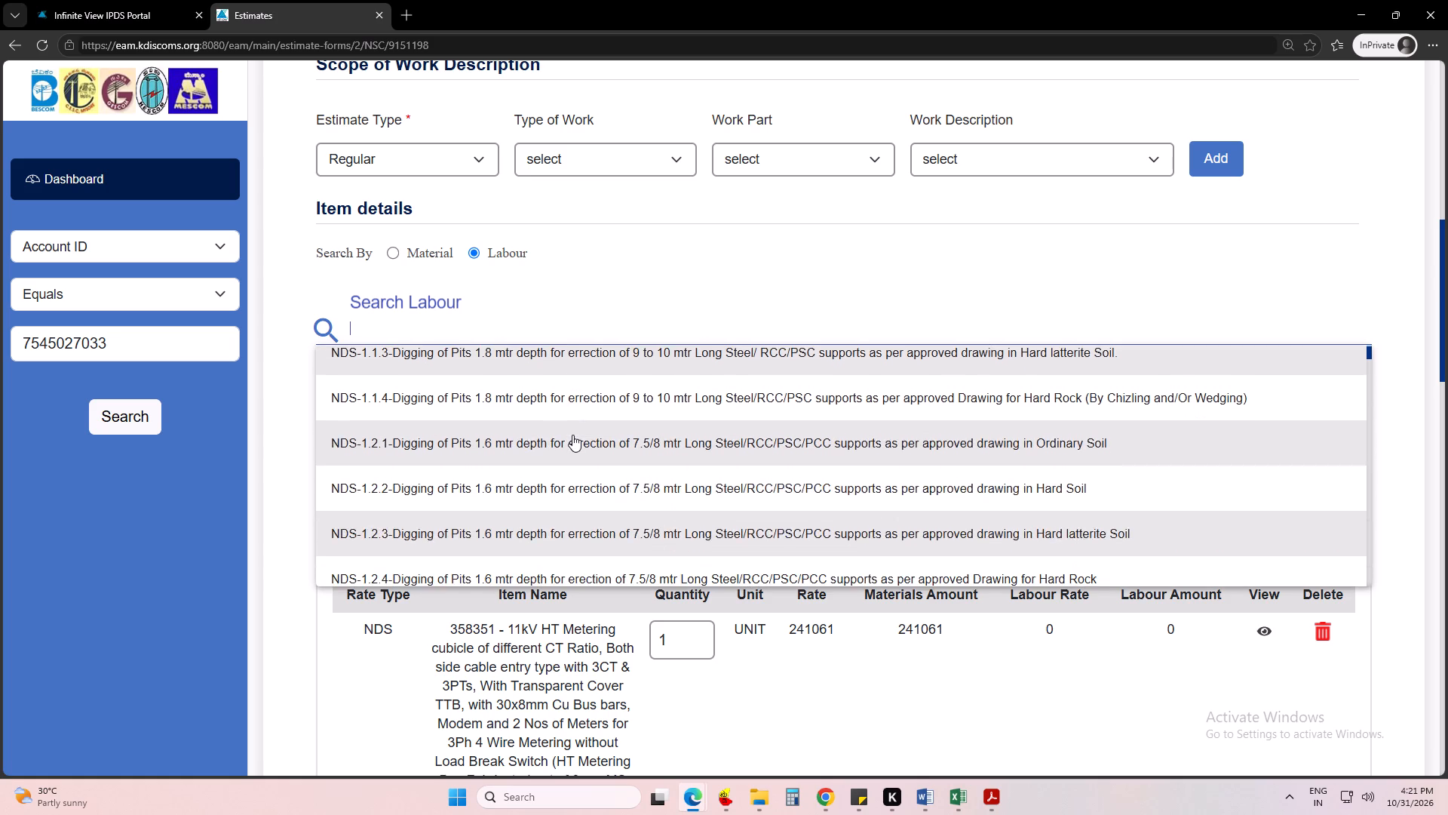
scroll(572, 435, "up", 4)
type("ug")
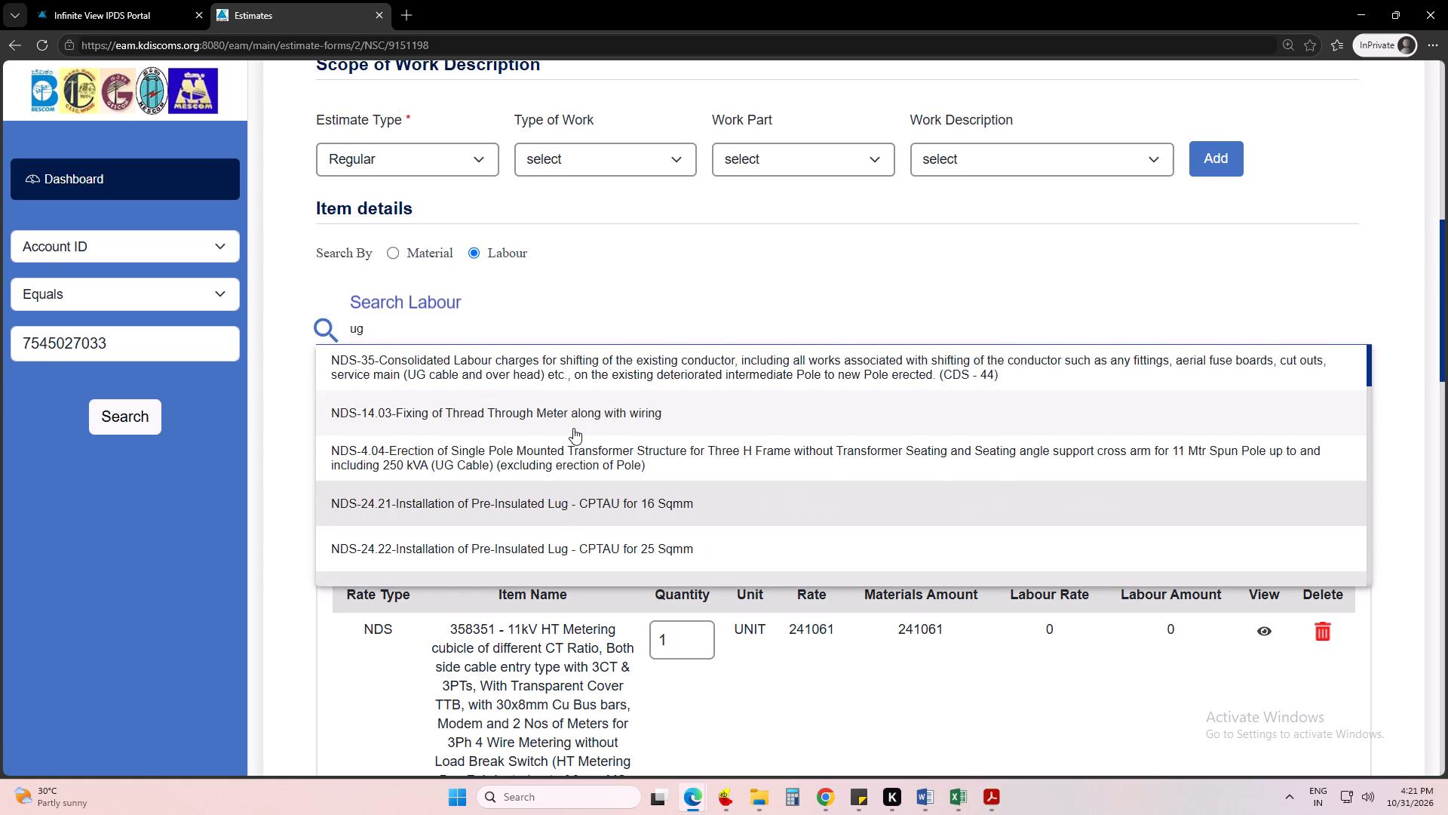
key("space")
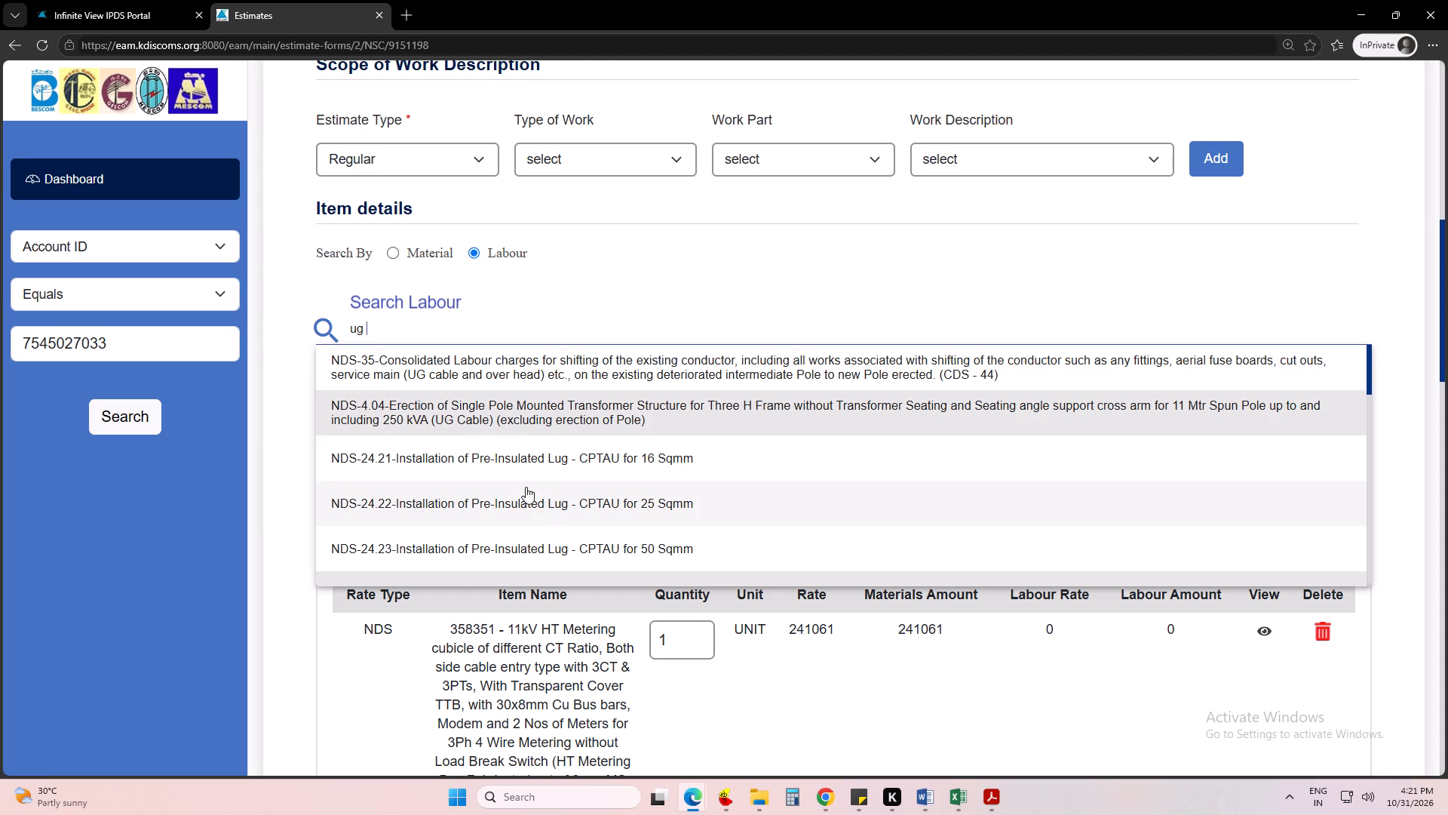
scroll(541, 445, "down", 2)
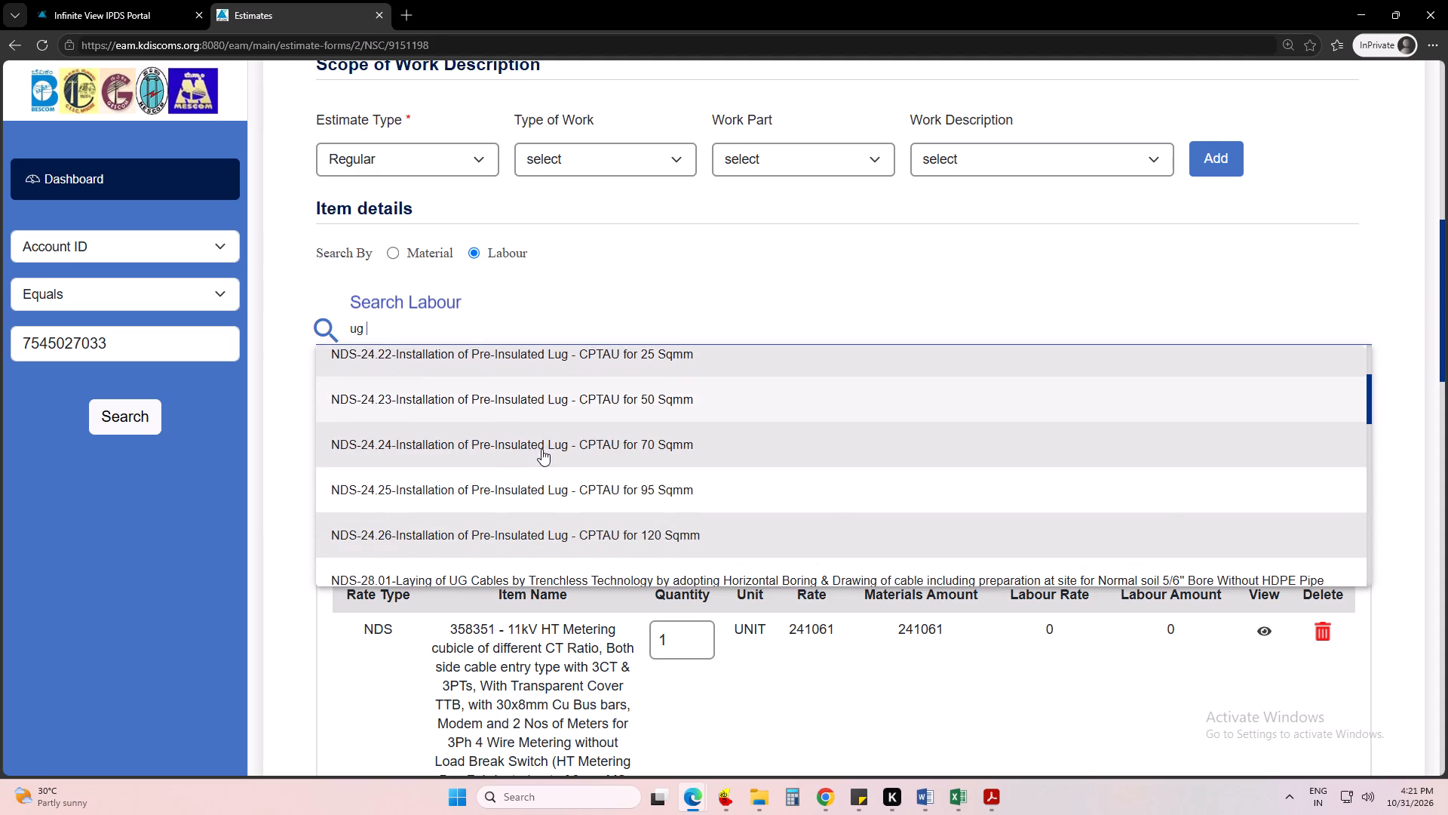
scroll(542, 449, "down", 2)
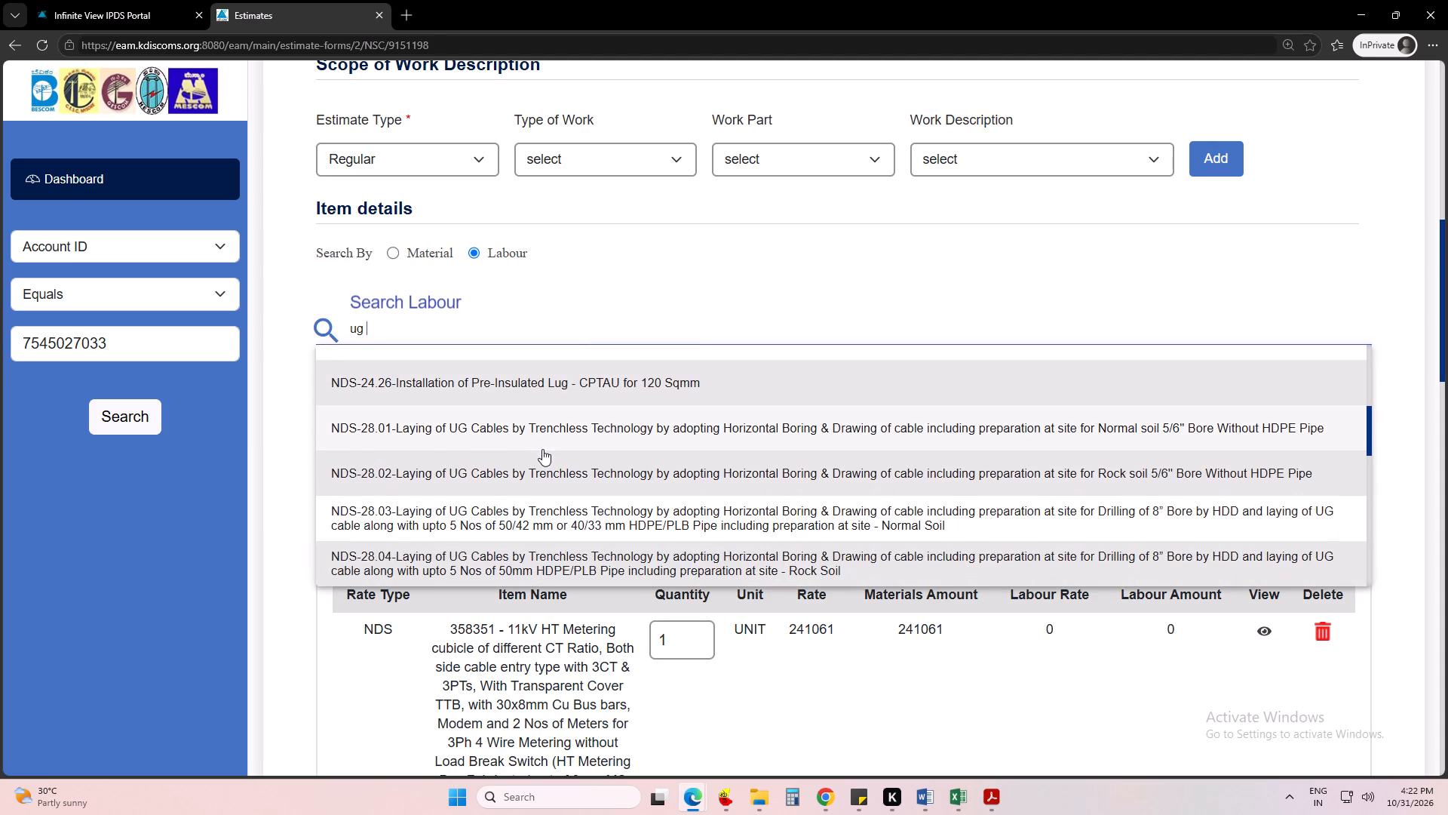
scroll(542, 451, "down", 1)
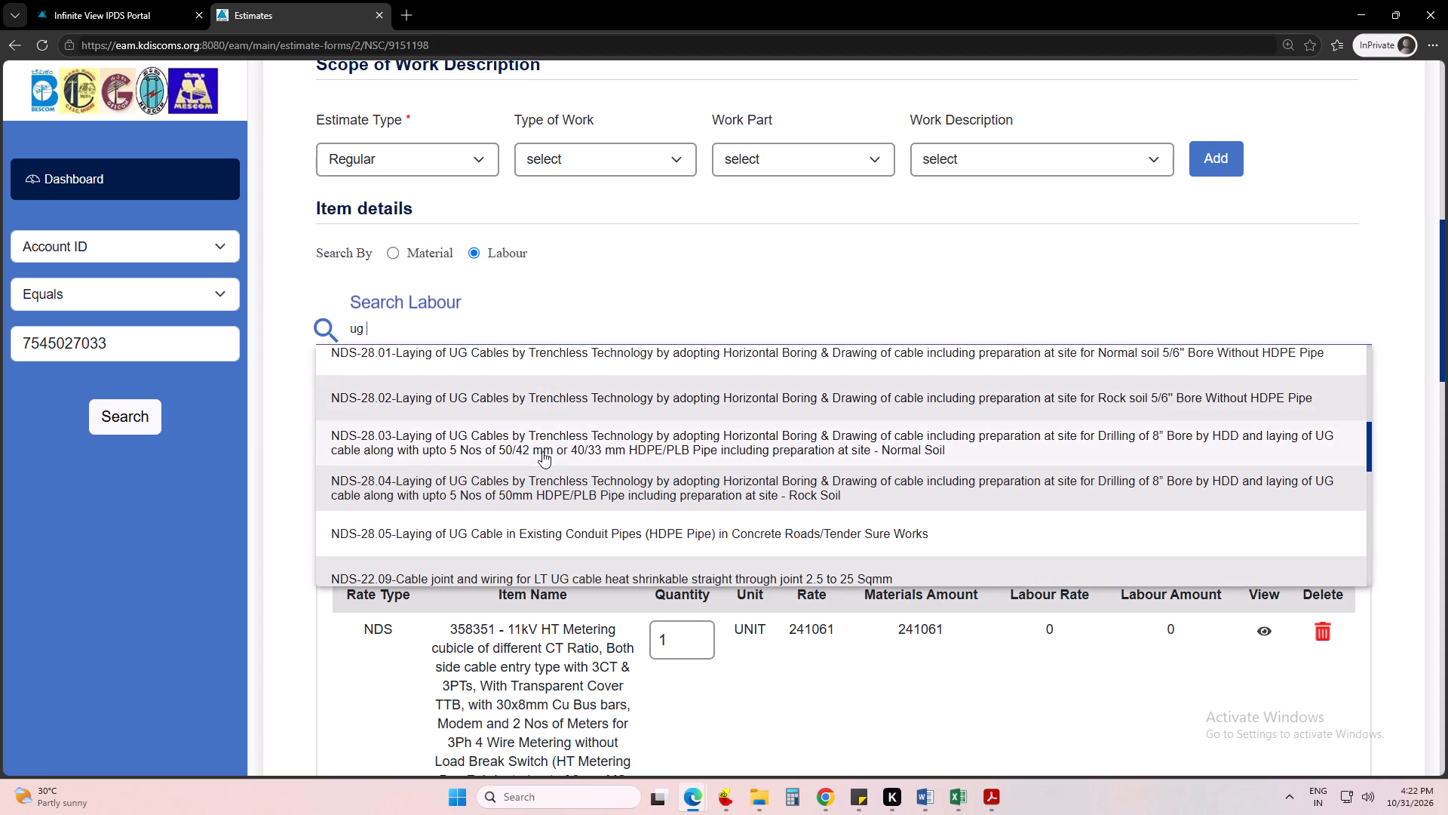
scroll(538, 463, "down", 7)
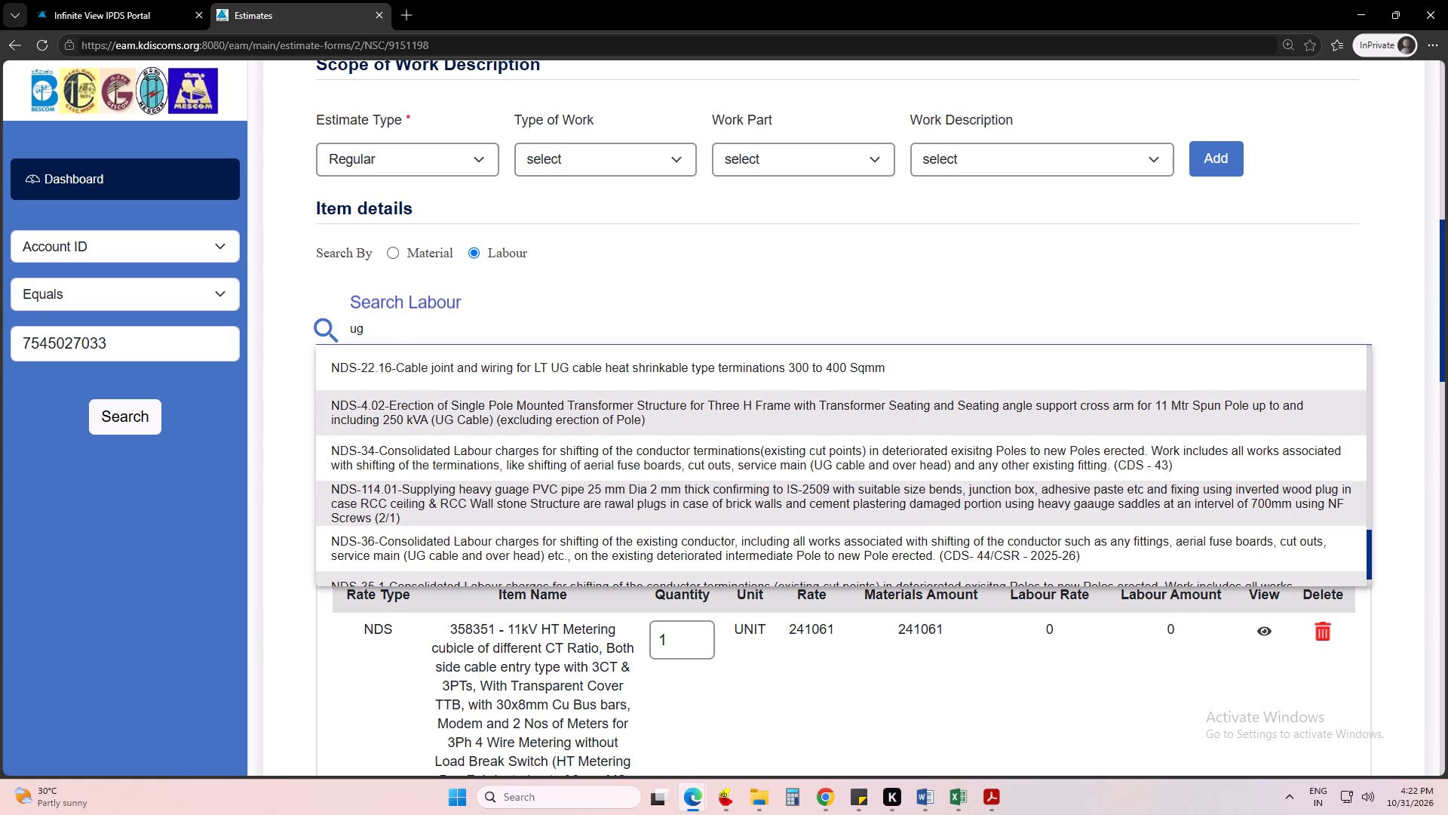
left_click_drag(376, 325, 337, 321)
scroll(488, 457, "down", 4)
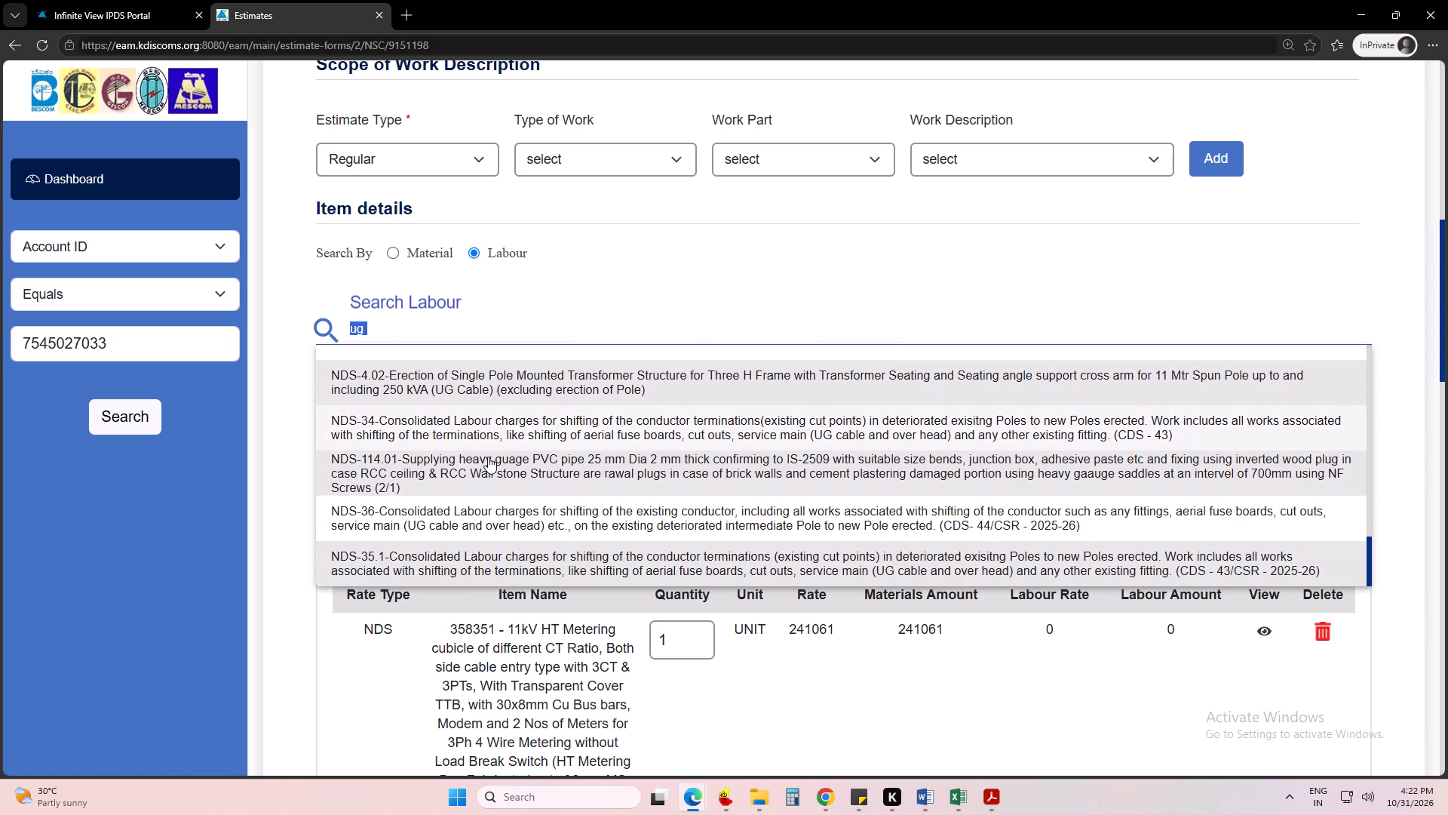
scroll(483, 441, "up", 2)
scroll(483, 441, "down", 1)
scroll(483, 441, "up", 5)
scroll(483, 444, "down", 1)
scroll(483, 444, "up", 12)
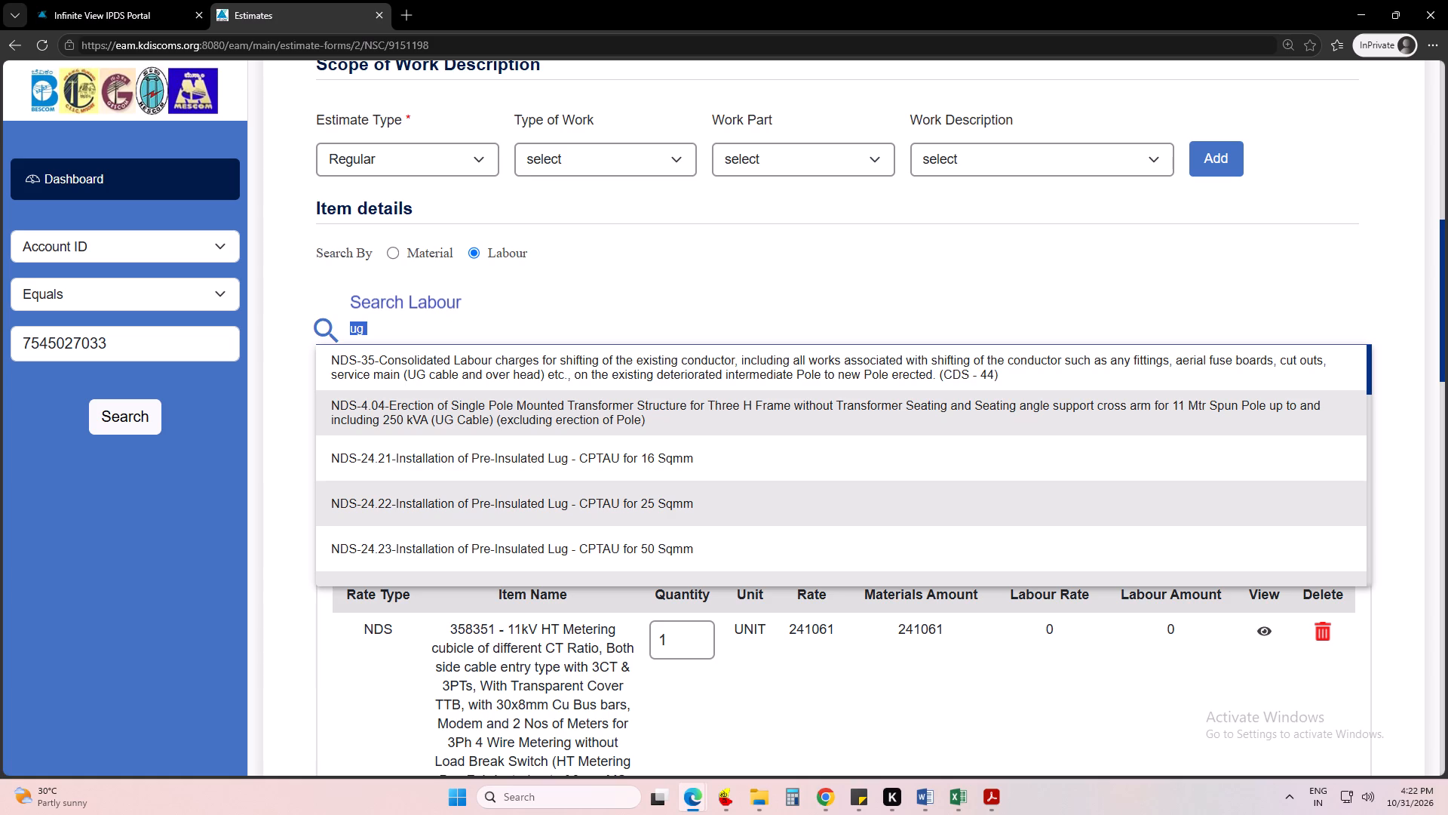
key("BackSpace")
left_click(841, 269)
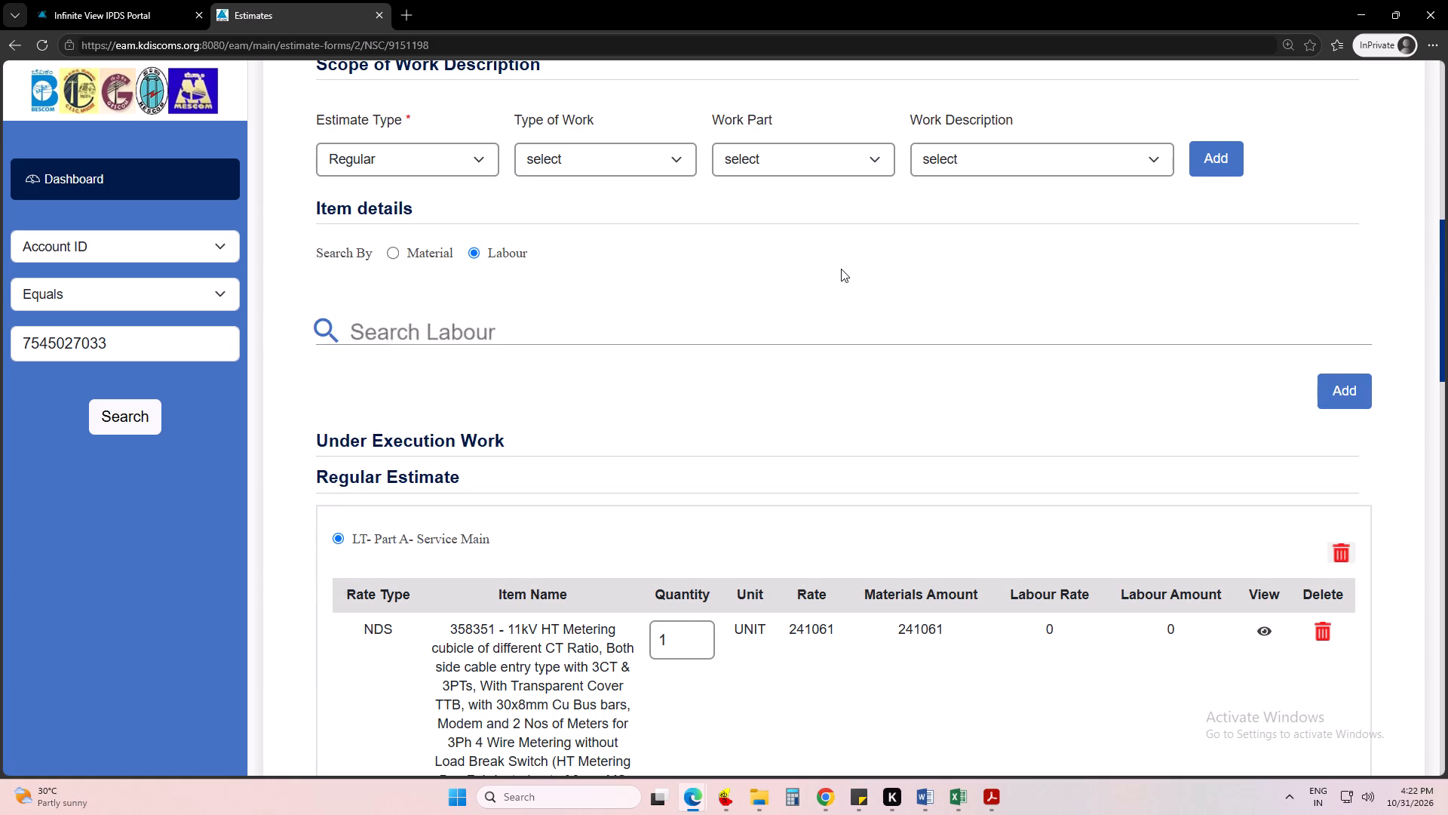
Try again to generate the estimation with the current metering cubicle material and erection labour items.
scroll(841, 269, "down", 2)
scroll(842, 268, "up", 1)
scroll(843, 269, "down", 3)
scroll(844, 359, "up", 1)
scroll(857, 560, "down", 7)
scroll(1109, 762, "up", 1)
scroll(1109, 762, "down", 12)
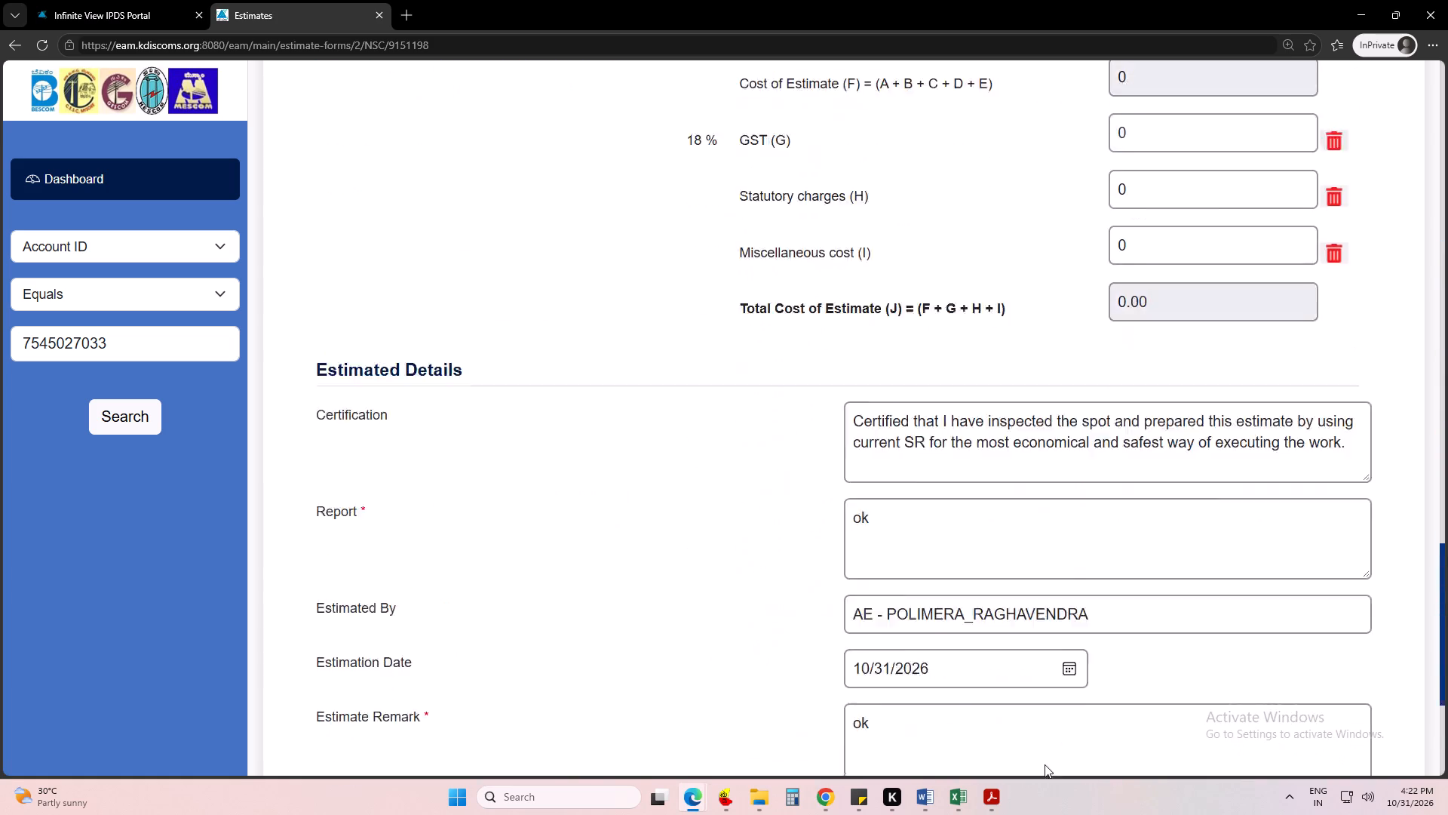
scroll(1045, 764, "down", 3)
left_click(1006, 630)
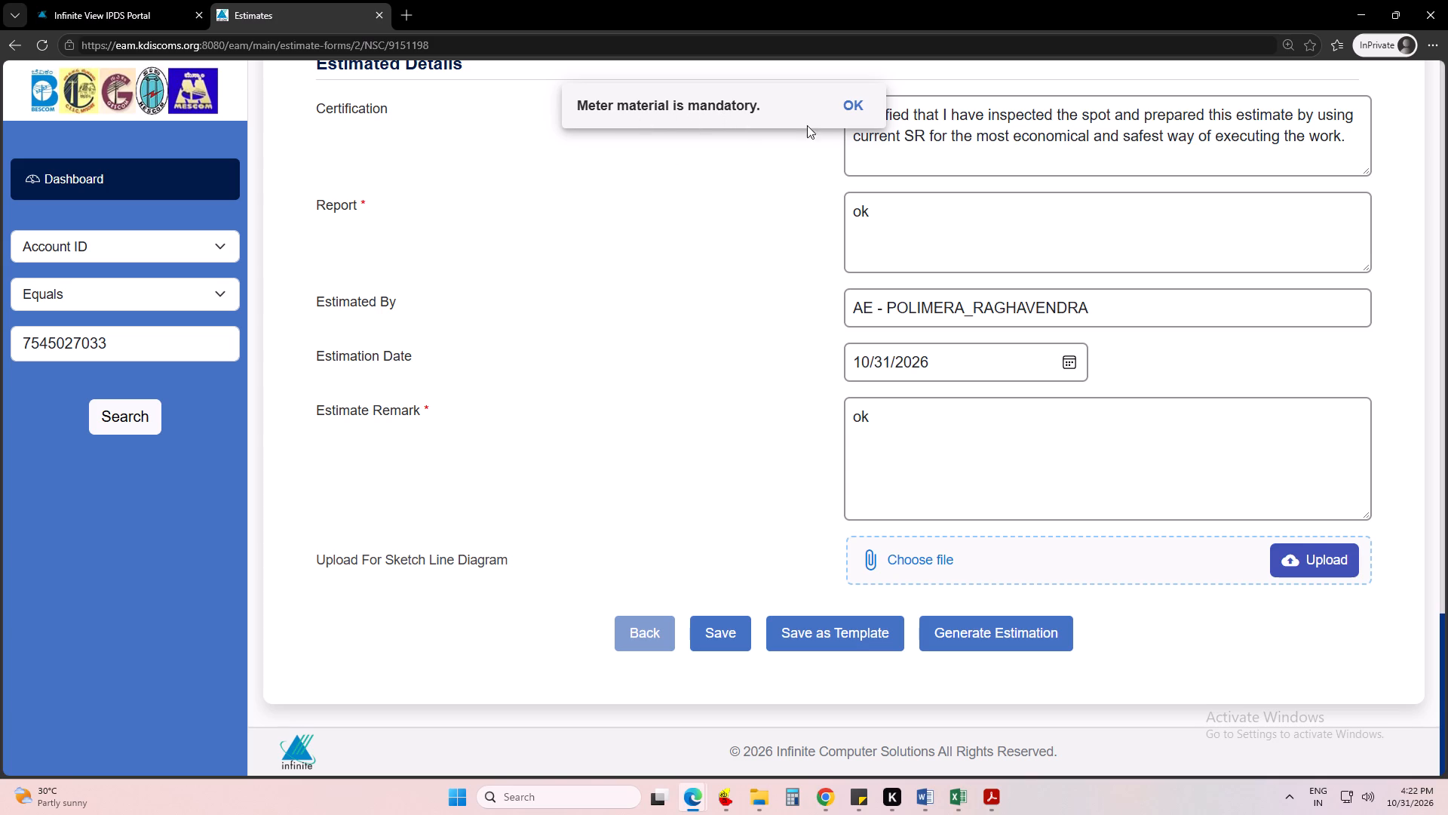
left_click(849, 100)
Re-examine the cost data sheet amounts and the metering cubicle items listed in the regular estimate.
scroll(692, 443, "up", 6)
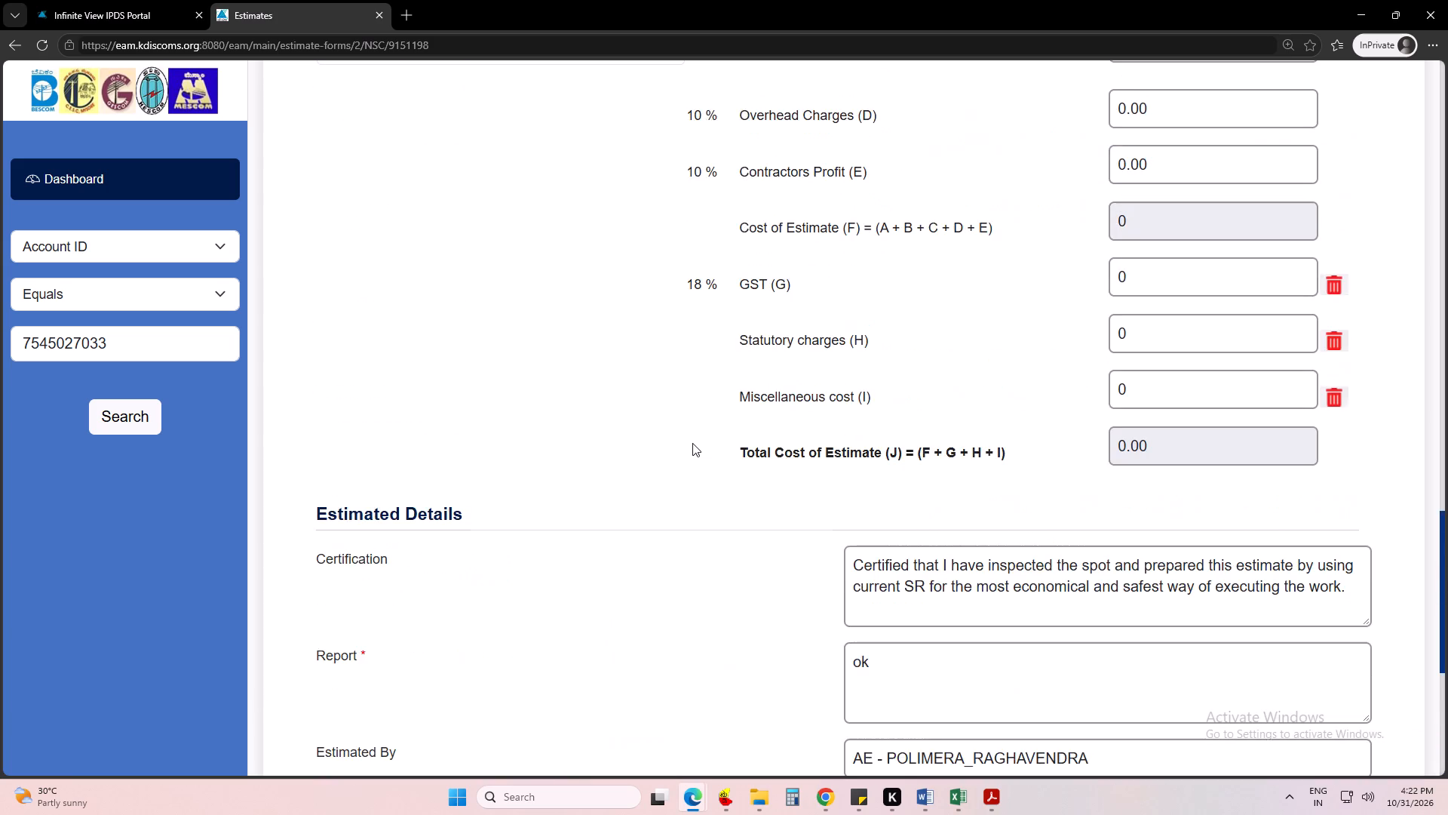
scroll(692, 443, "up", 4)
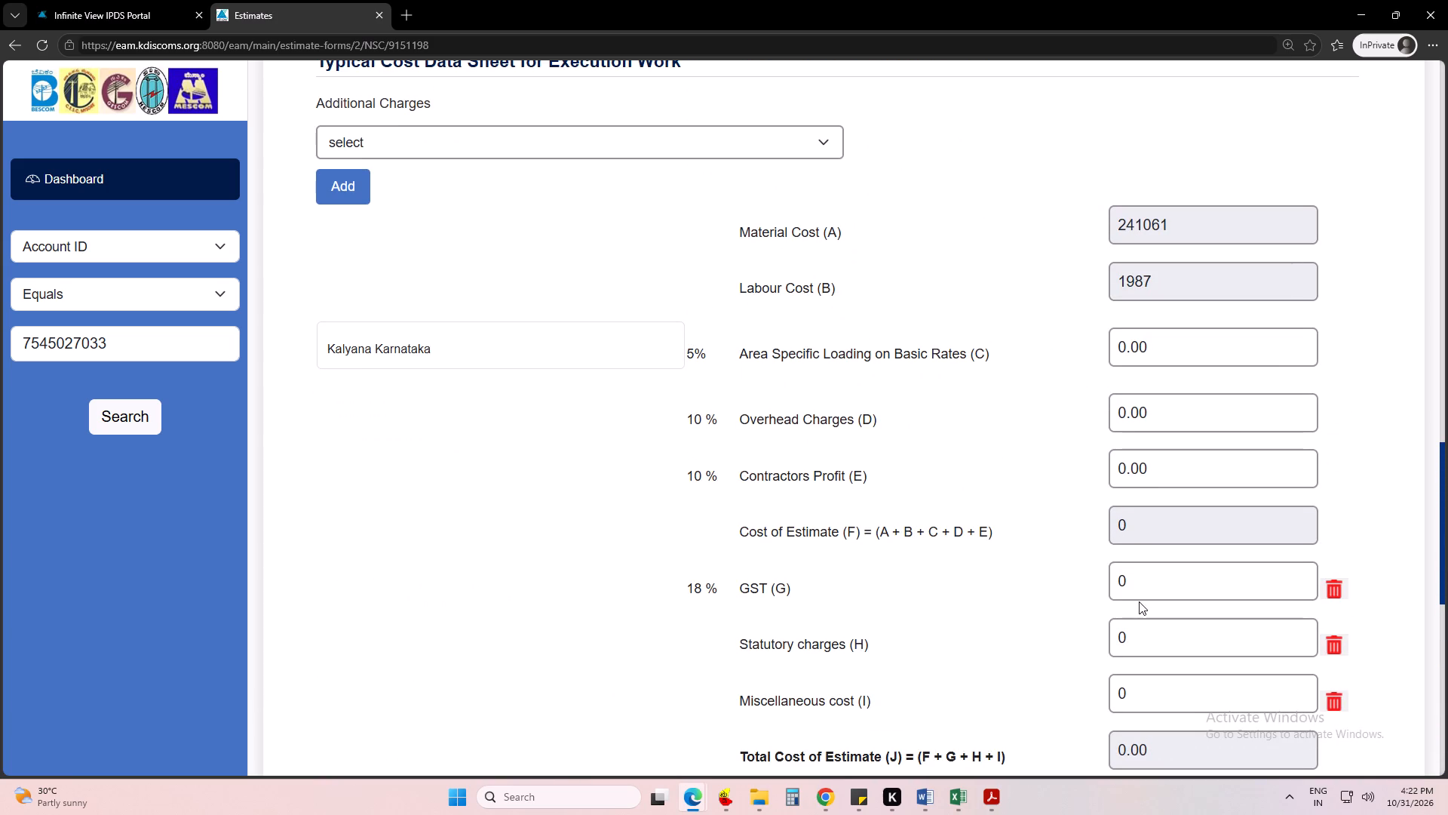
scroll(656, 526, "up", 5)
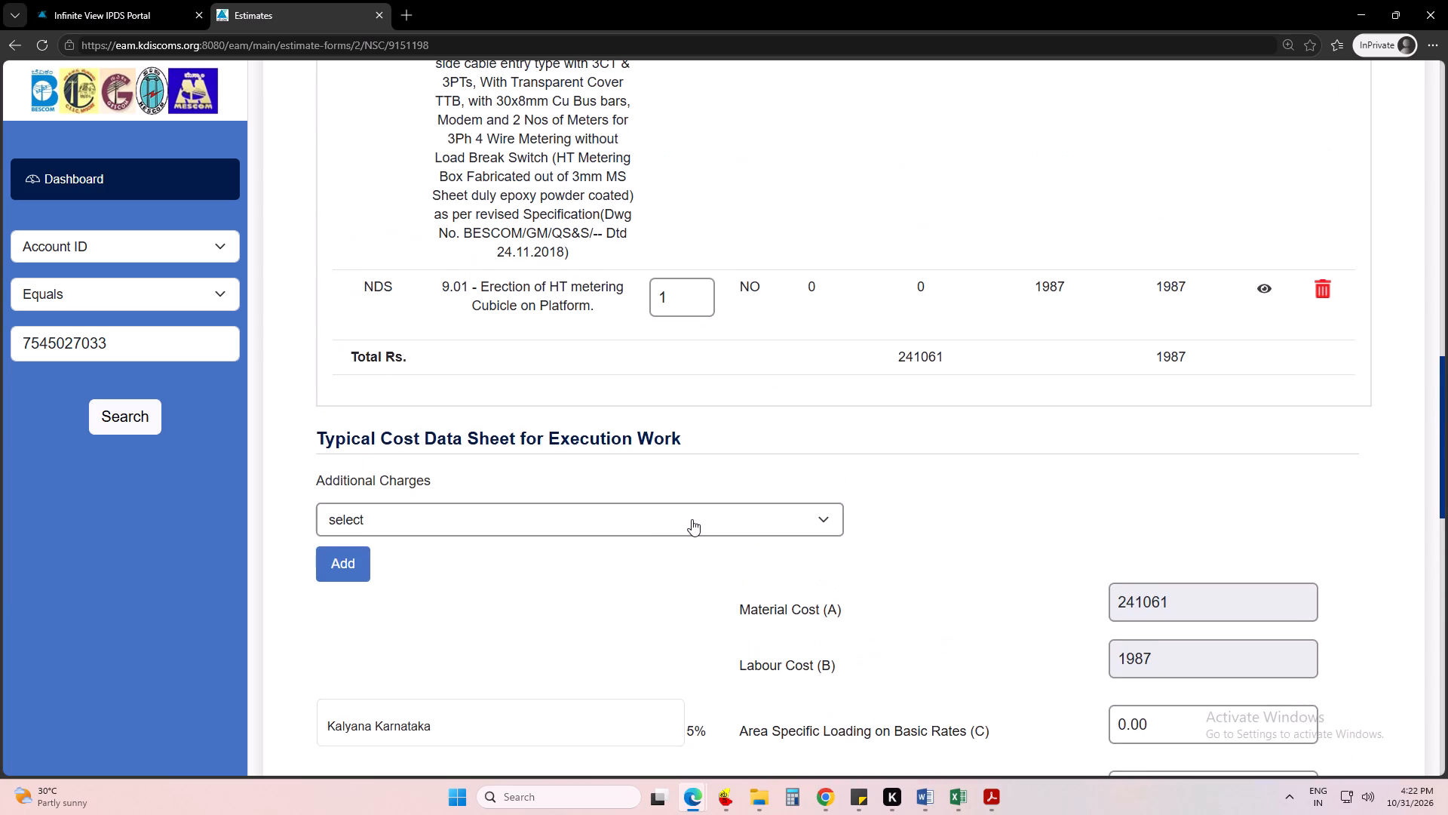
scroll(692, 519, "up", 3)
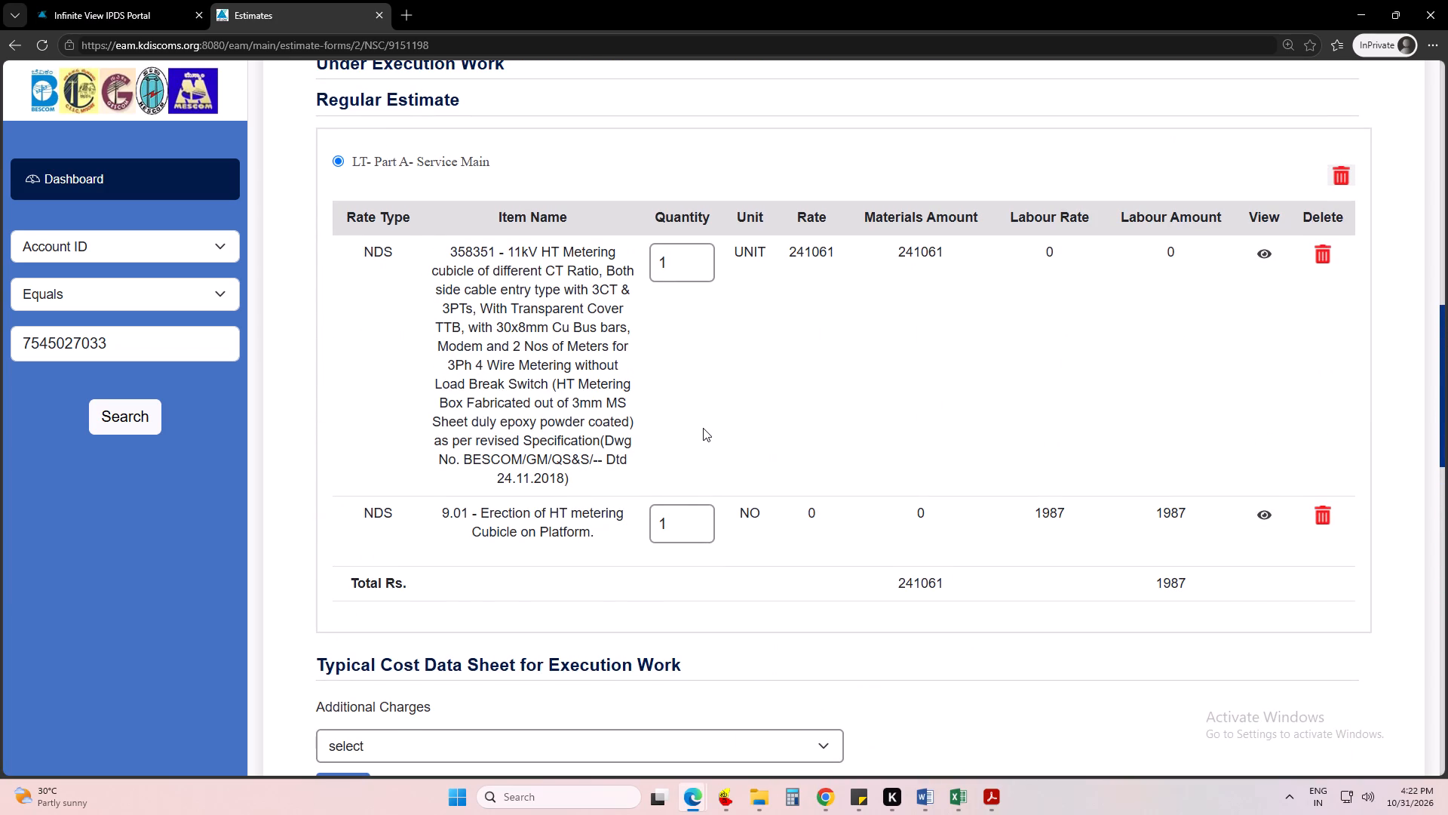
scroll(703, 428, "up", 2)
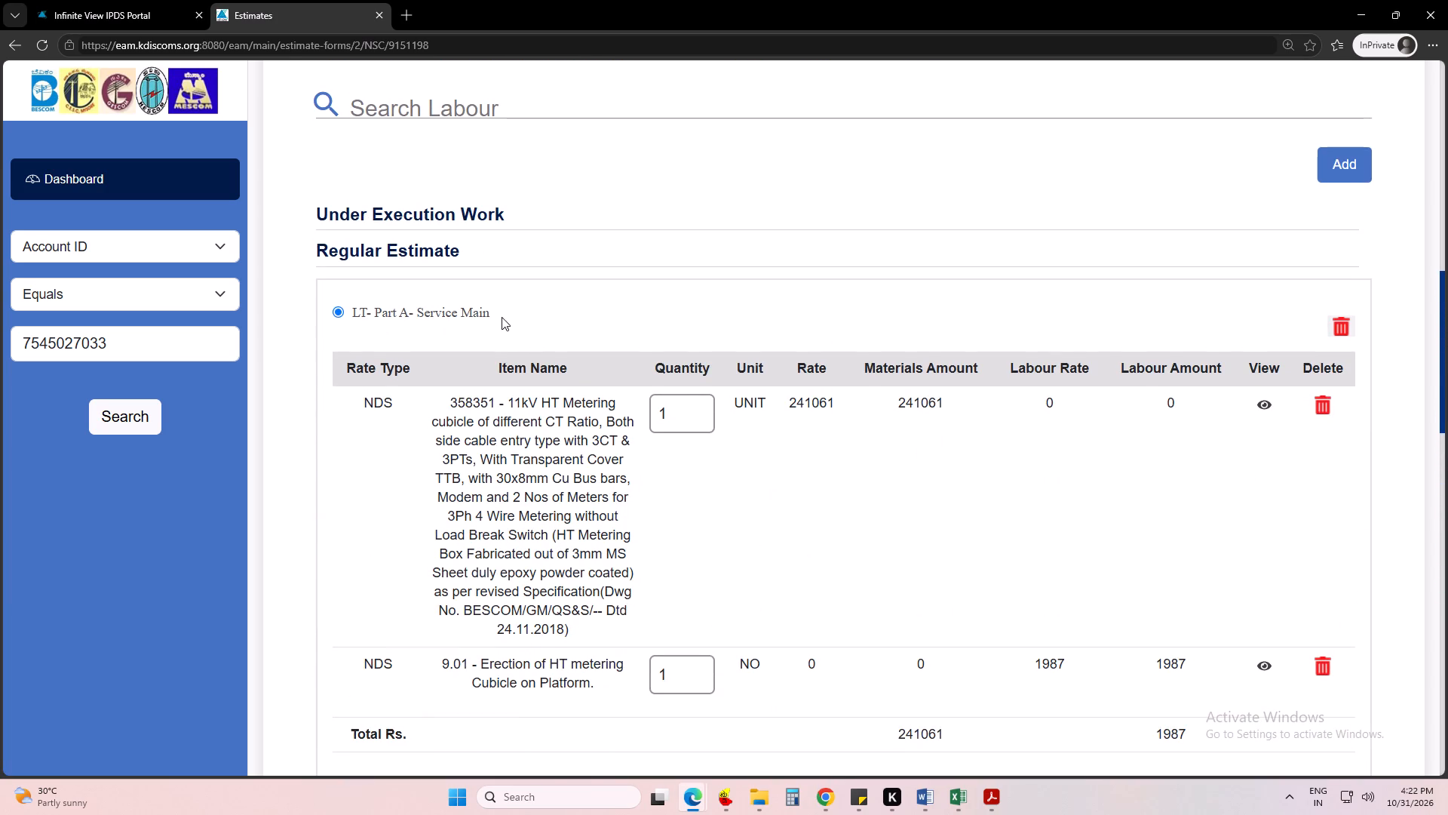
scroll(562, 455, "up", 1)
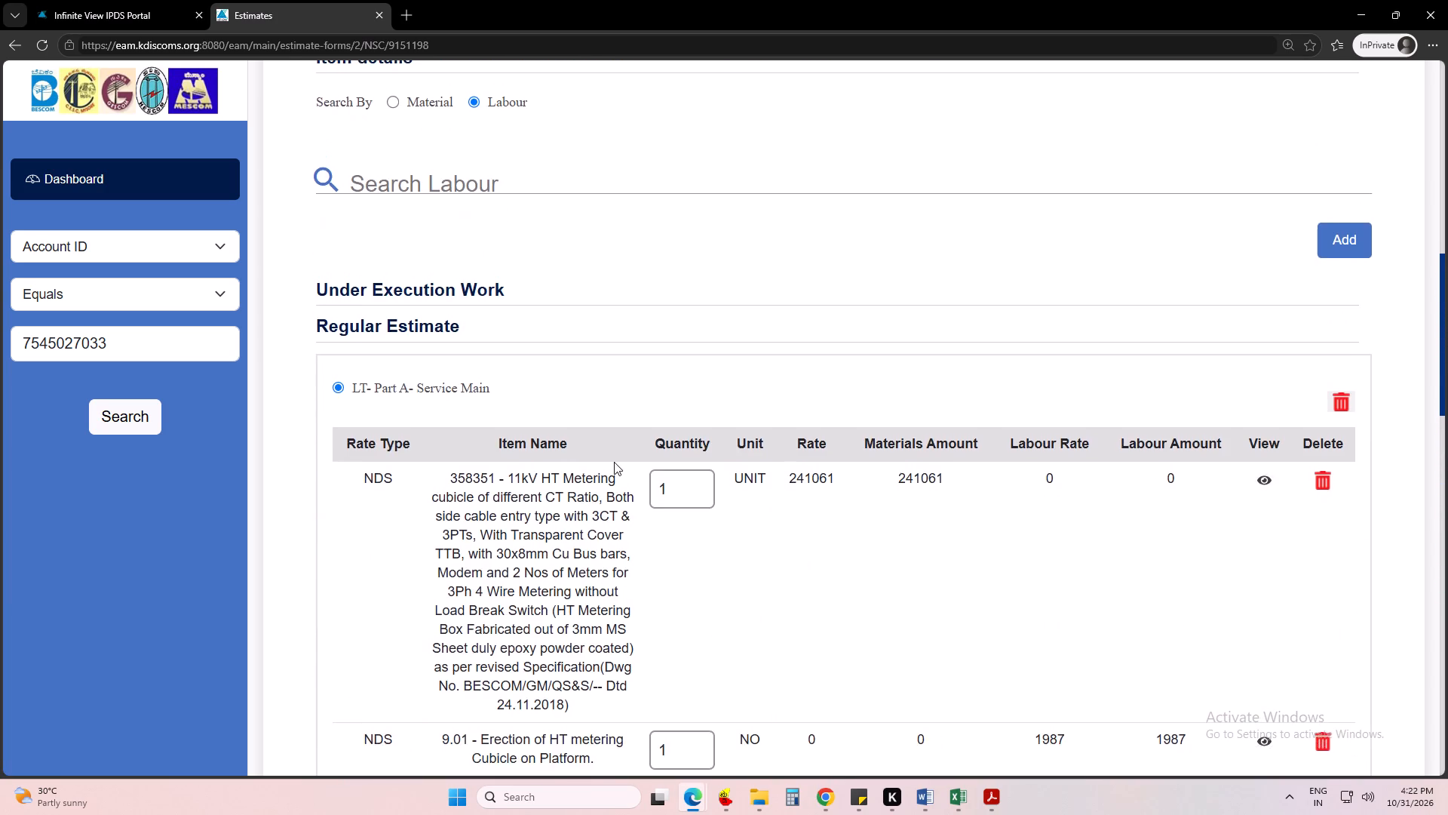
scroll(614, 462, "down", 2)
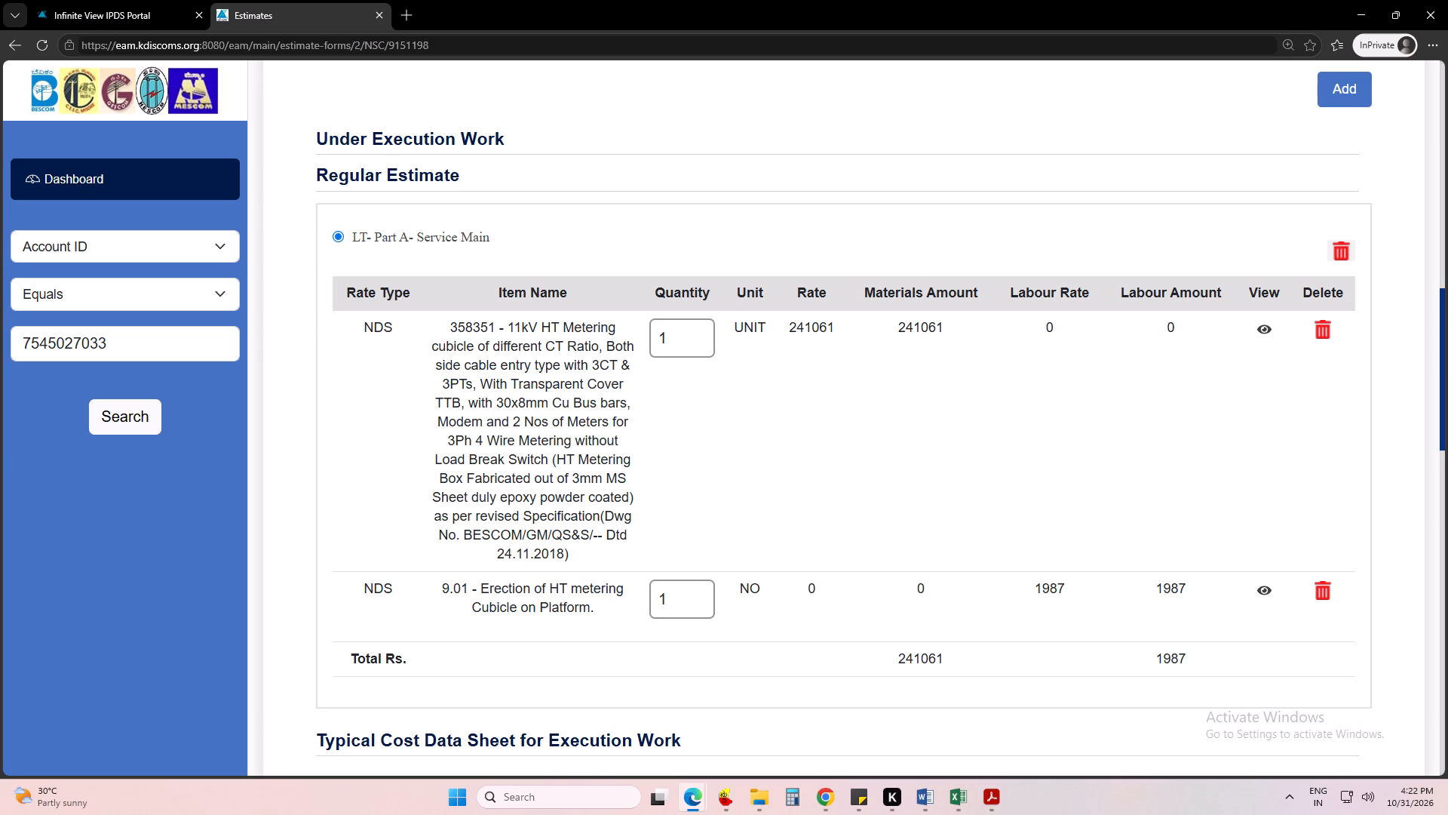
Search the materials for "ht" and add item 357325, the unidirectional HT ETV Meter 0.2 accuracy class, to the regular estimate.
scroll(557, 515, "up", 4)
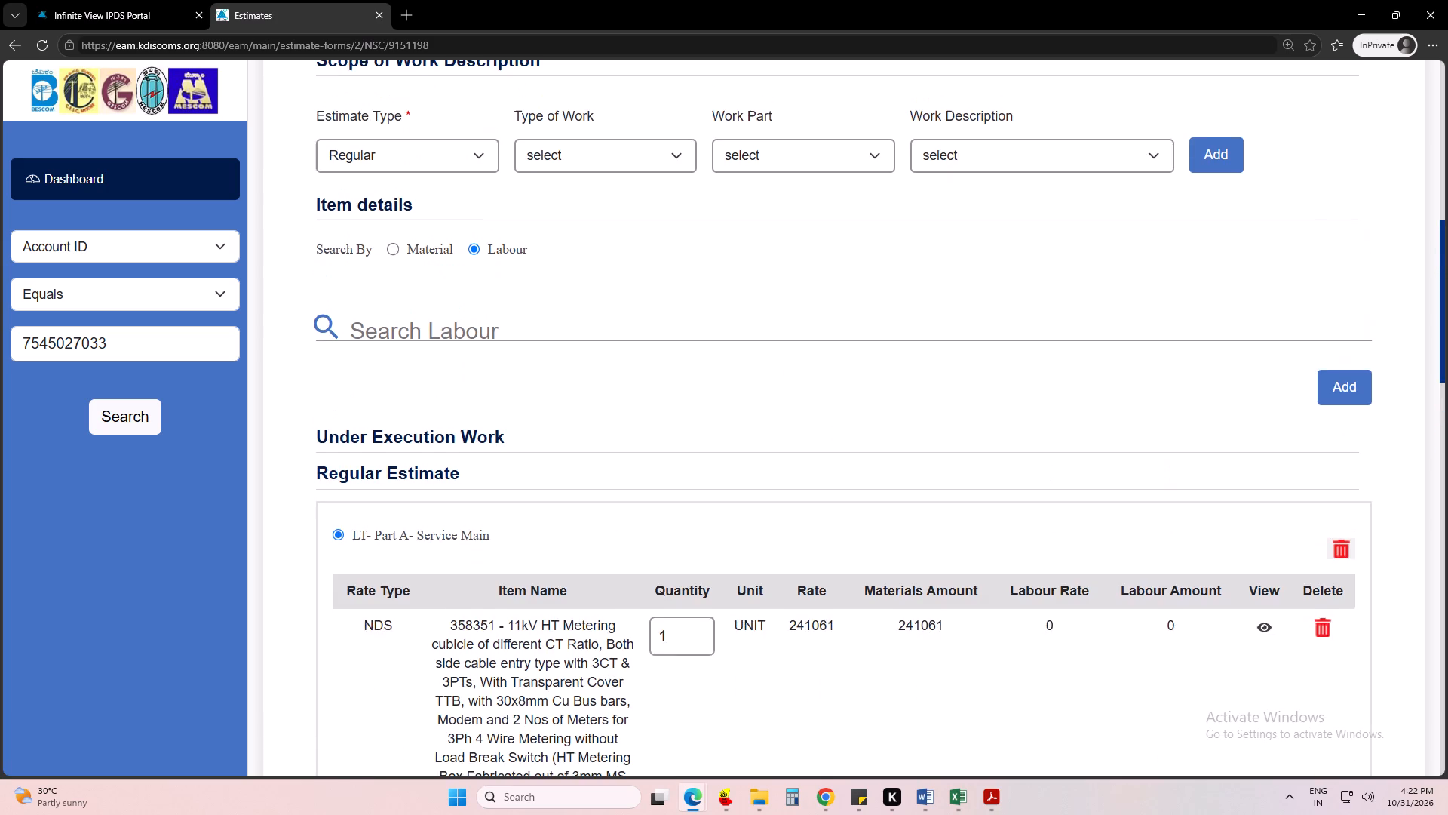
scroll(557, 515, "up", 1)
left_click(463, 398)
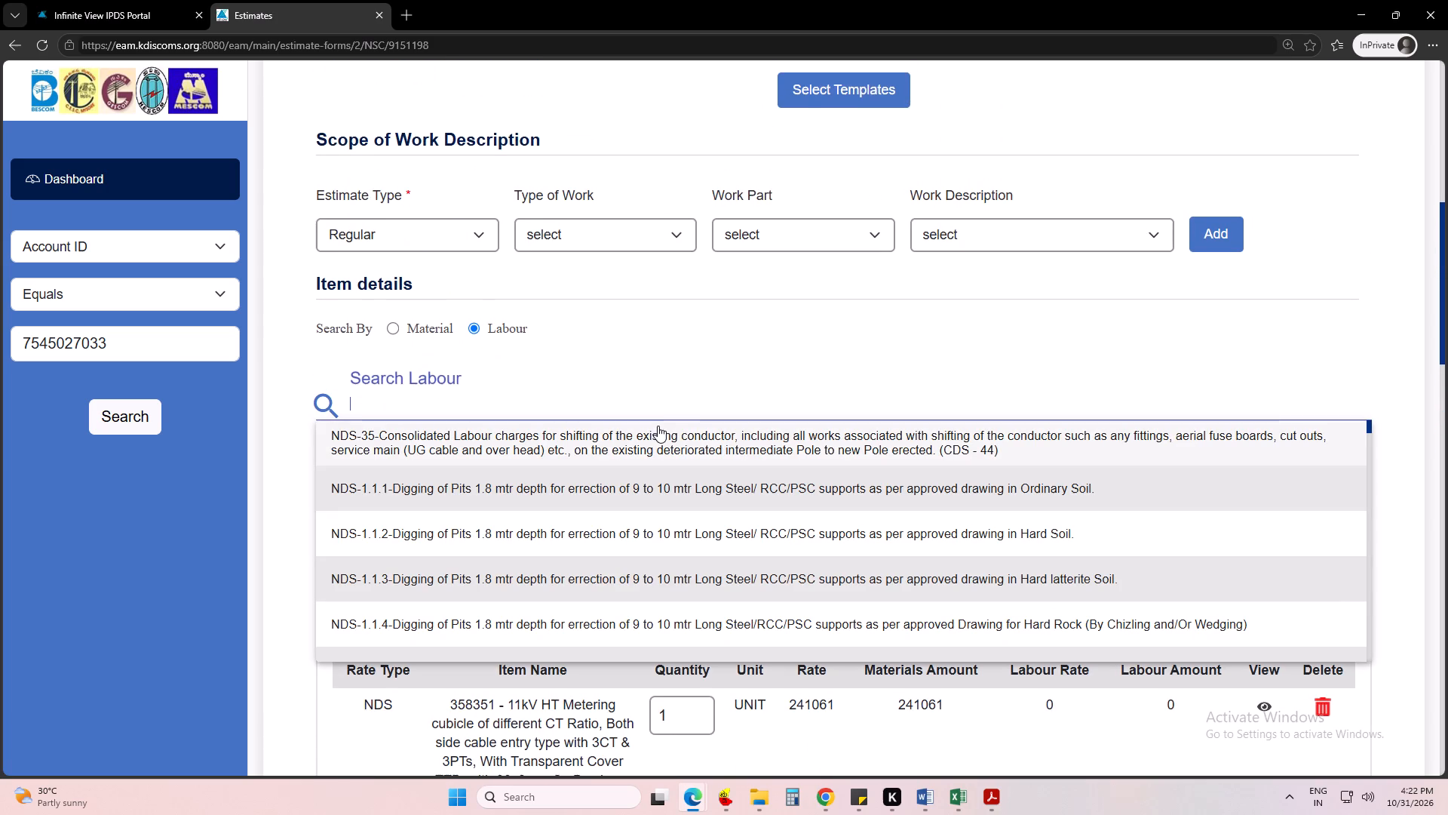
left_click(388, 325)
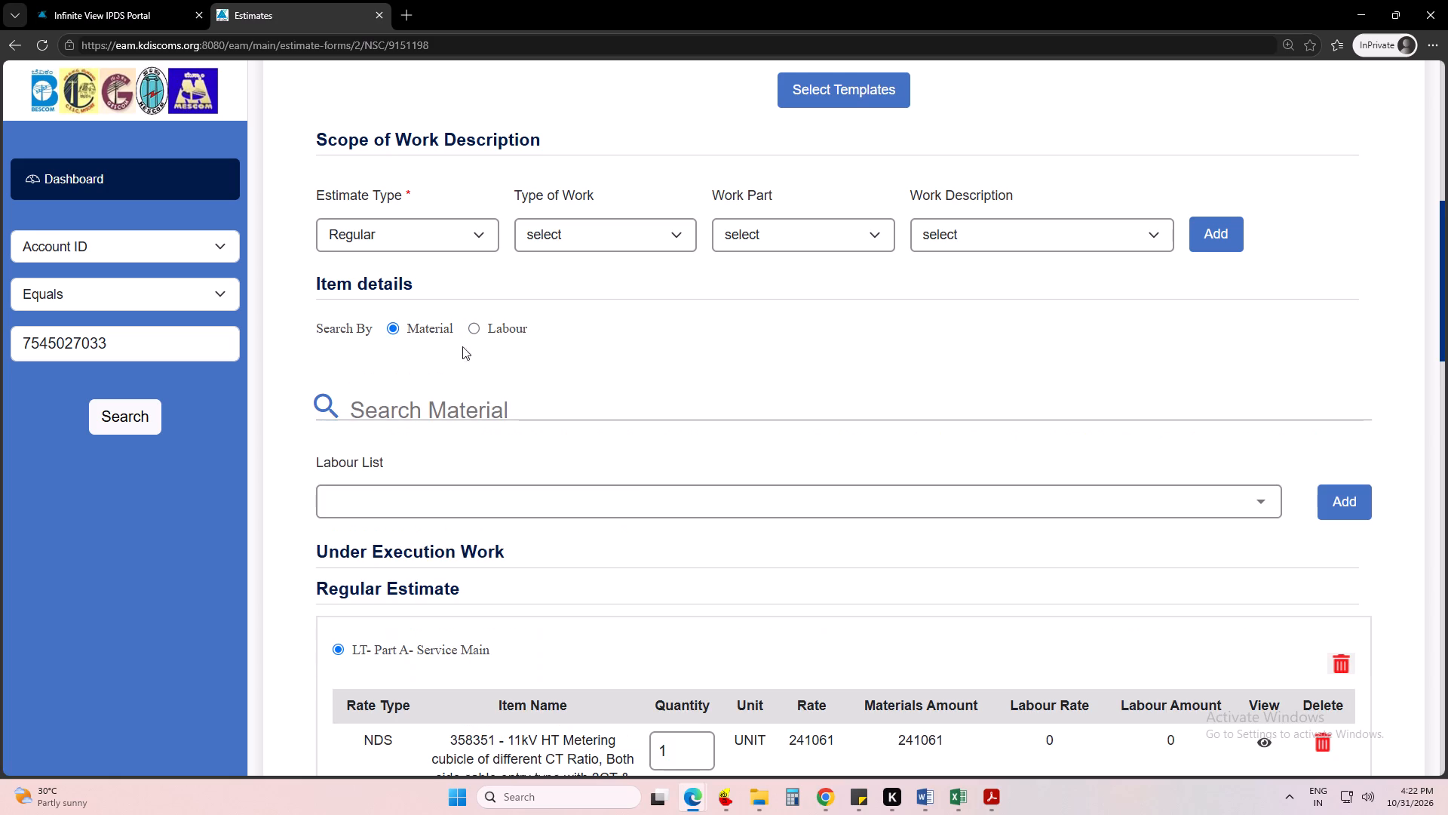
left_click(480, 406)
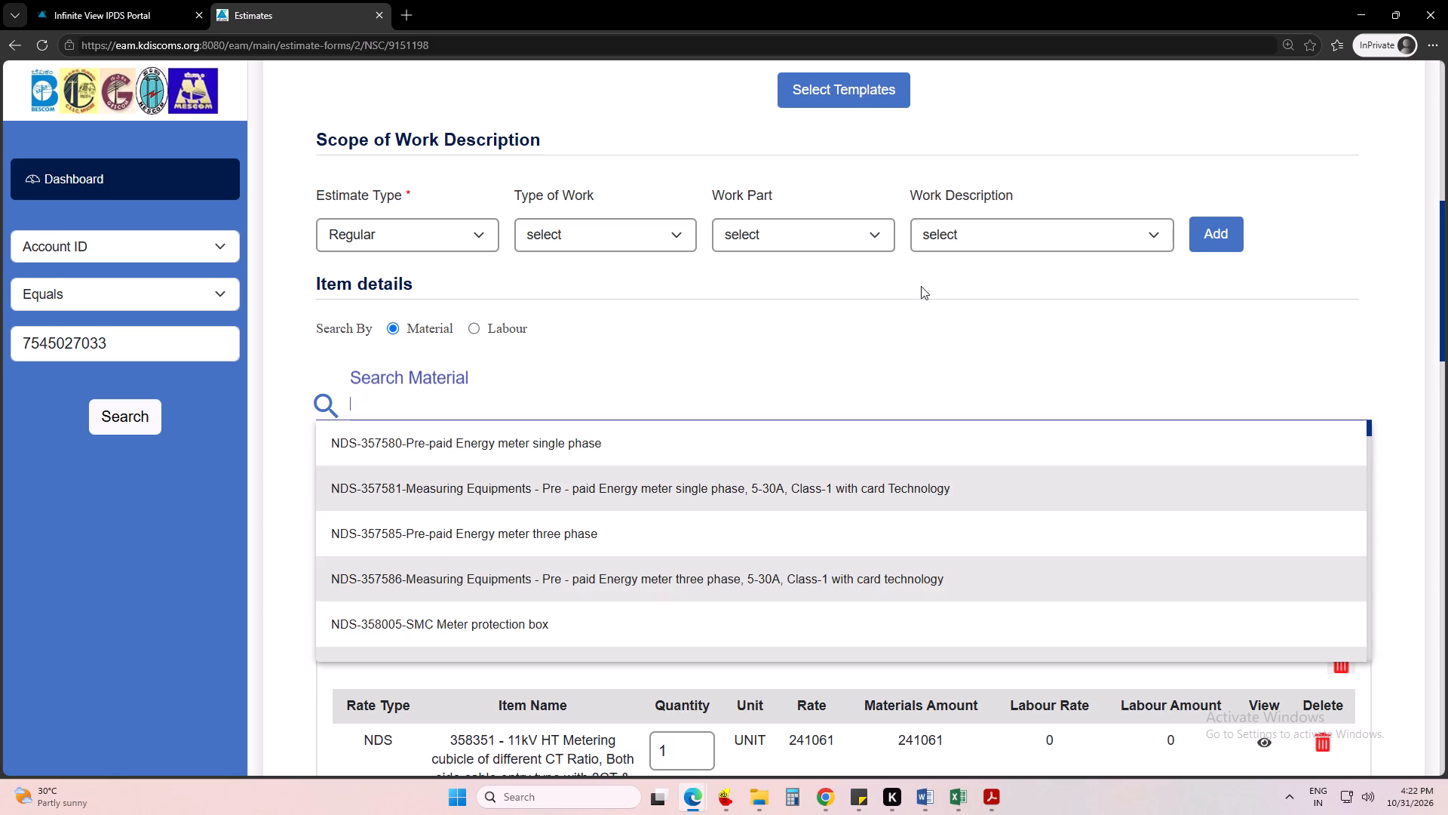
type("ht")
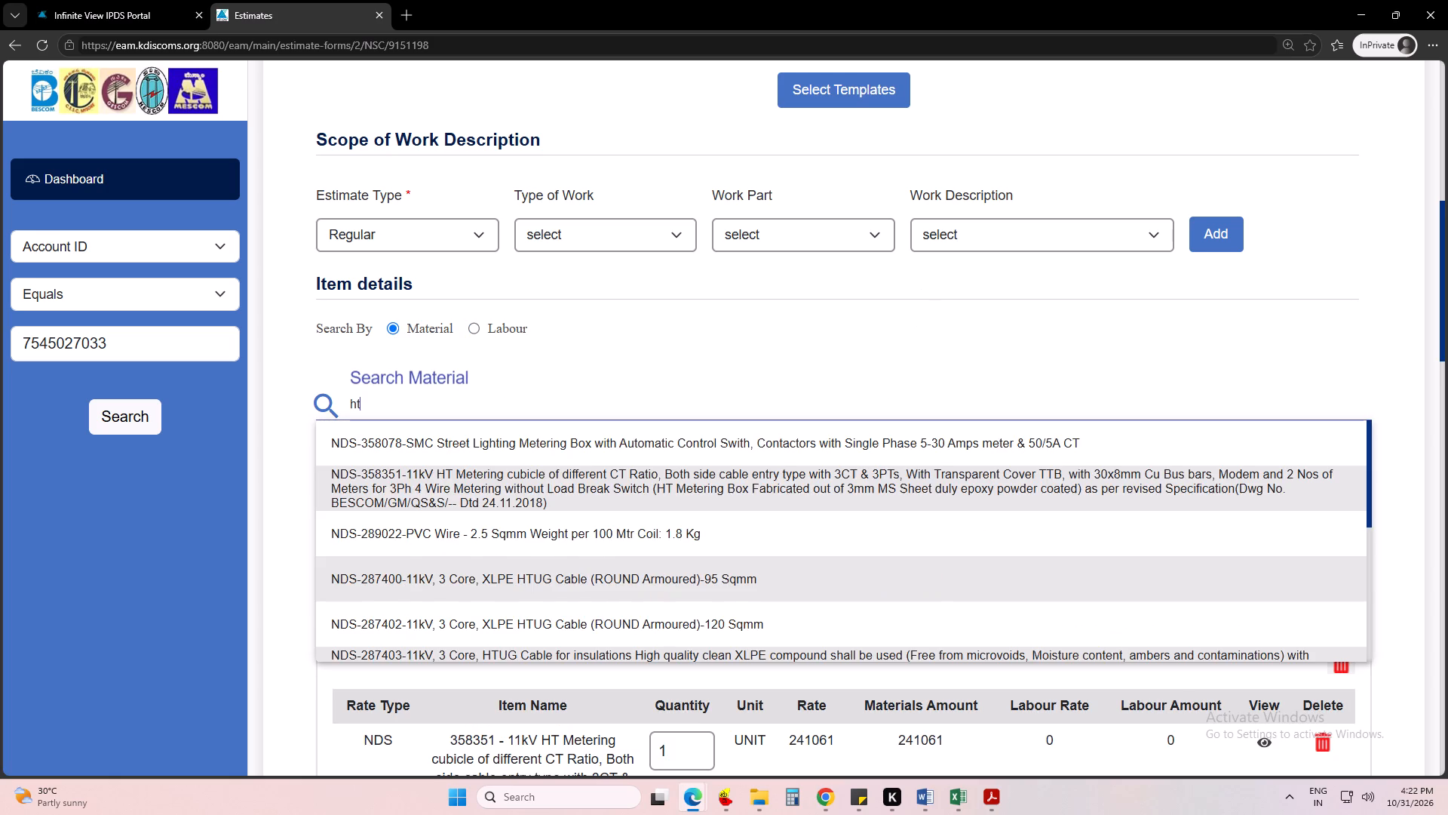
key("space")
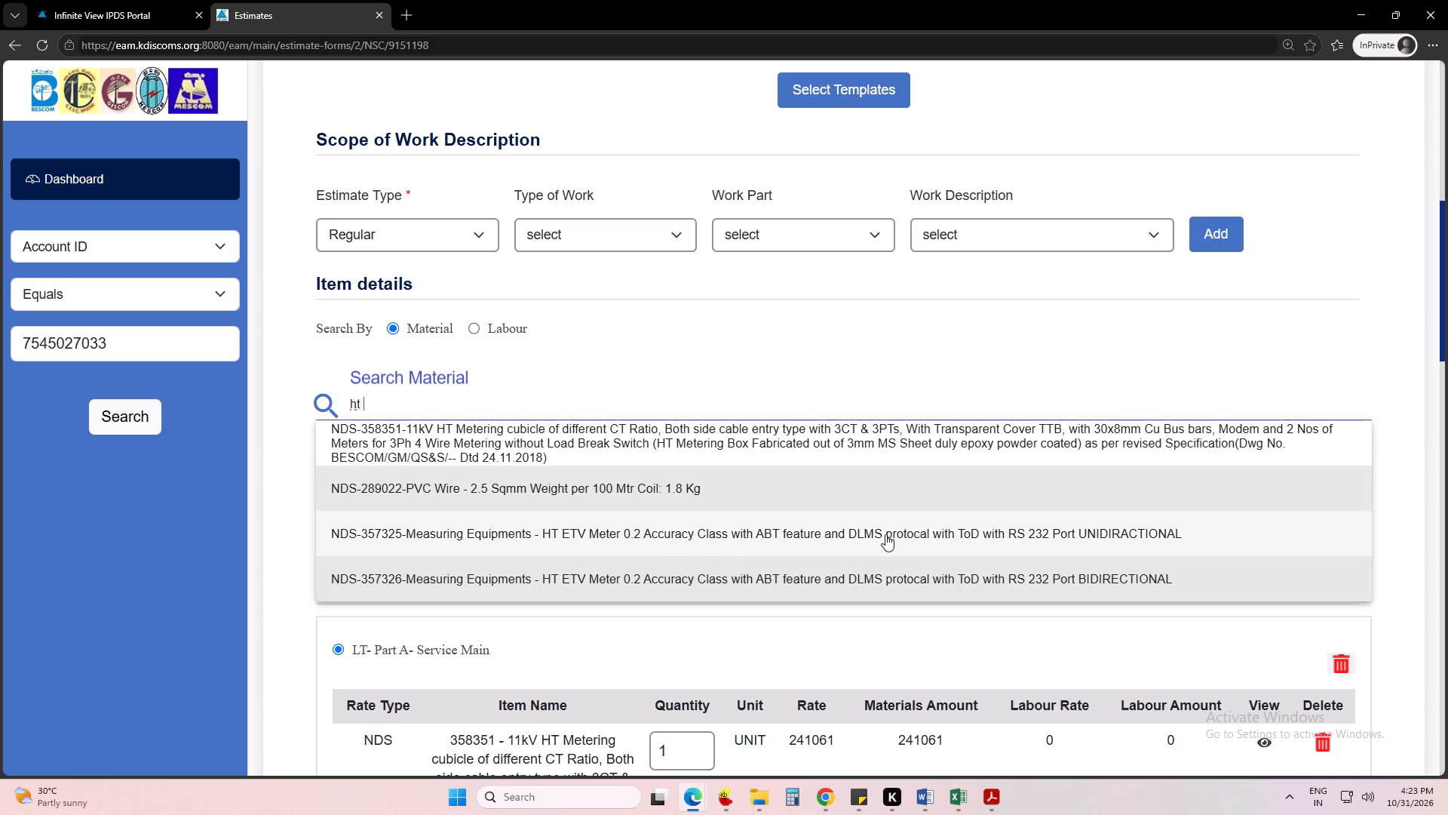
scroll(885, 534, "down", 3)
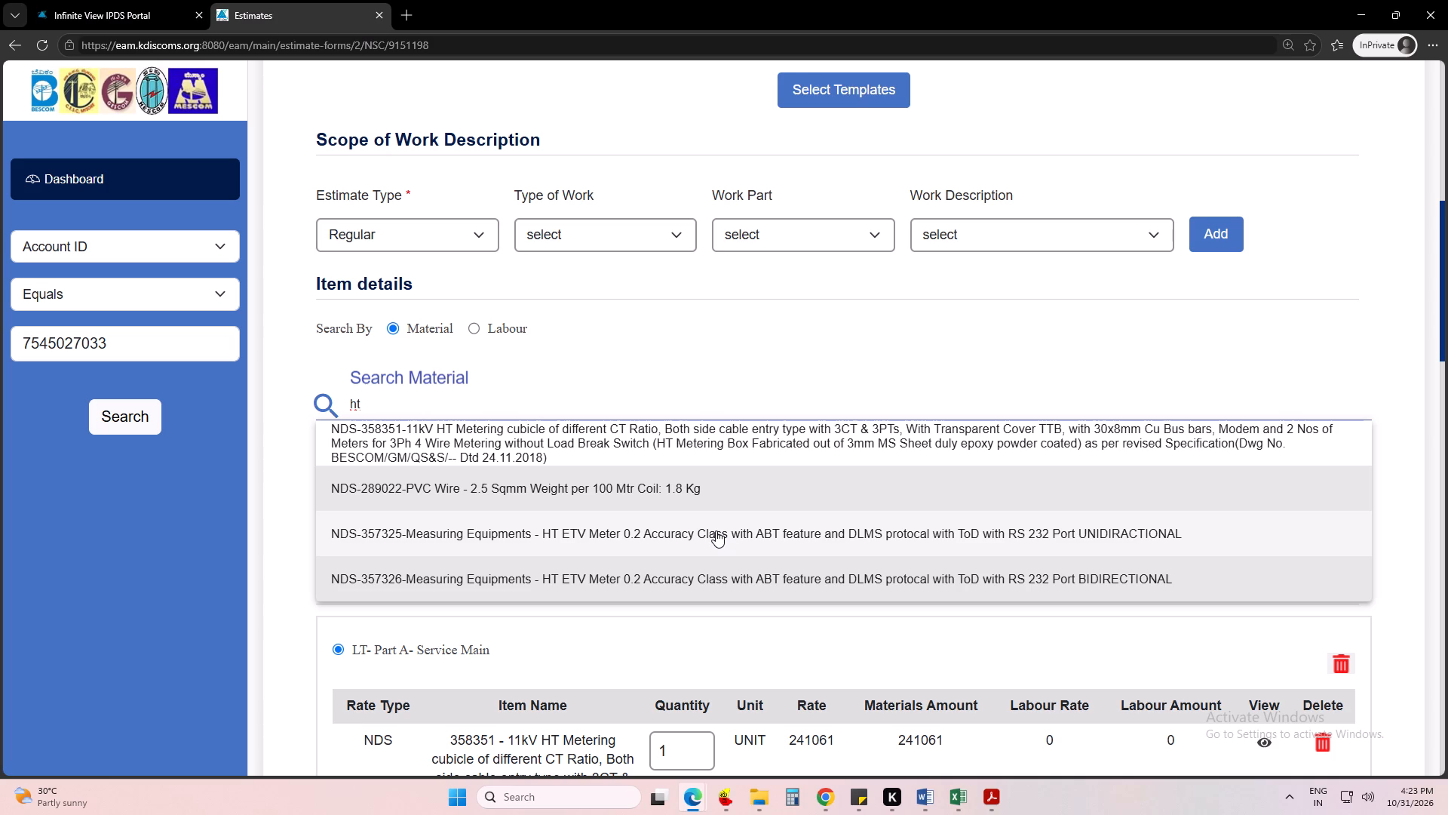
left_click(716, 531)
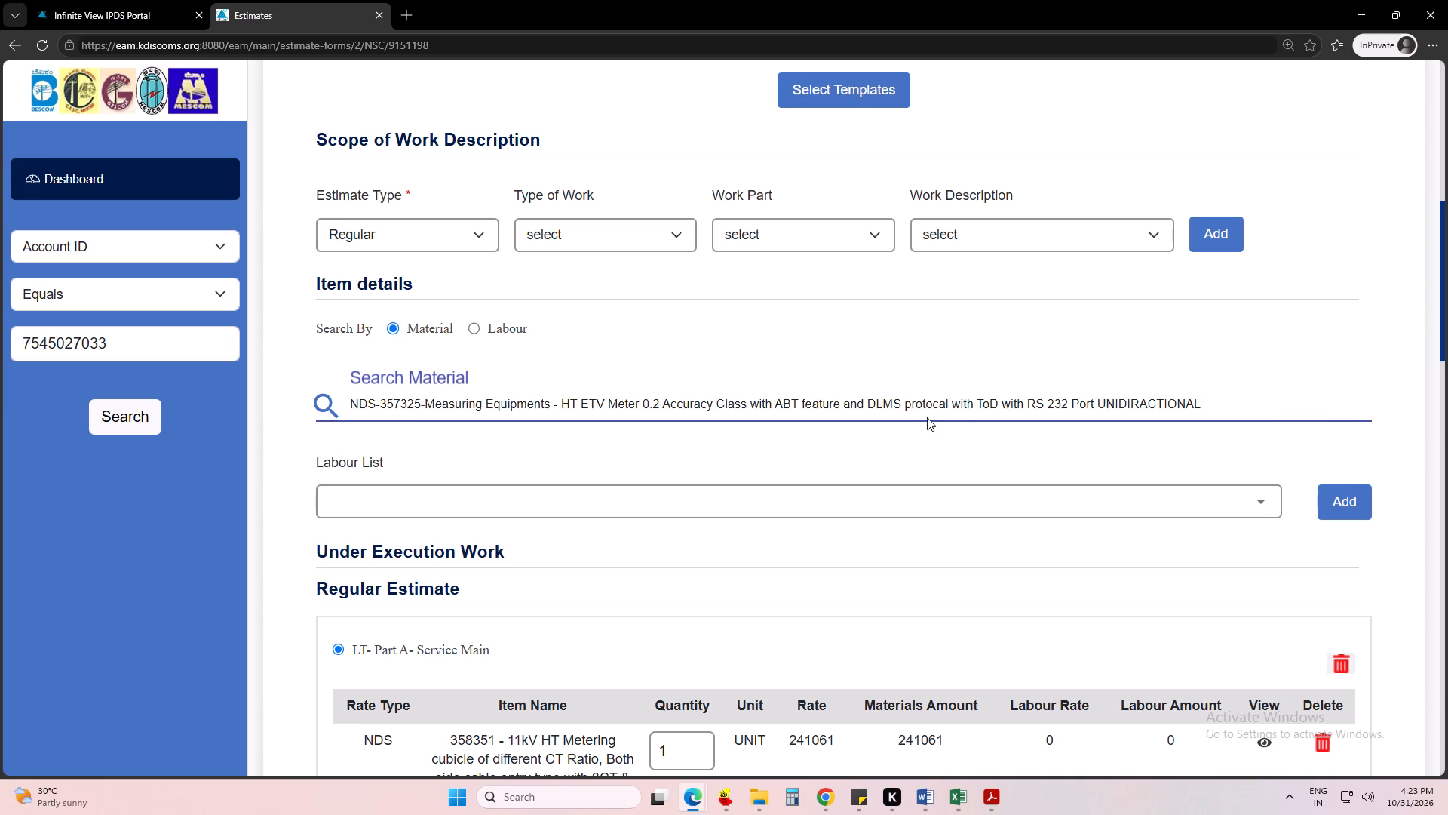
left_click(1363, 502)
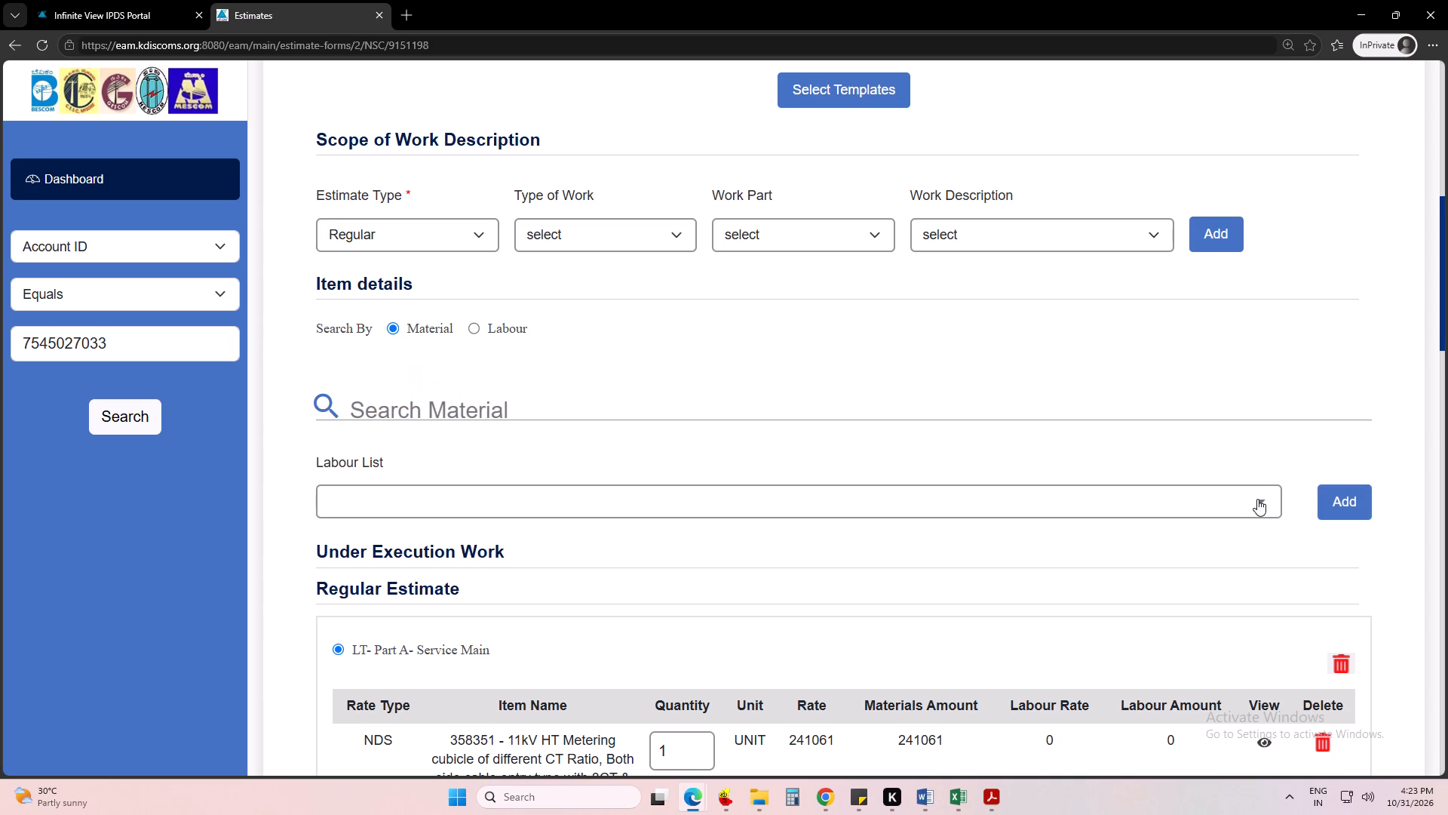
Set the quantity of the added HT ETV meter (357325) to 1 in the regular estimate.
scroll(913, 569, "down", 10)
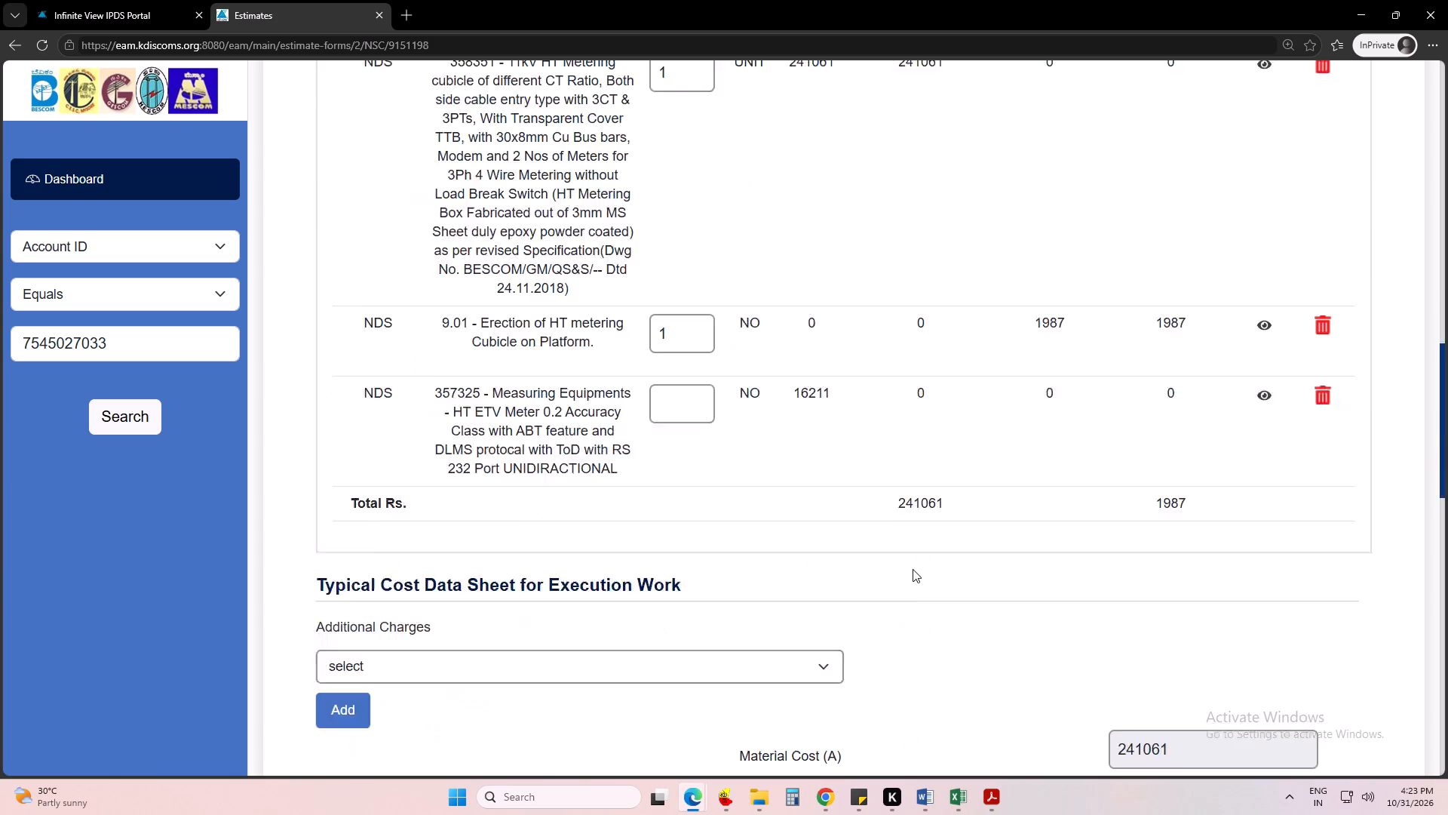
left_click(690, 317)
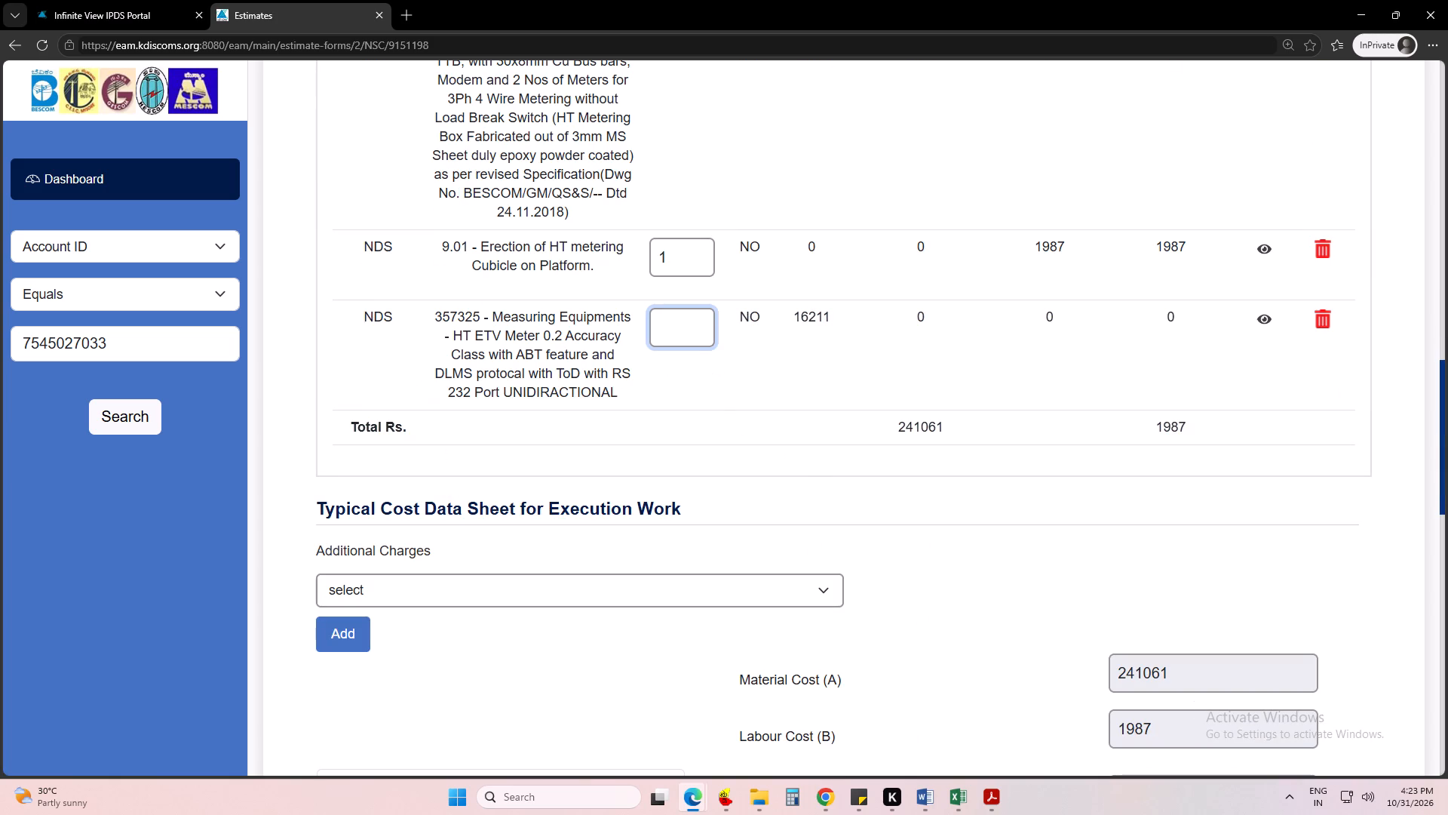
key("1")
left_click(913, 615)
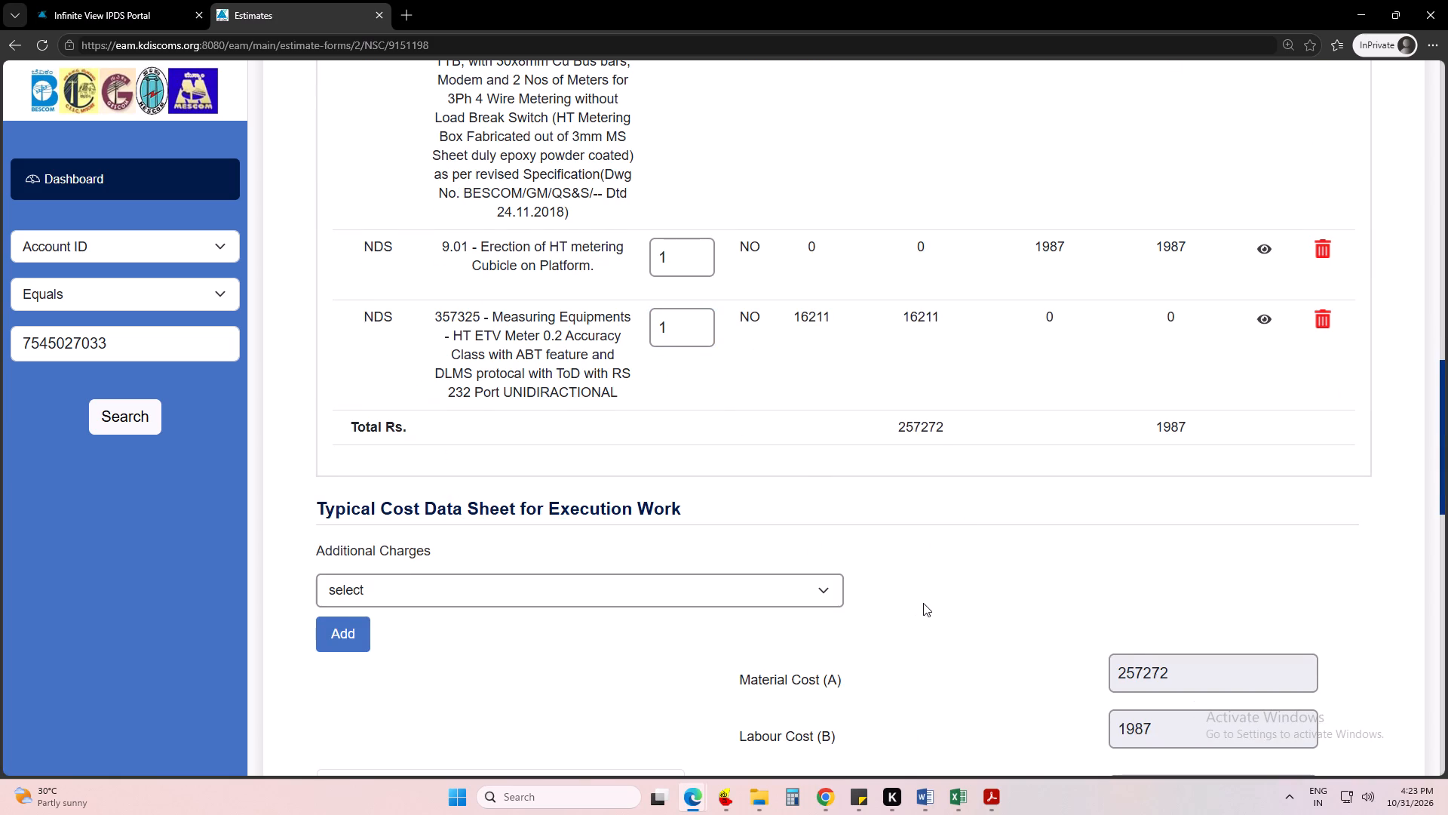
Generate the estimation with the meter item included.
scroll(923, 603, "down", 12)
scroll(927, 604, "down", 11)
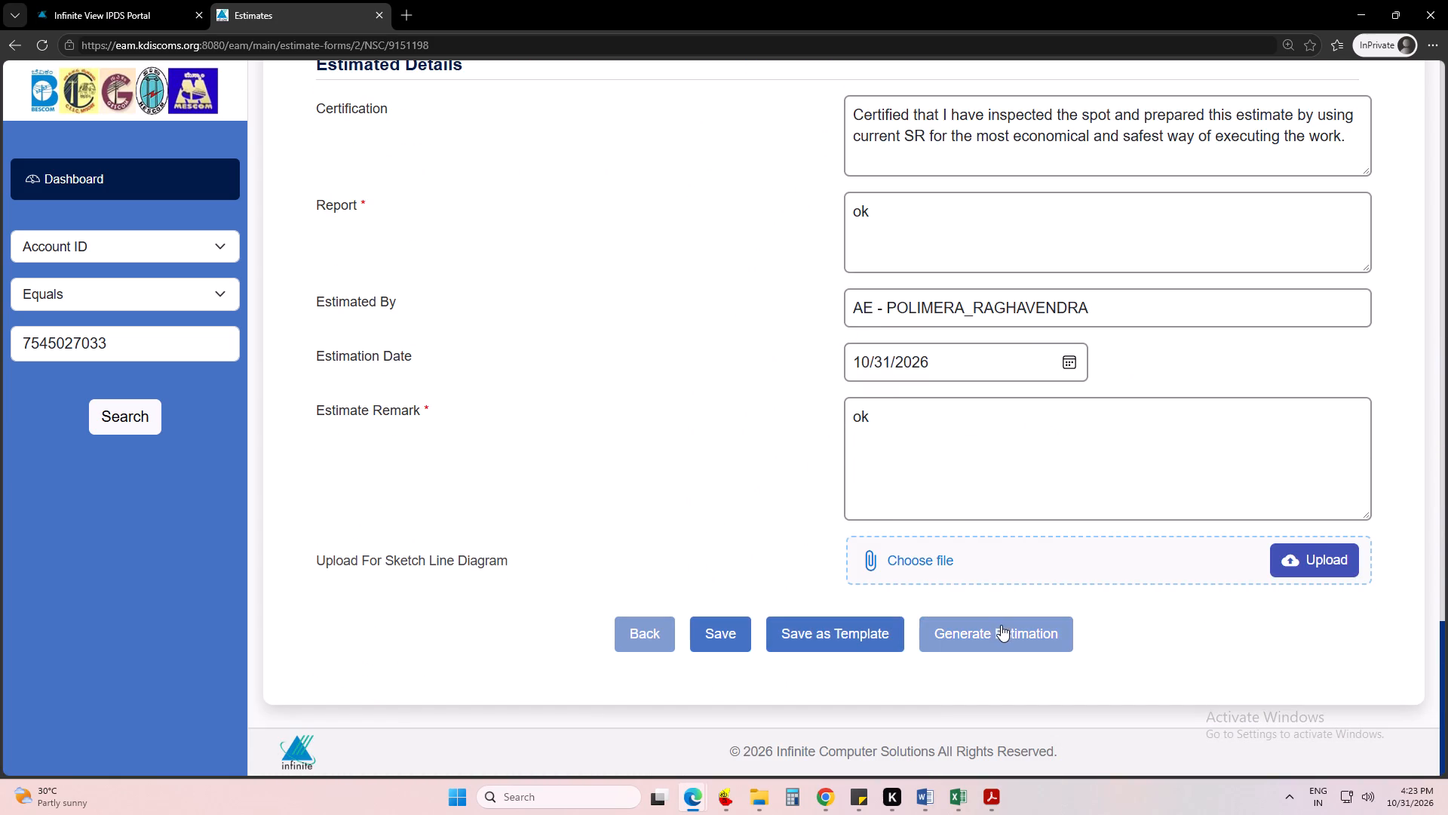
left_click(1002, 635)
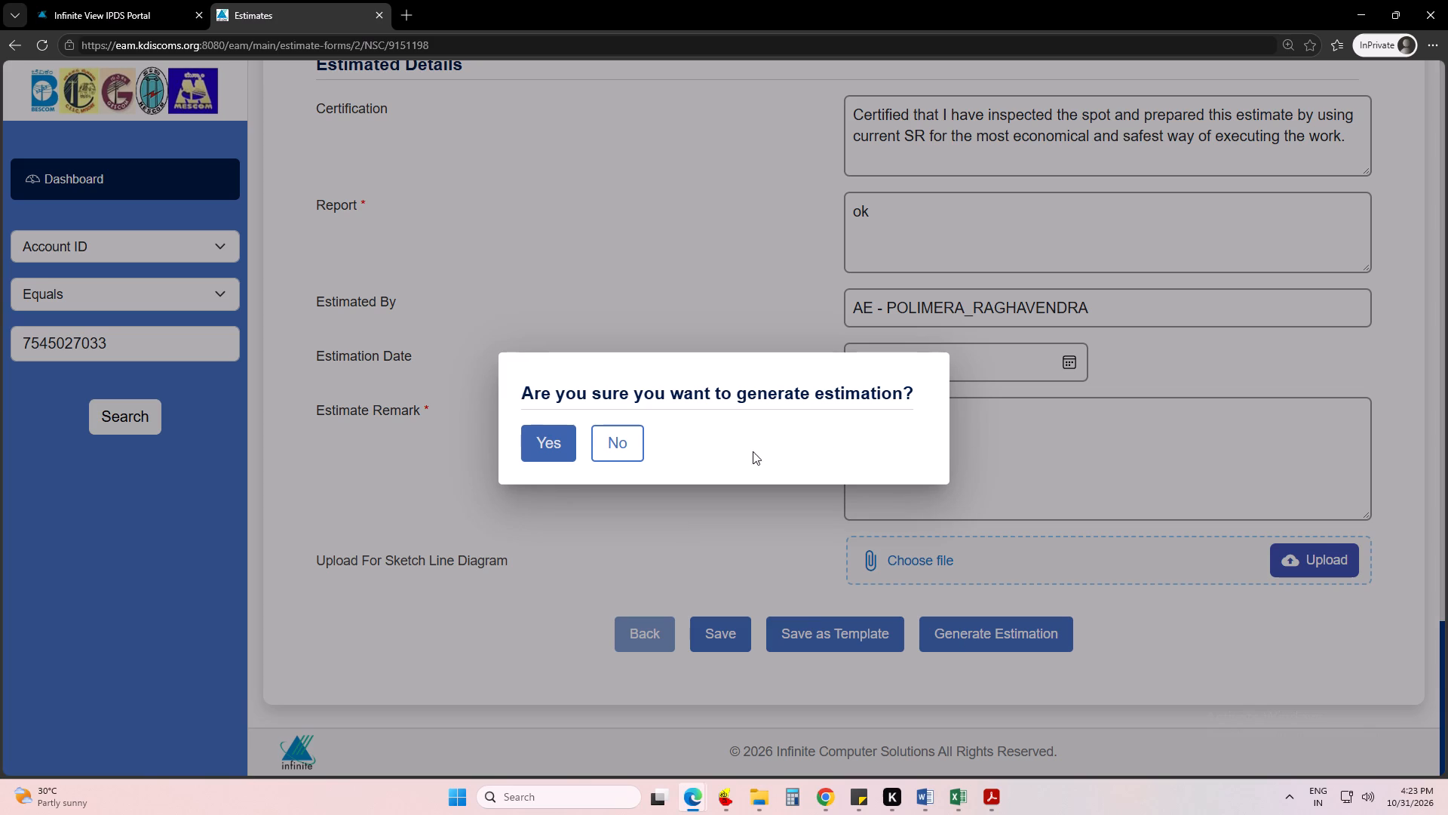
left_click(566, 444)
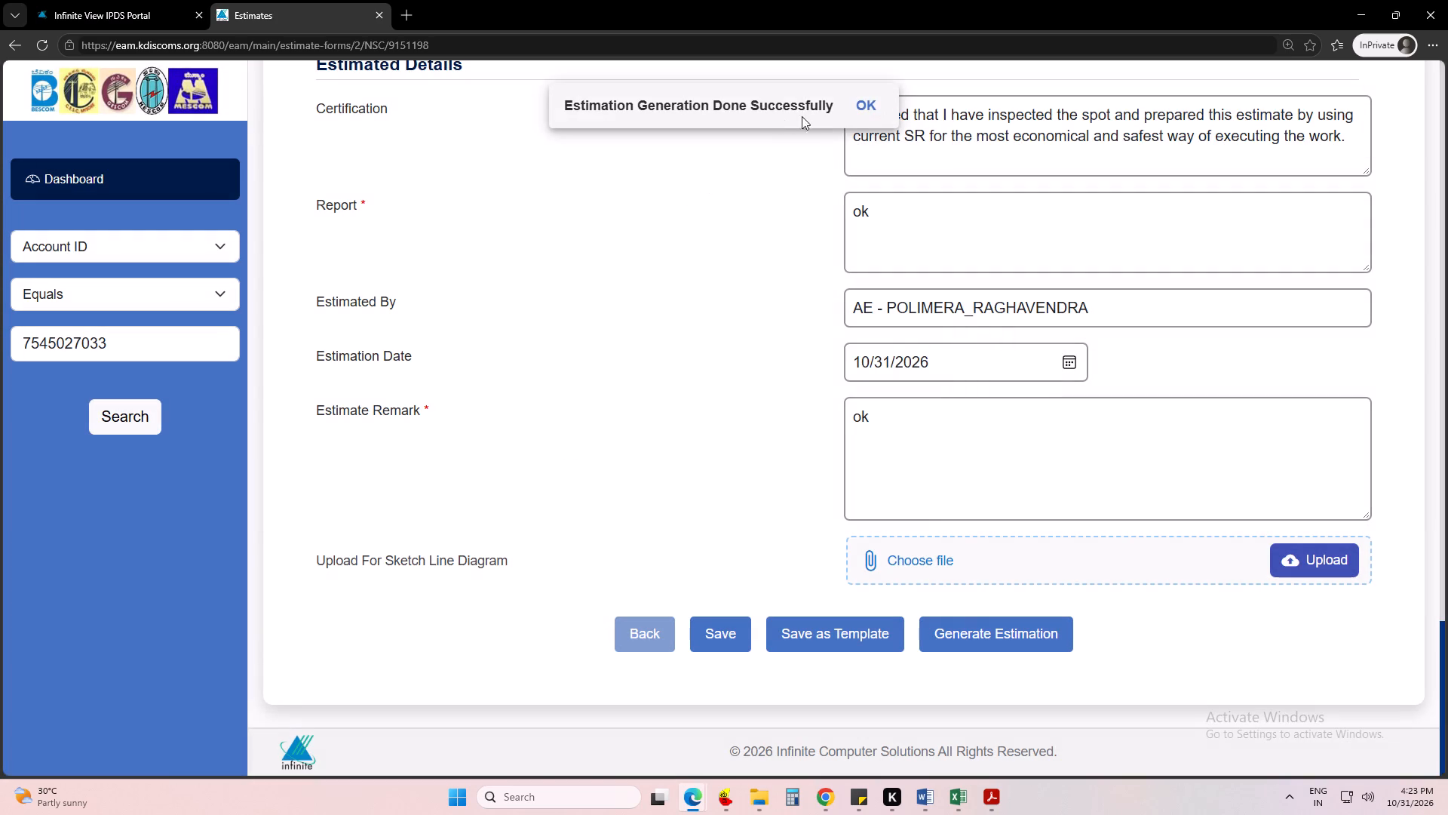
left_click(857, 106)
Choose to forward the power sanction in the approval form, with AEE - ASSISTANT EXECUTIVE ENGINEER as the recipient.
scroll(798, 572, "down", 4)
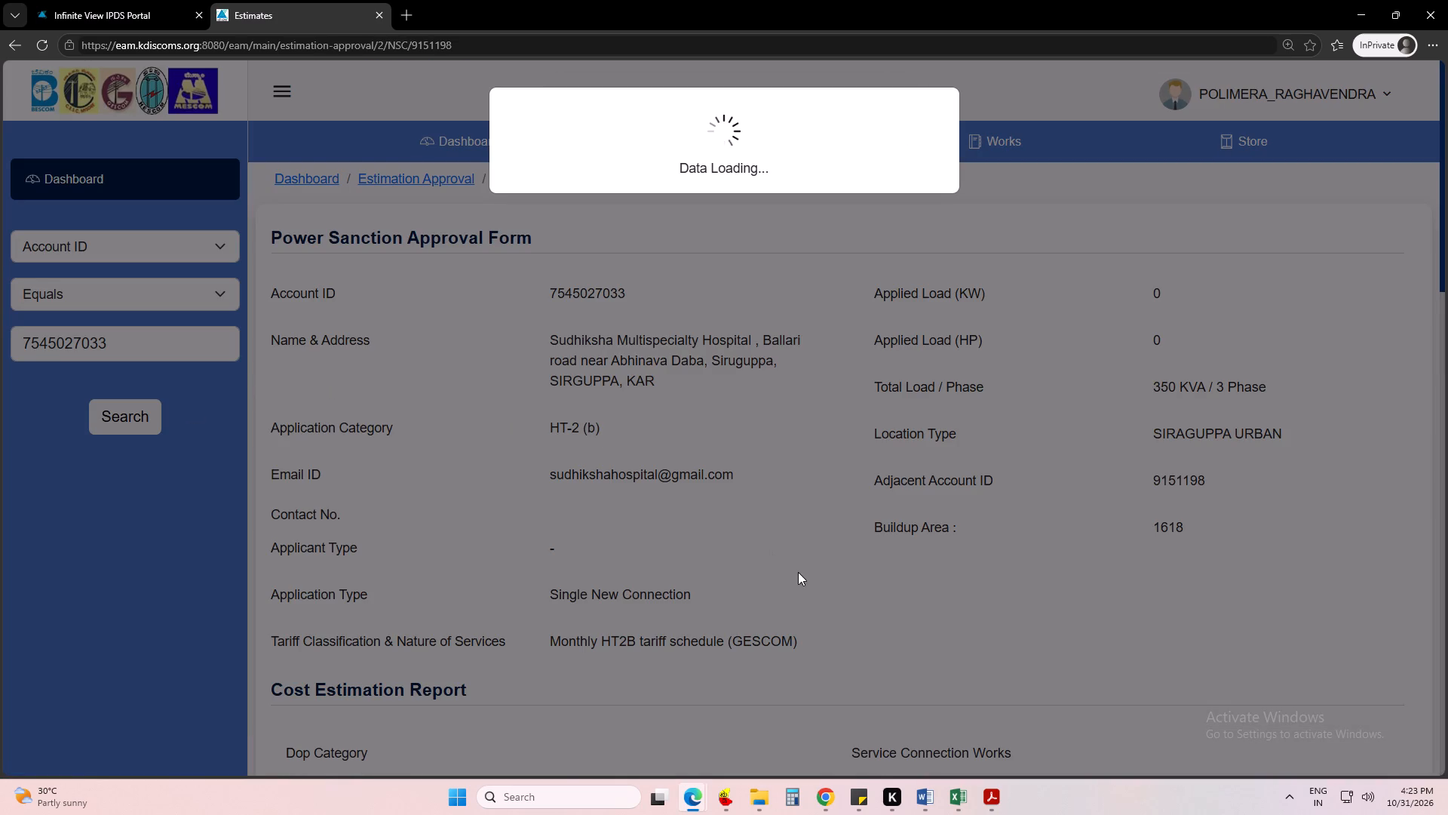
scroll(798, 572, "down", 4)
scroll(704, 630, "down", 20)
scroll(704, 630, "down", 4)
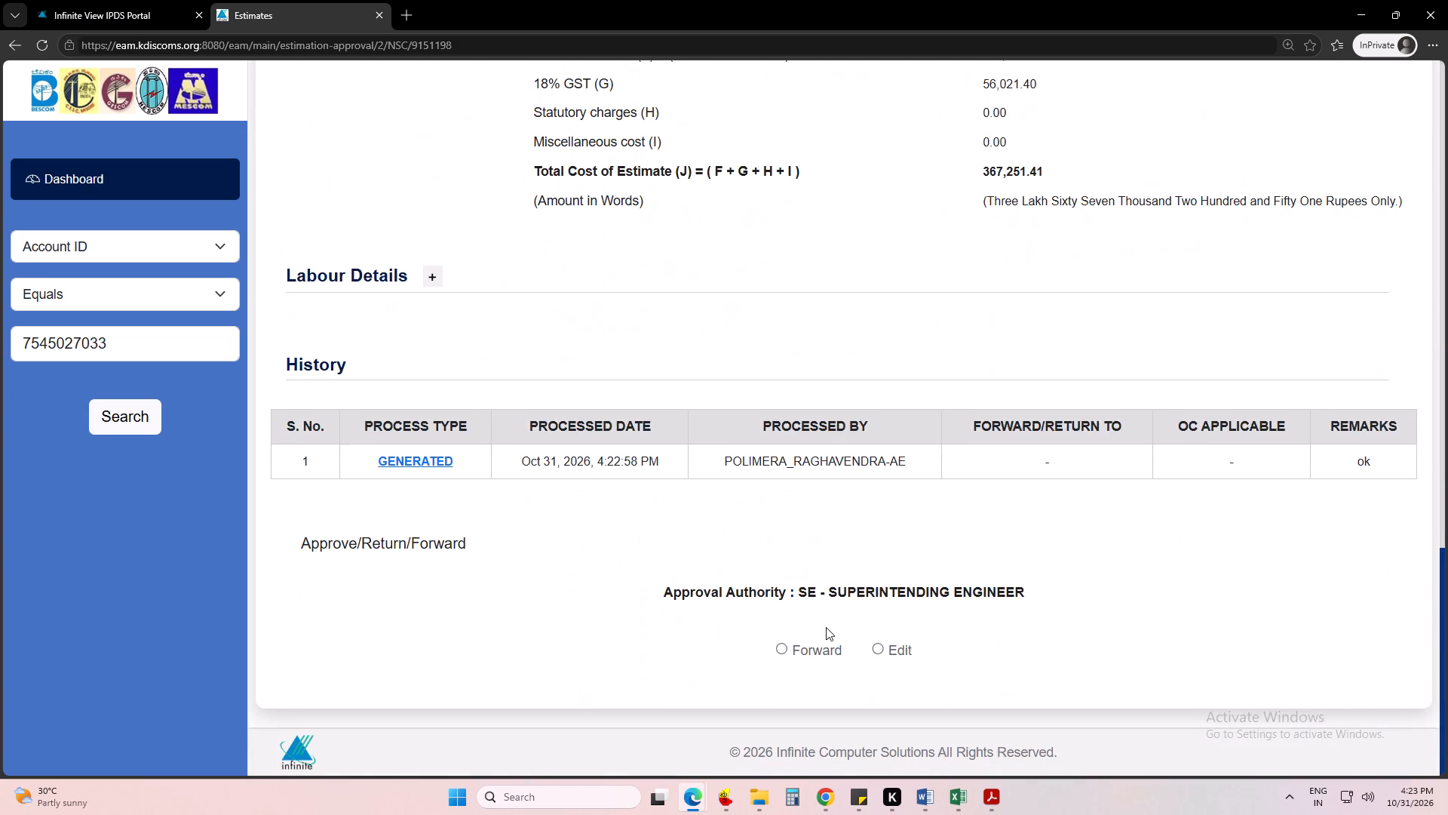
left_click(810, 650)
scroll(887, 620, "down", 4)
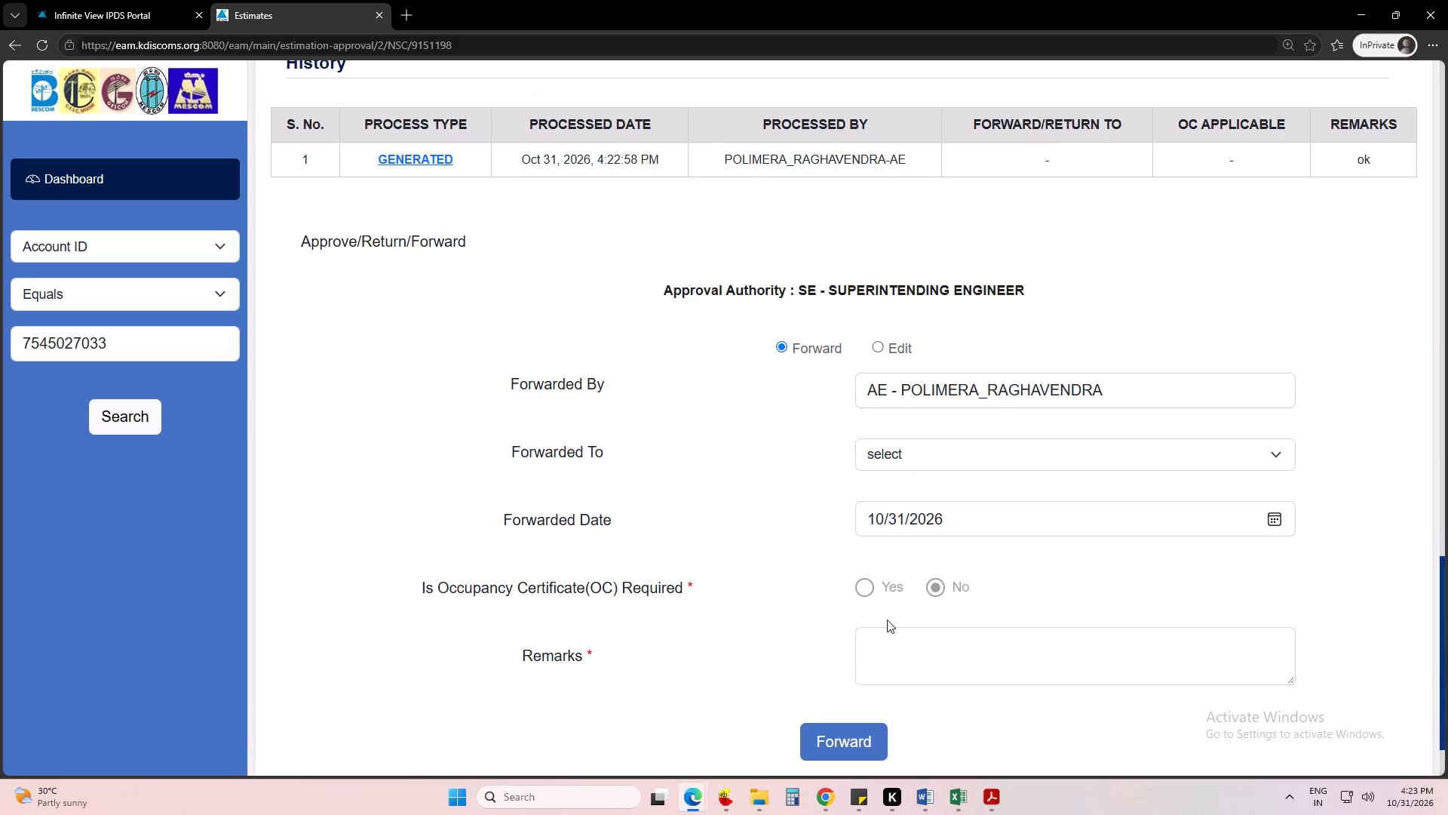
left_click(901, 467)
left_click(907, 508)
left_click(797, 497)
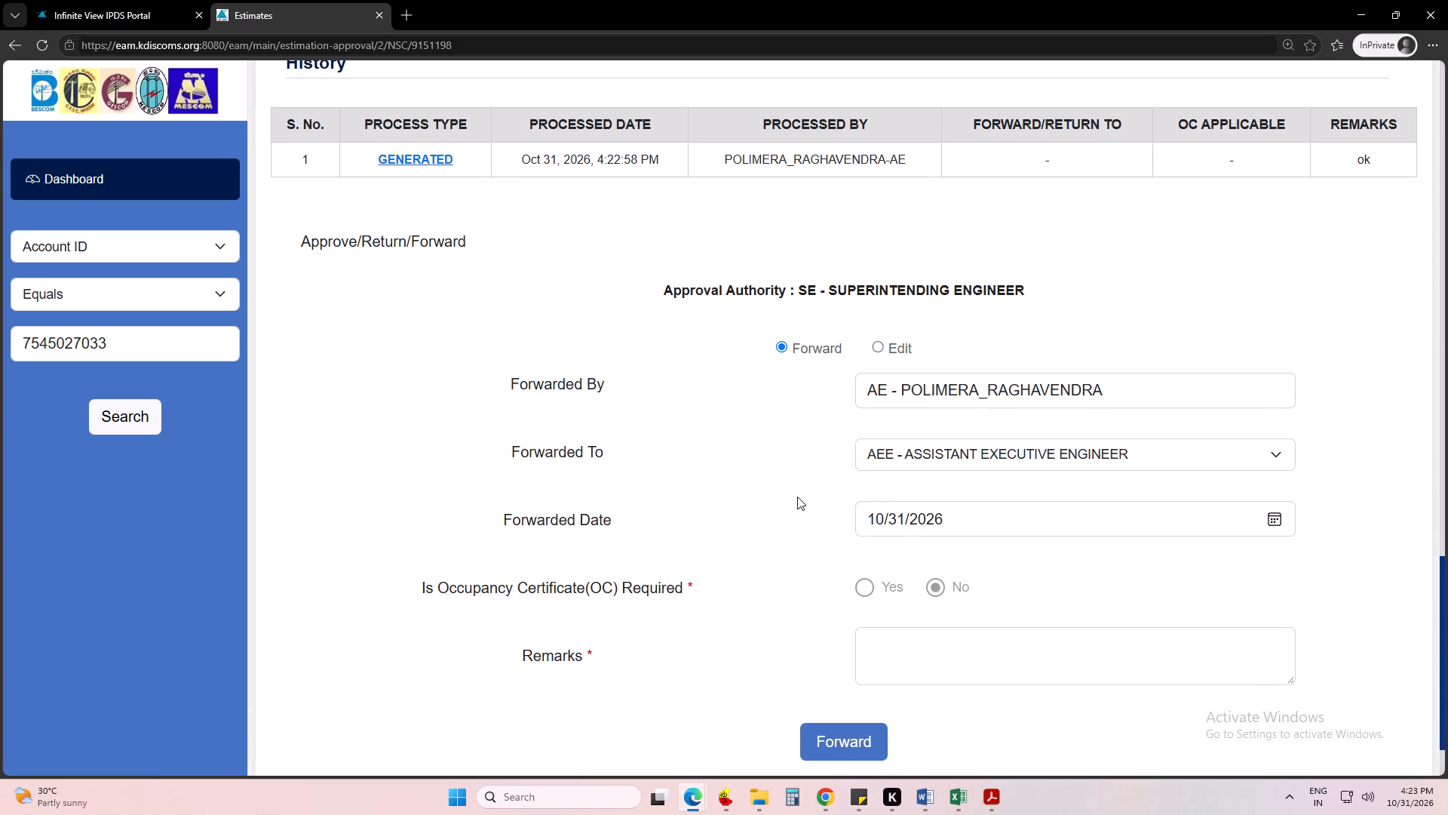
left_click_drag(810, 288, 879, 288)
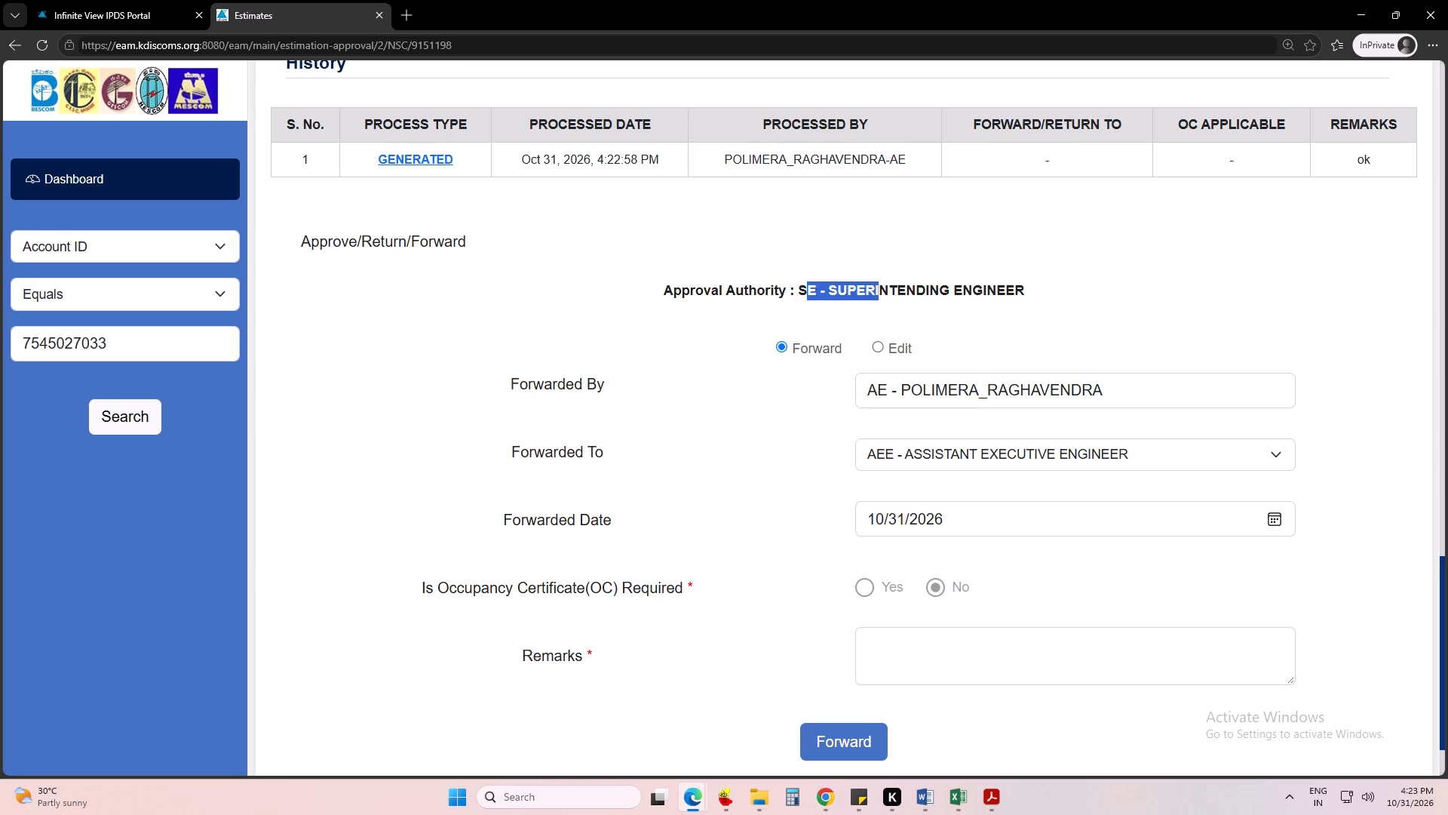
Enter the remark "ok" and forward the power sanction to the assistant executive engineer.
left_click(939, 675)
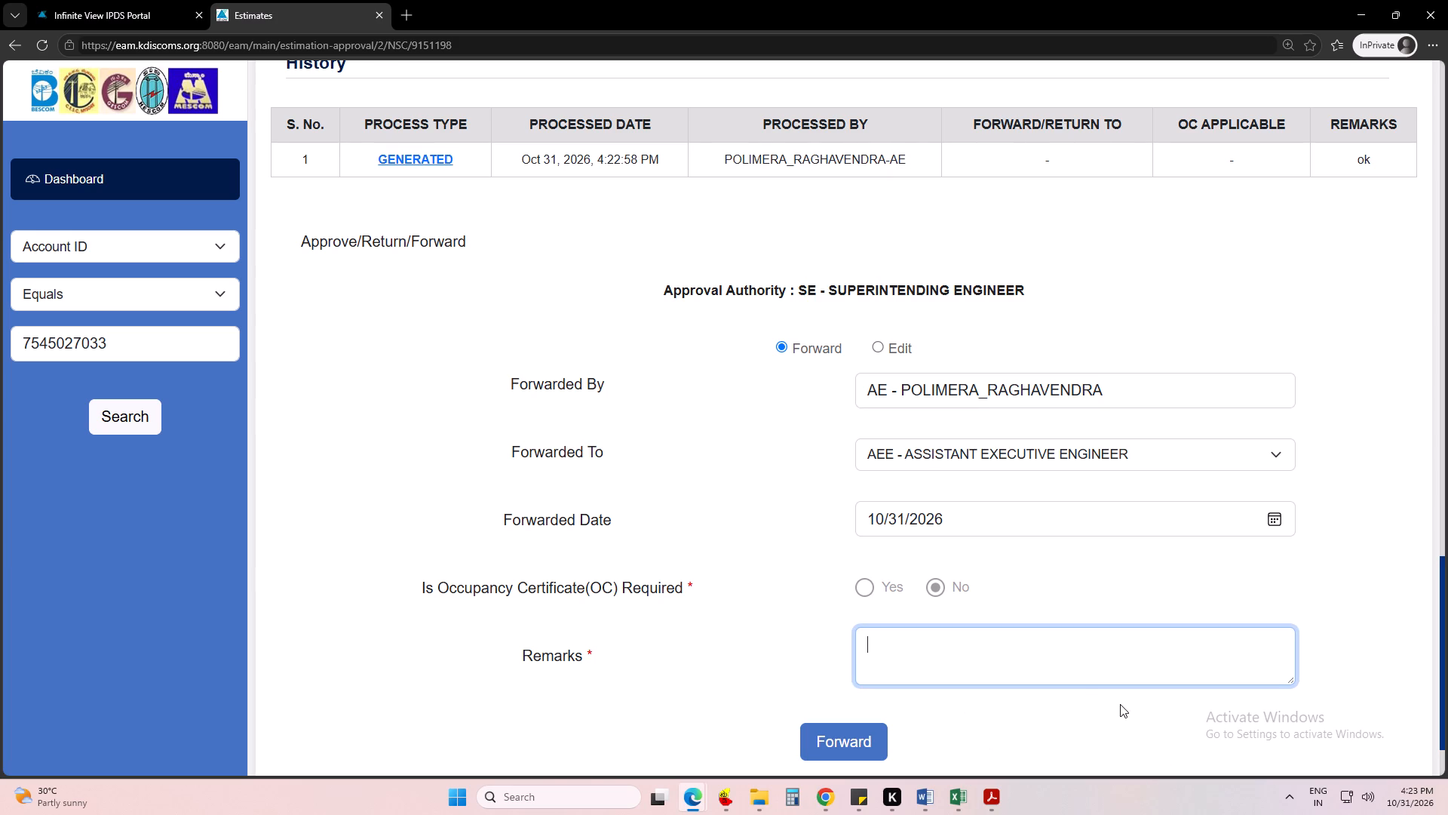
type("ok")
key("Tab")
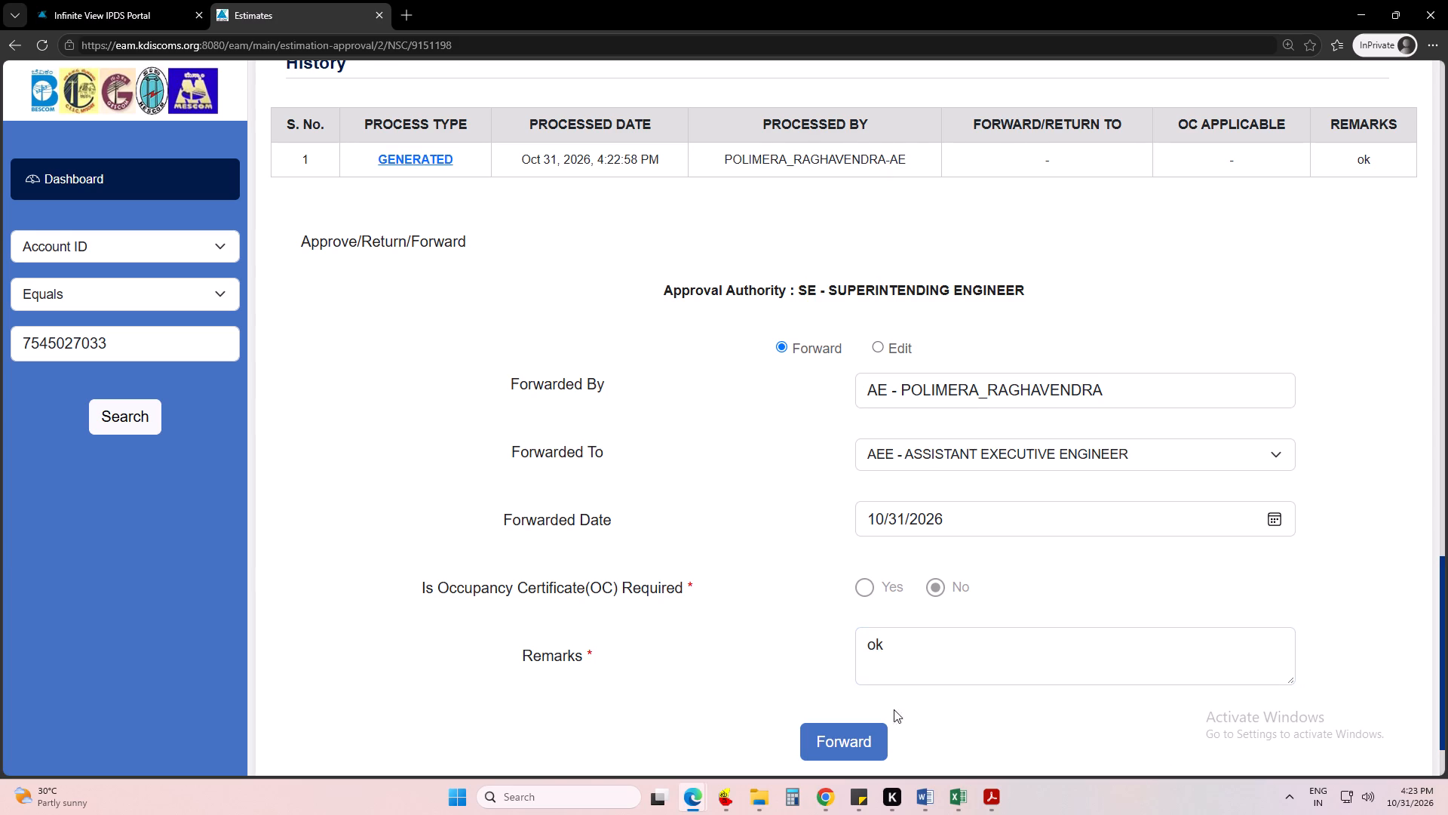
left_click(848, 730)
left_click(516, 439)
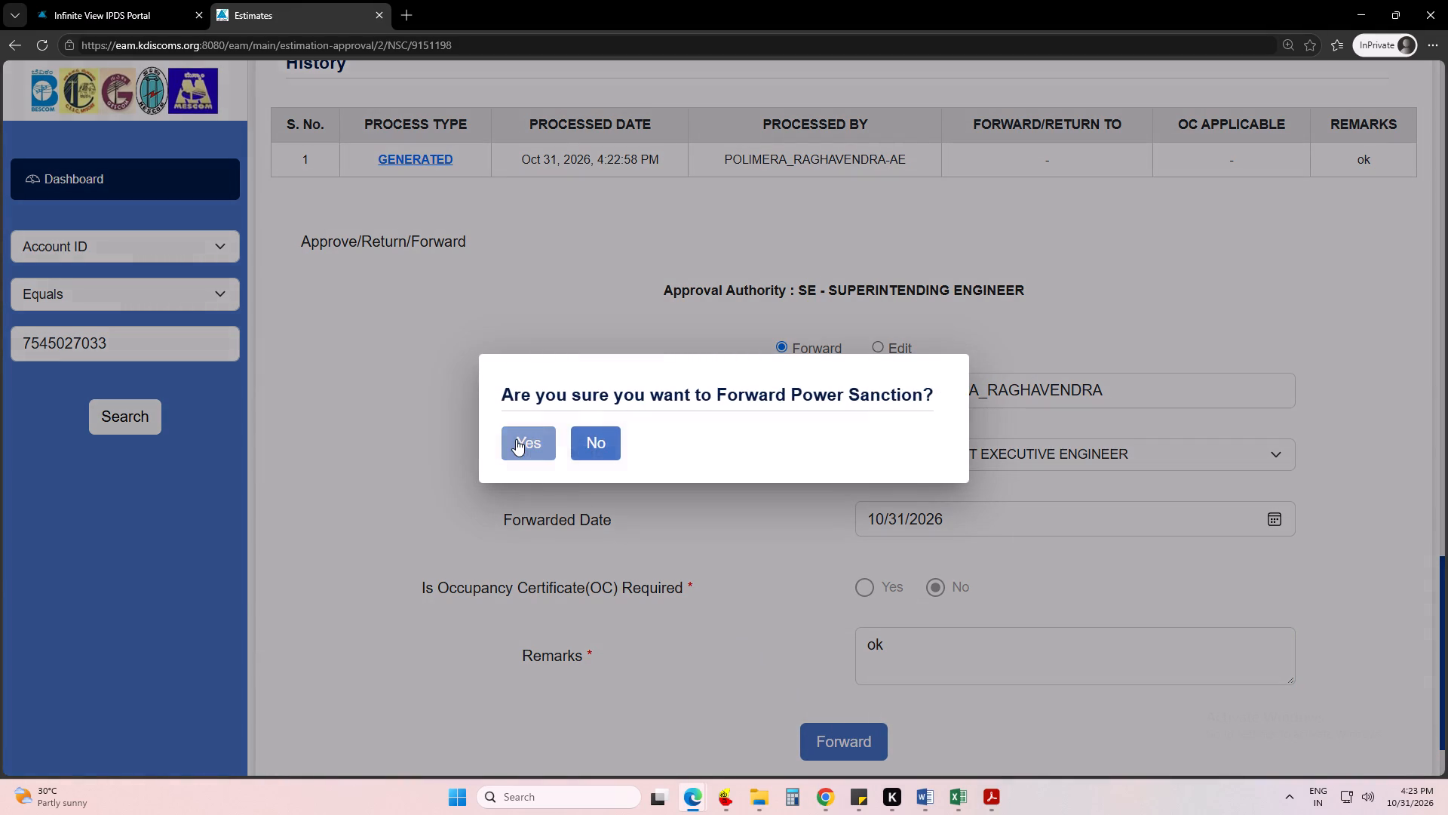
scroll(911, 185, "up", 8)
scroll(910, 186, "down", 1)
scroll(910, 186, "up", 3)
left_click(855, 105)
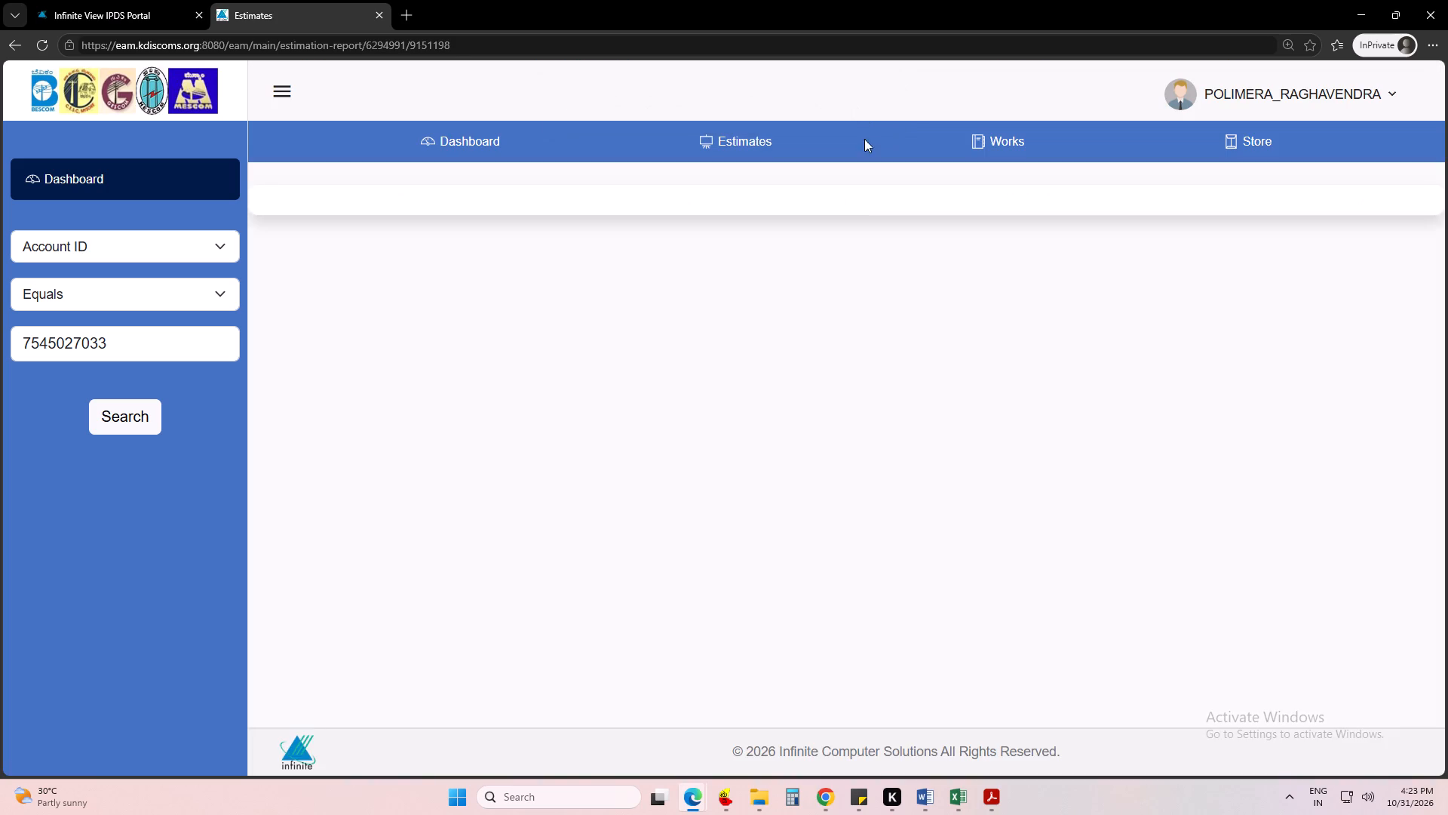
Search for the hospital's account again to check its pending activity.
left_click(100, 408)
Copy the hospital's account ID, search for it in the AEE's portal session in Chrome, and open its power sanction approval form.
double_click(151, 348)
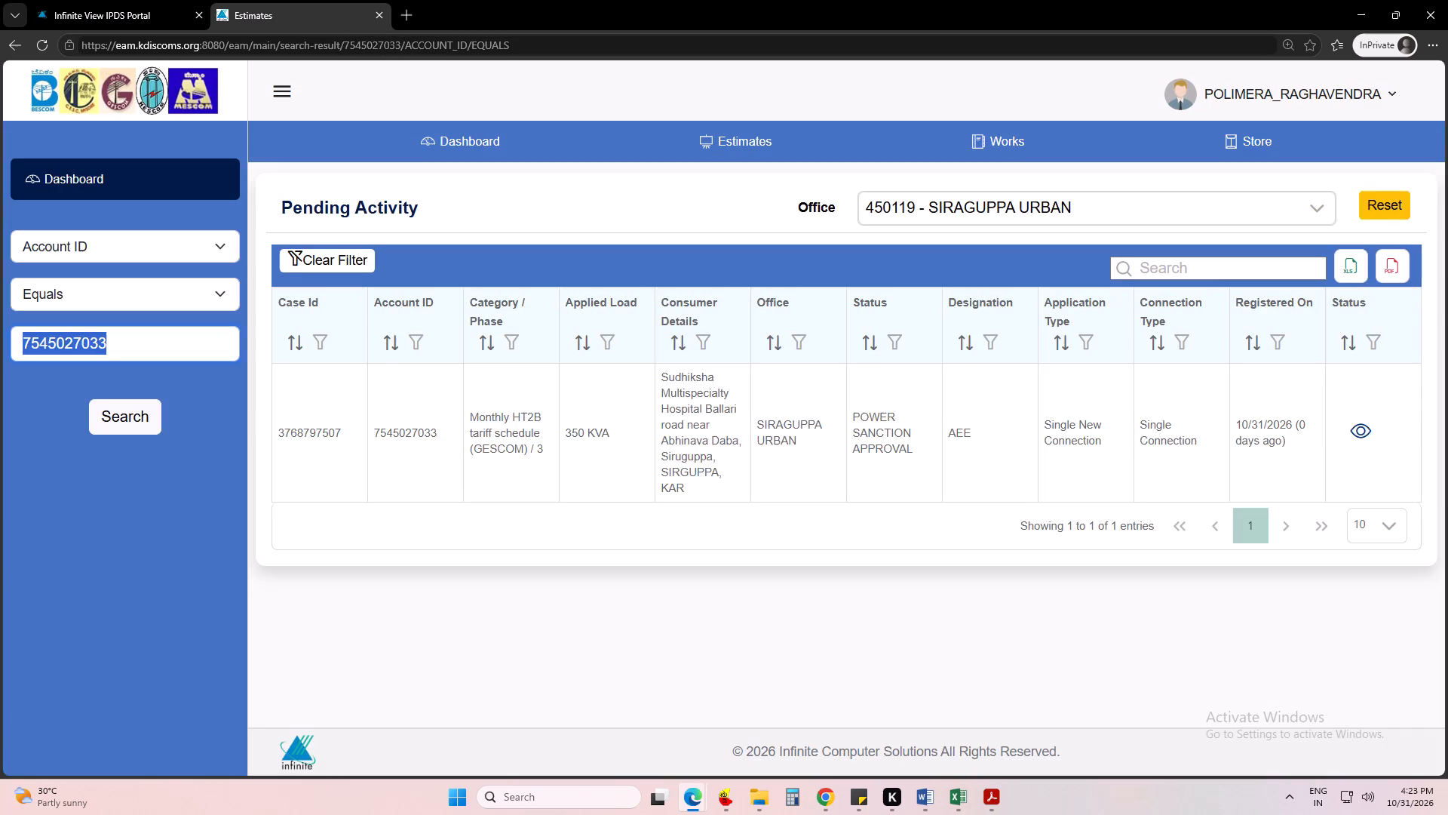
key("ctrl+c")
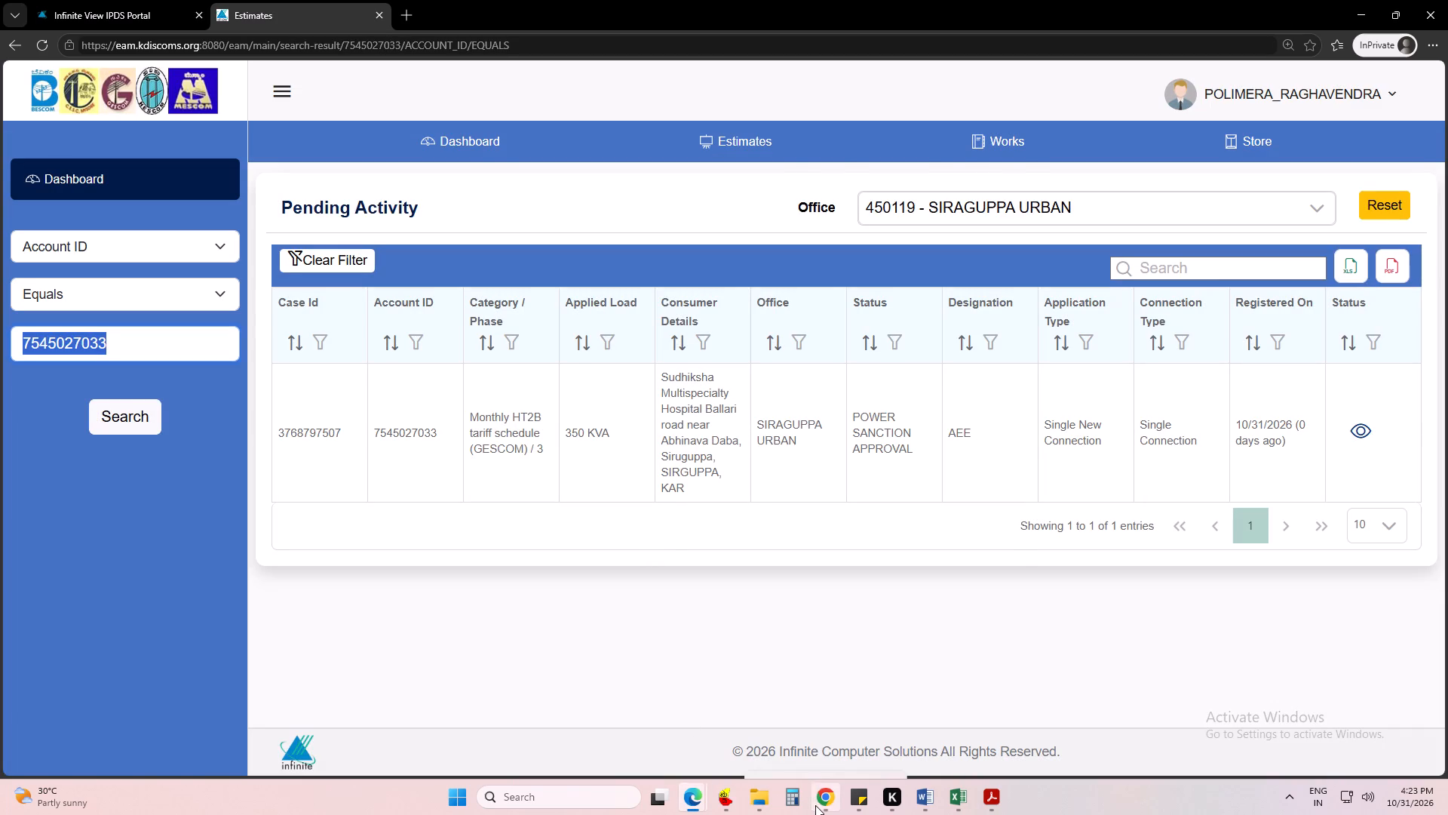
left_click(815, 805)
left_click(810, 0)
double_click(124, 371)
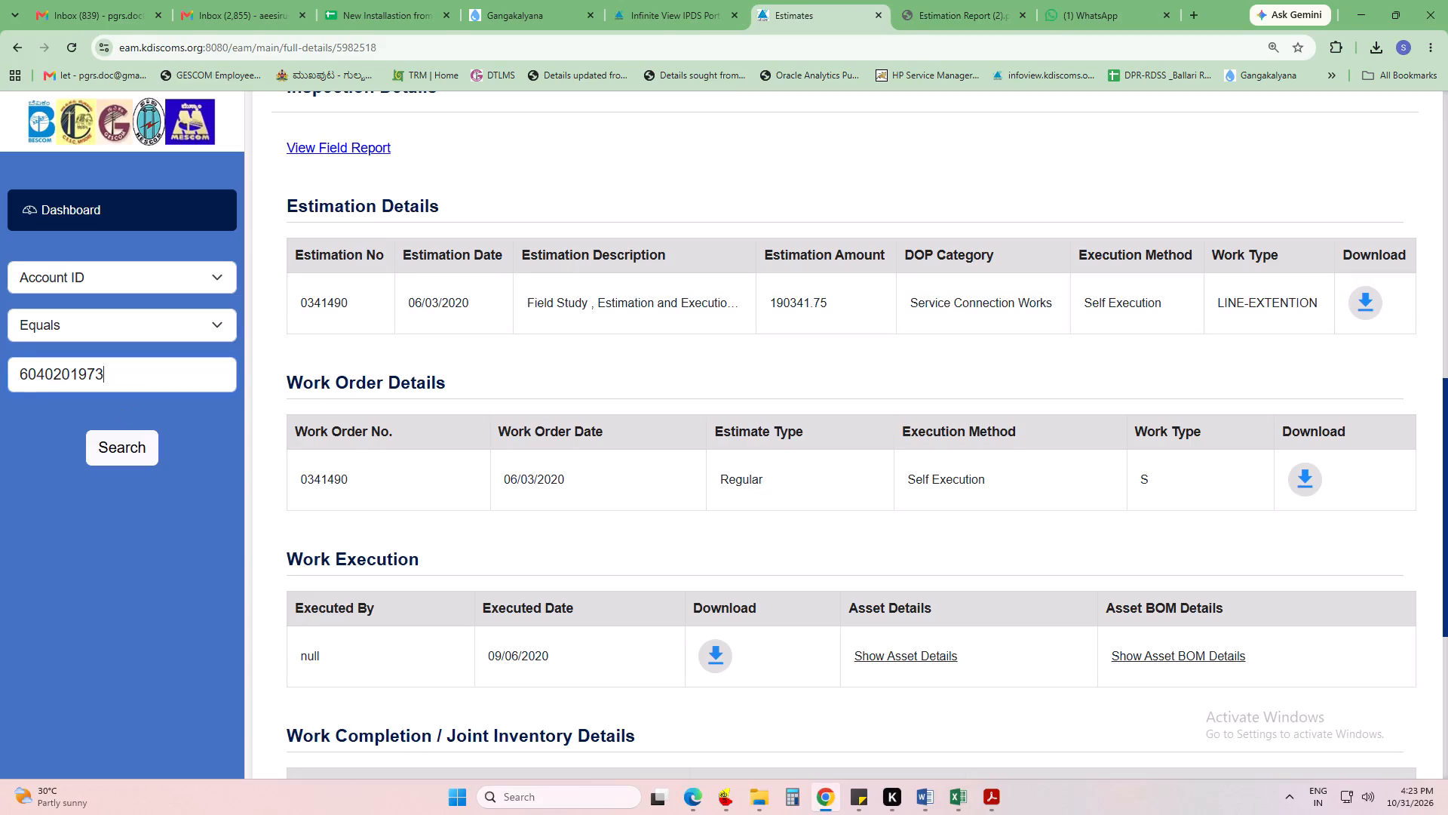
key("ctrl+v")
left_click(101, 455)
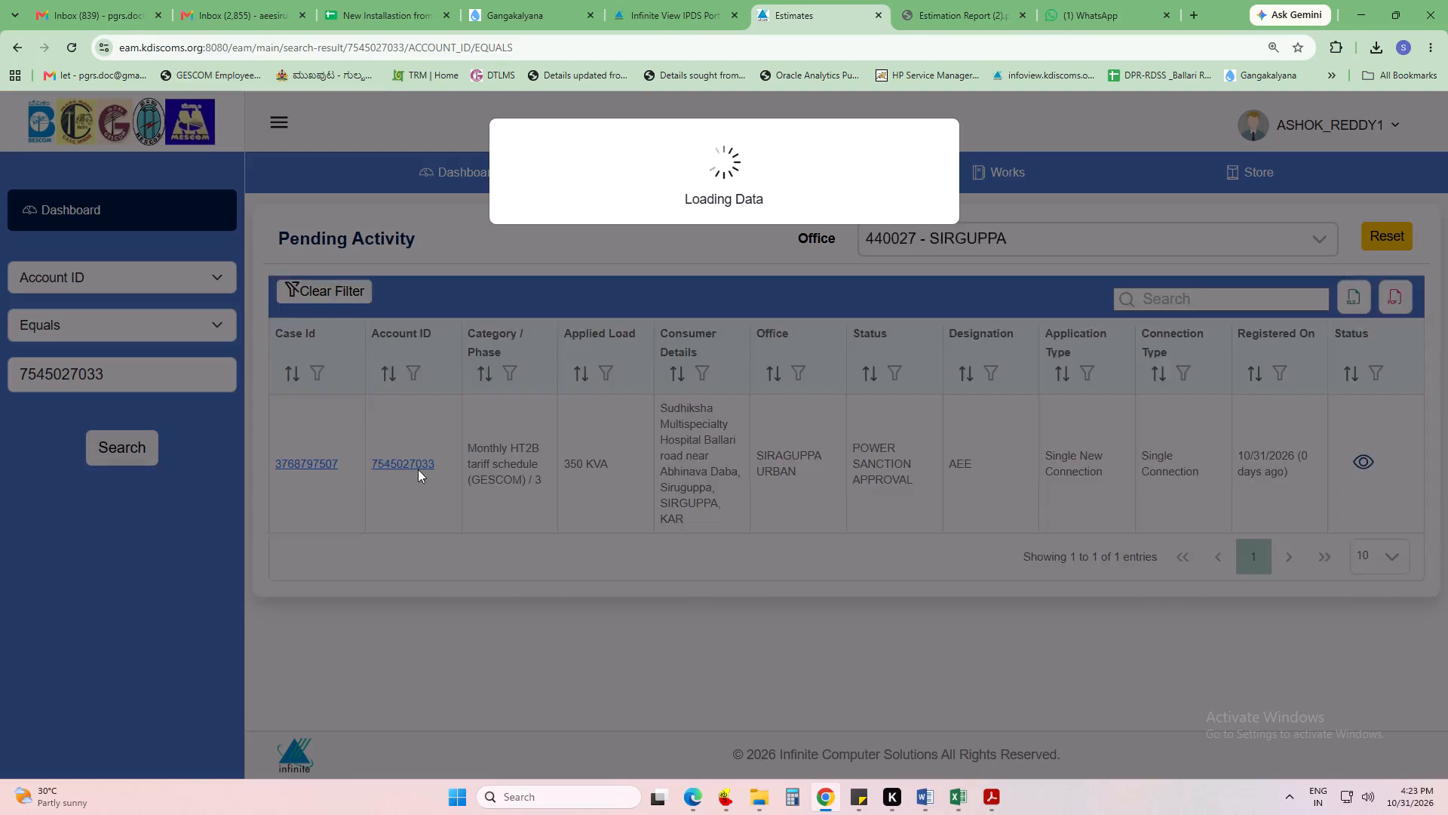
left_click(418, 468)
In the hospital's power sanction approval form, choose EE - EXECUTIVE ENGINEER as the recipient to forward to.
scroll(578, 618, "down", 1)
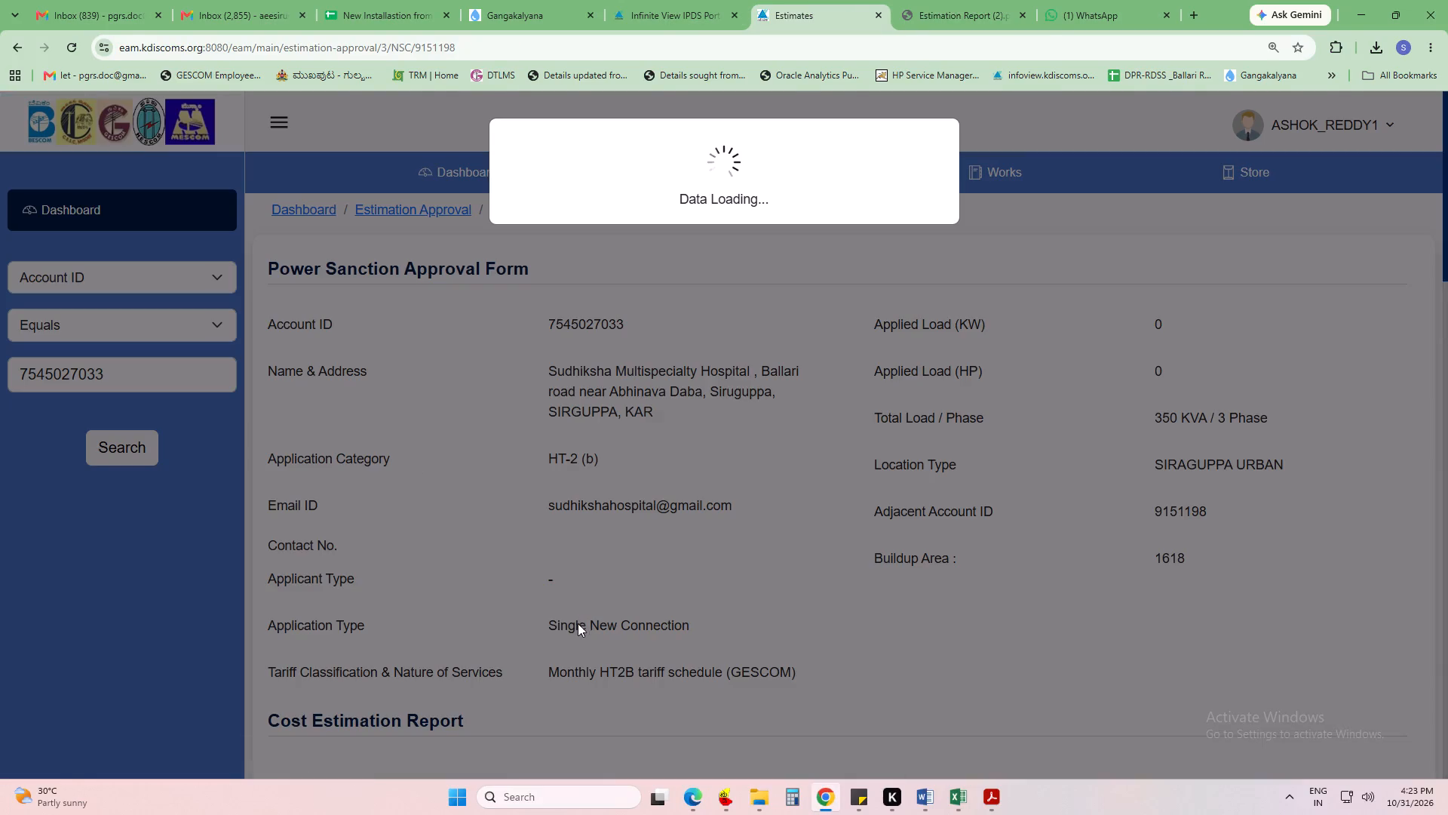
scroll(569, 635, "down", 5)
scroll(585, 644, "down", 16)
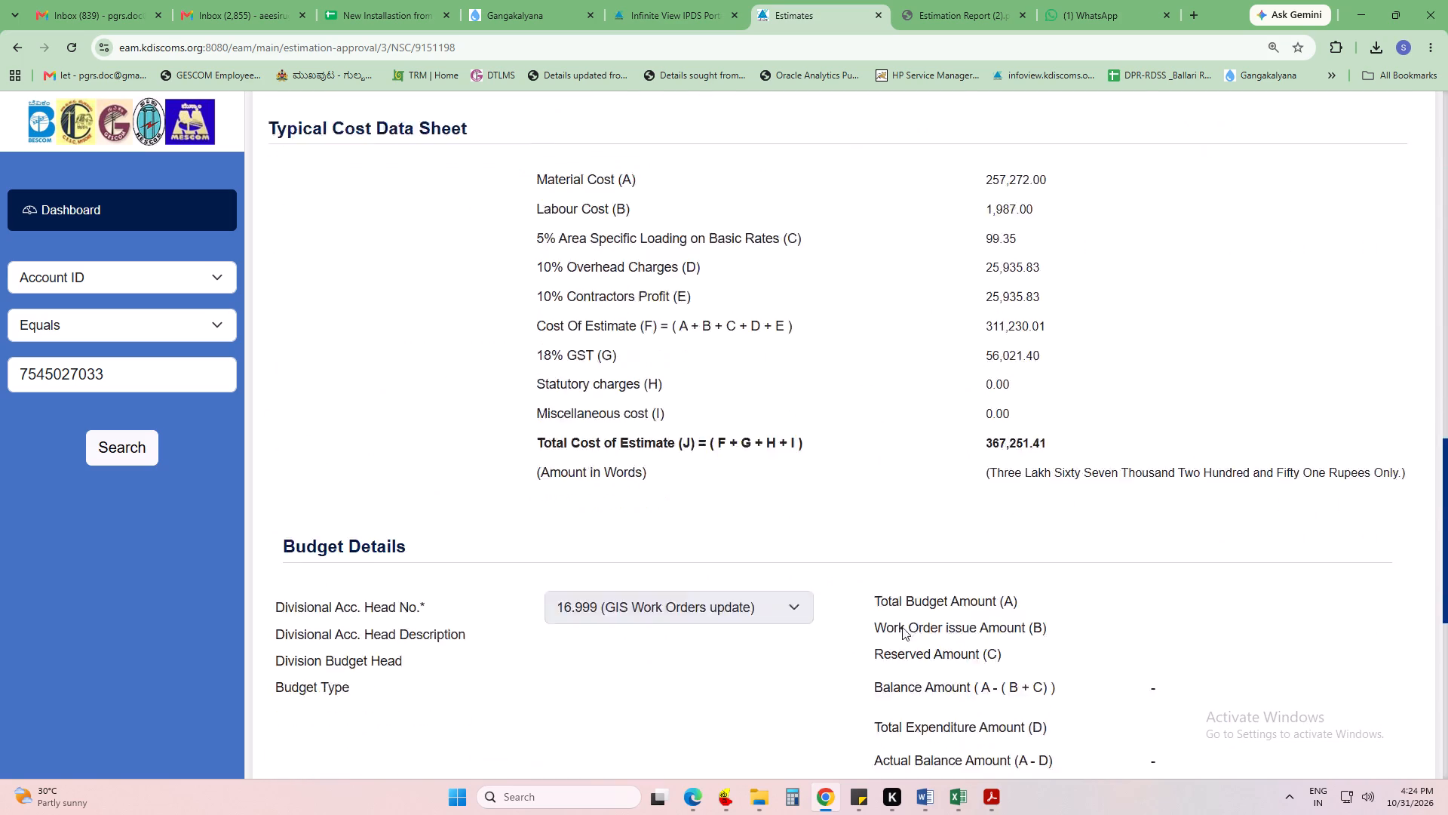
scroll(902, 627, "down", 8)
left_click(759, 649)
scroll(914, 604, "down", 6)
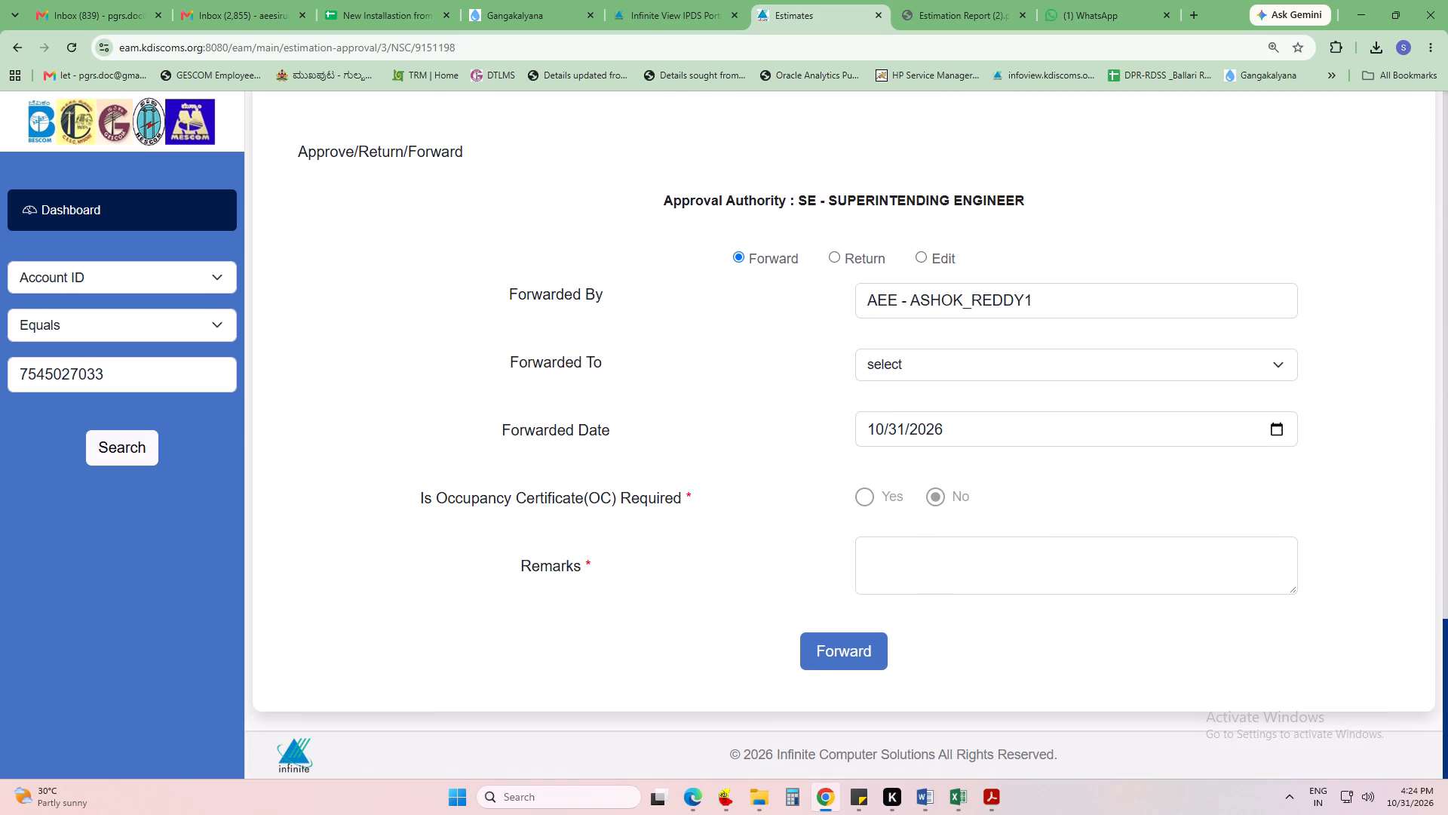
left_click(922, 352)
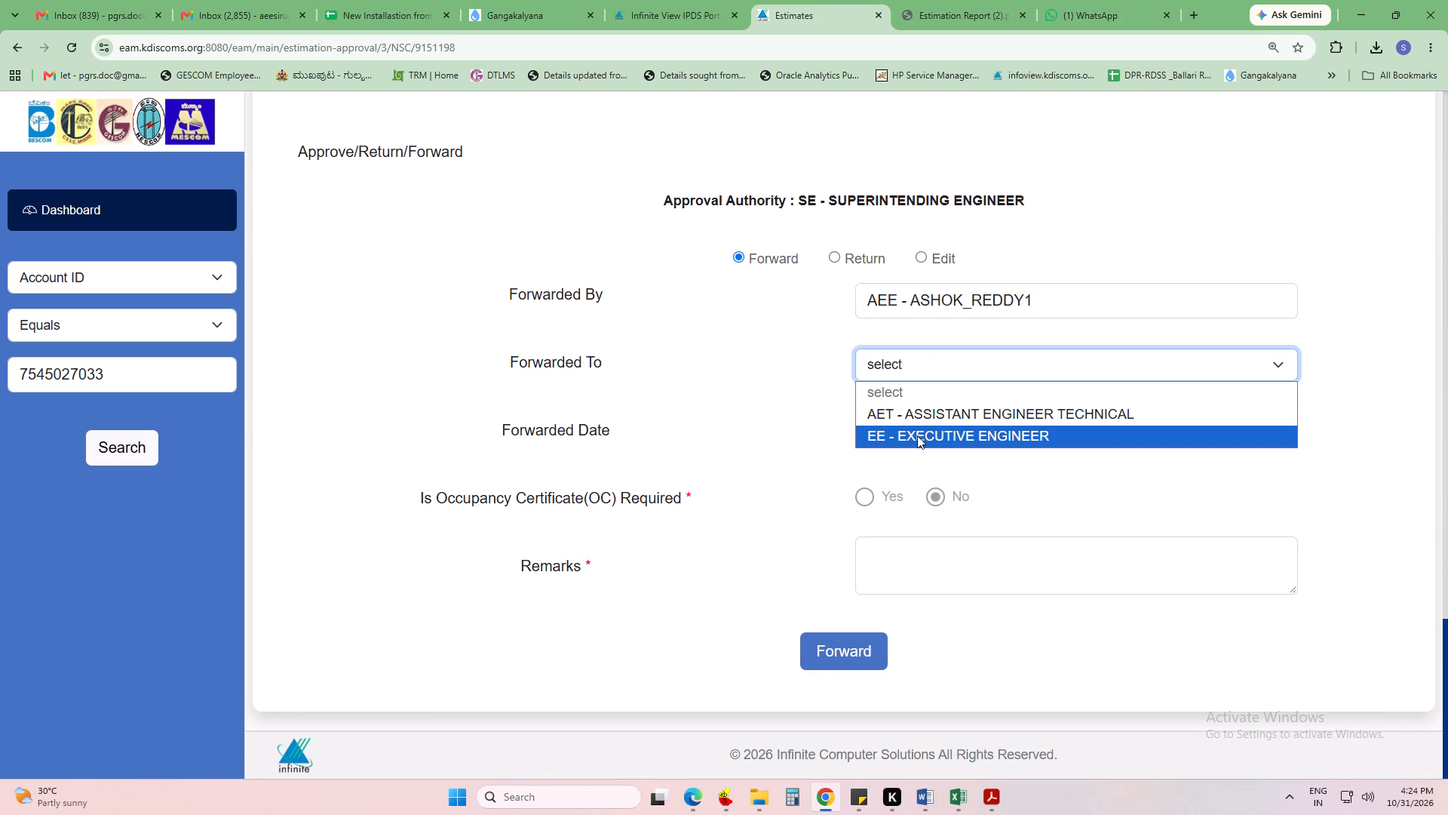
left_click(919, 436)
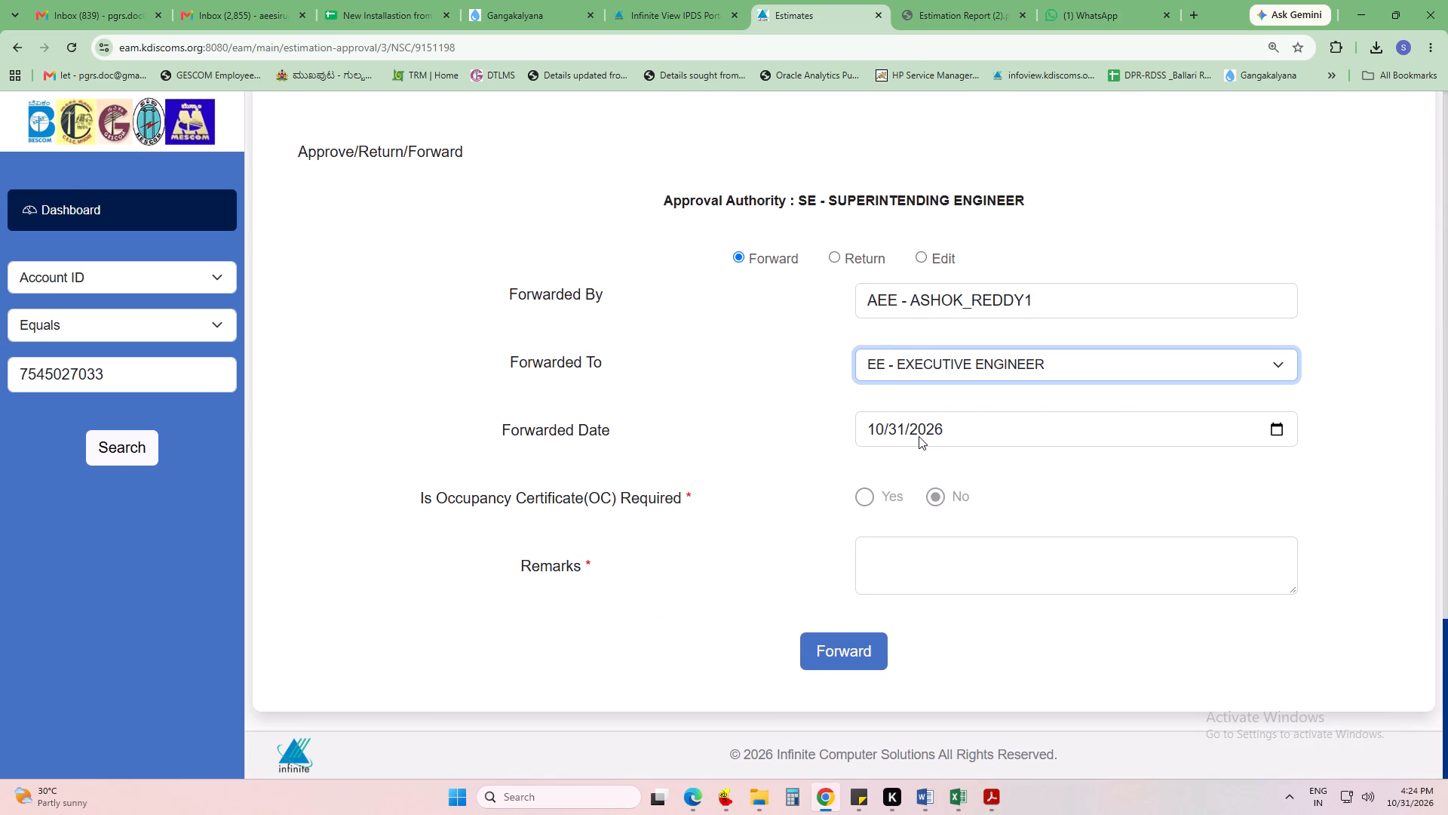
left_click(805, 433)
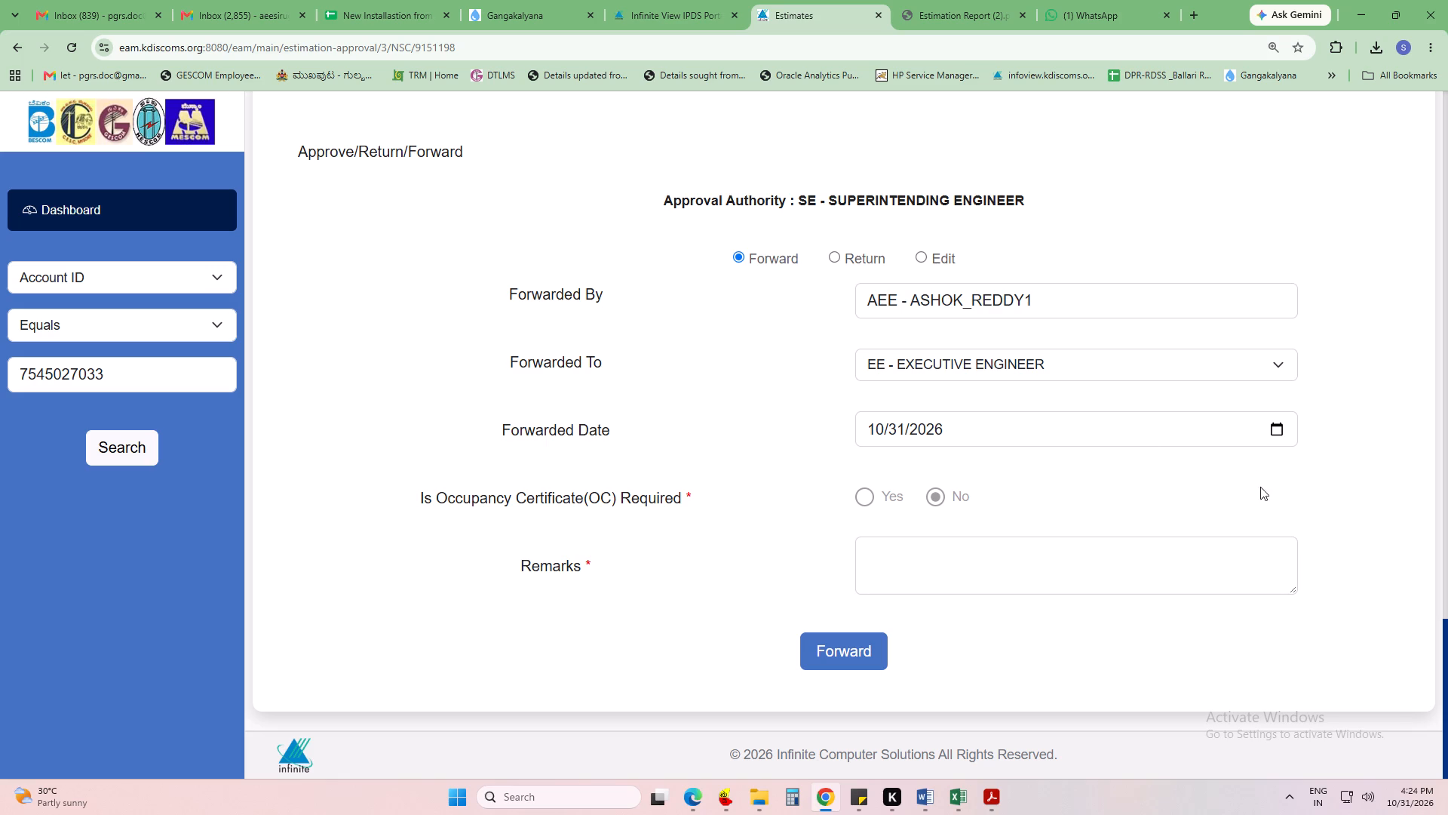
Enter the remark "ok" and forward the power sanction to the executive engineer.
left_click(1074, 583)
type("ok")
key("Tab")
left_click(846, 639)
left_click(529, 457)
scroll(852, 210, "up", 1)
left_click(867, 145)
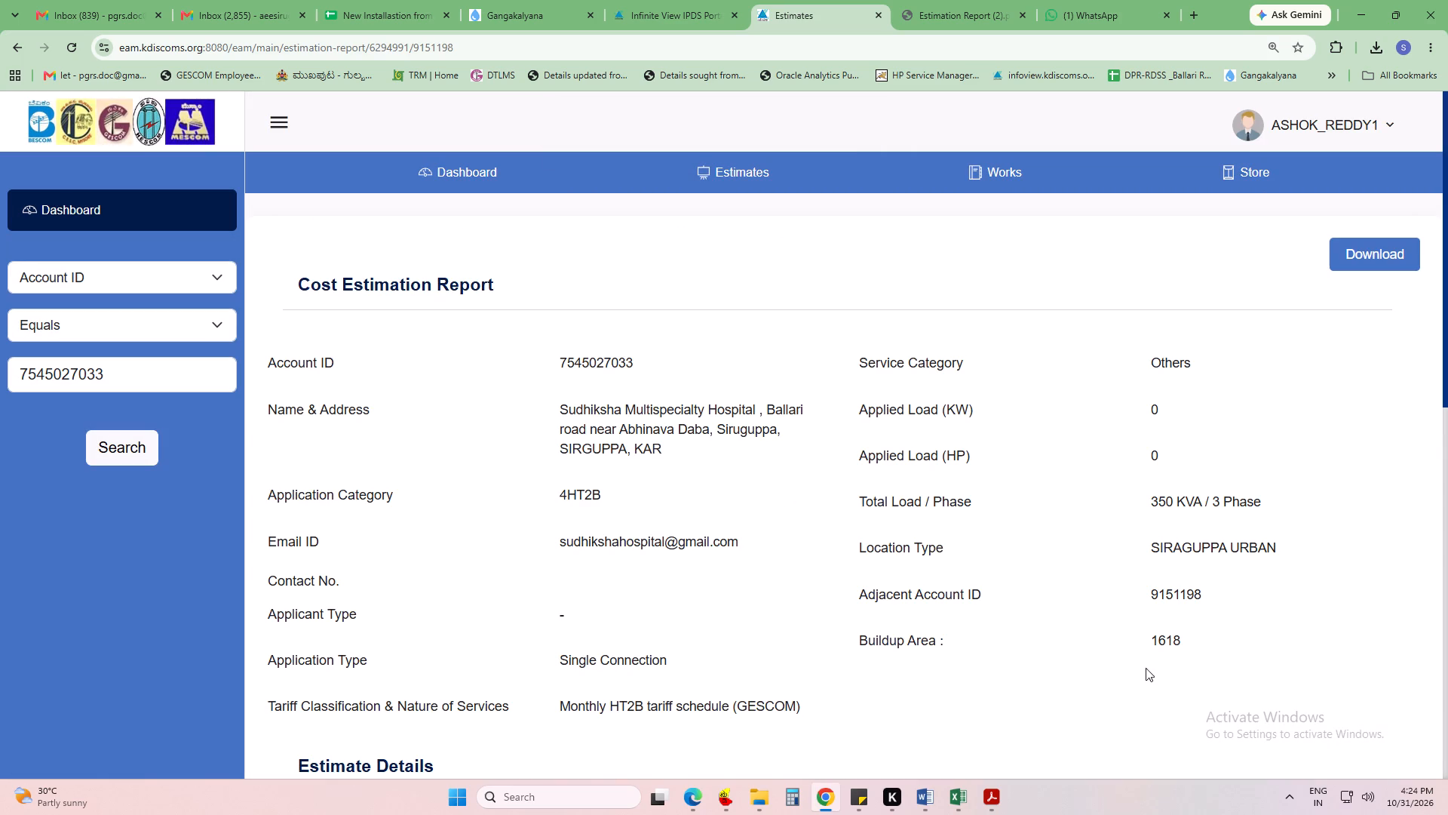
Check the buildup area in the hospital's cost estimation report.
left_click_drag(1156, 644, 1211, 632)
left_click(1196, 648)
left_click(1171, 637)
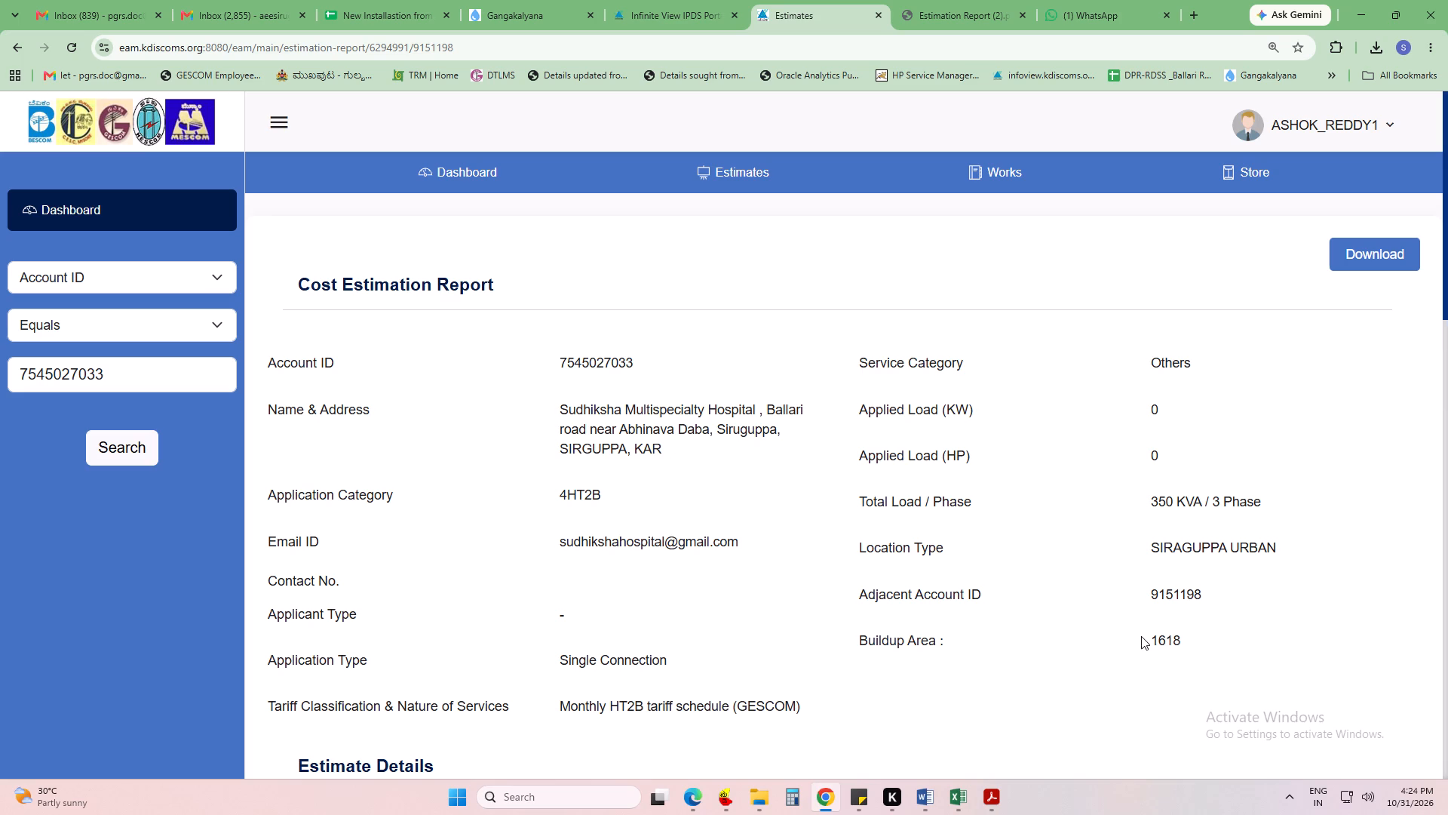
left_click_drag(1140, 637, 1199, 635)
scroll(910, 613, "down", 5)
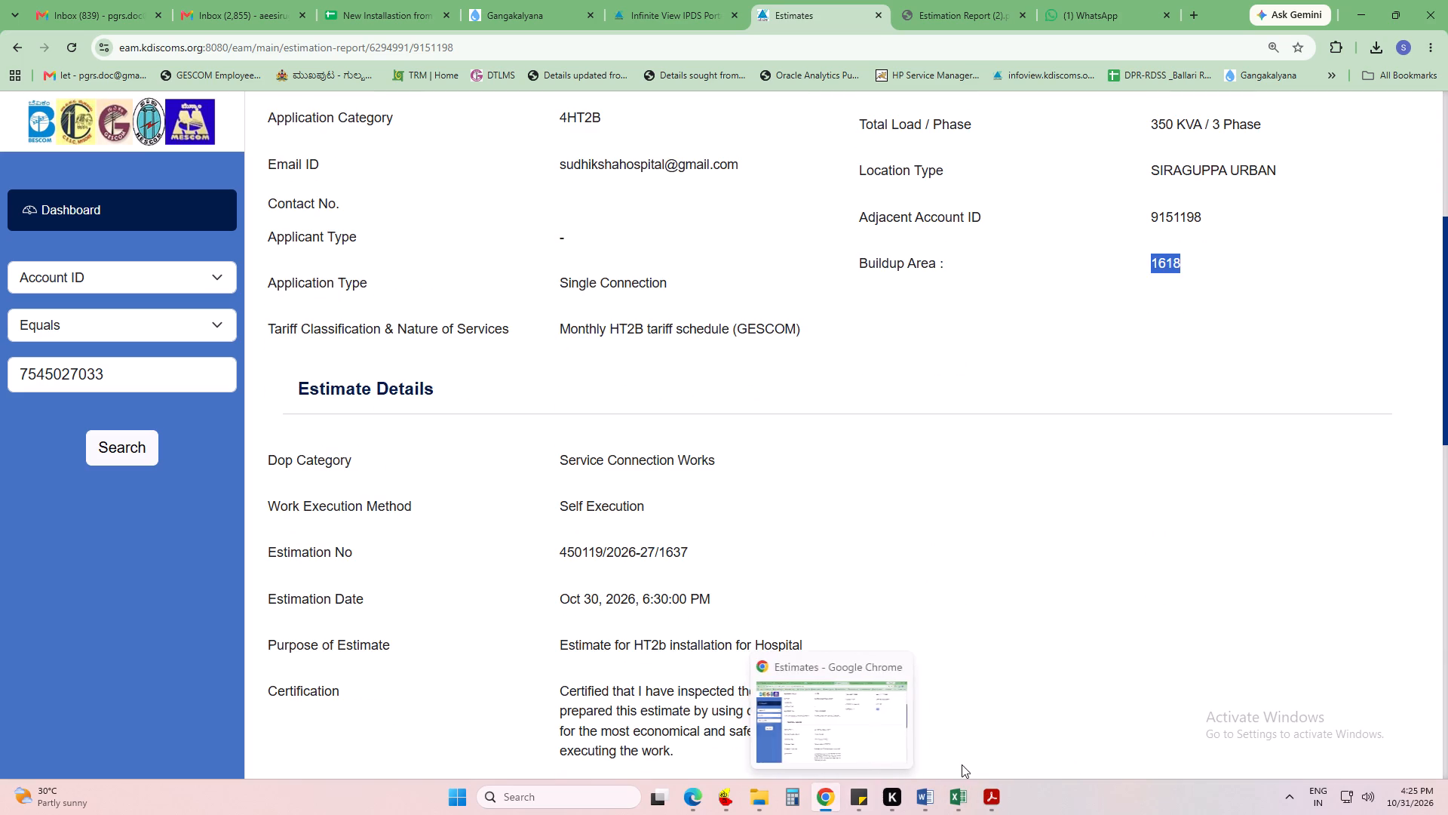
Copy the 185 KVA HT2B consumer's account ID from the Excel lookup sheet and search for it in the Edge portal session.
left_click(965, 800)
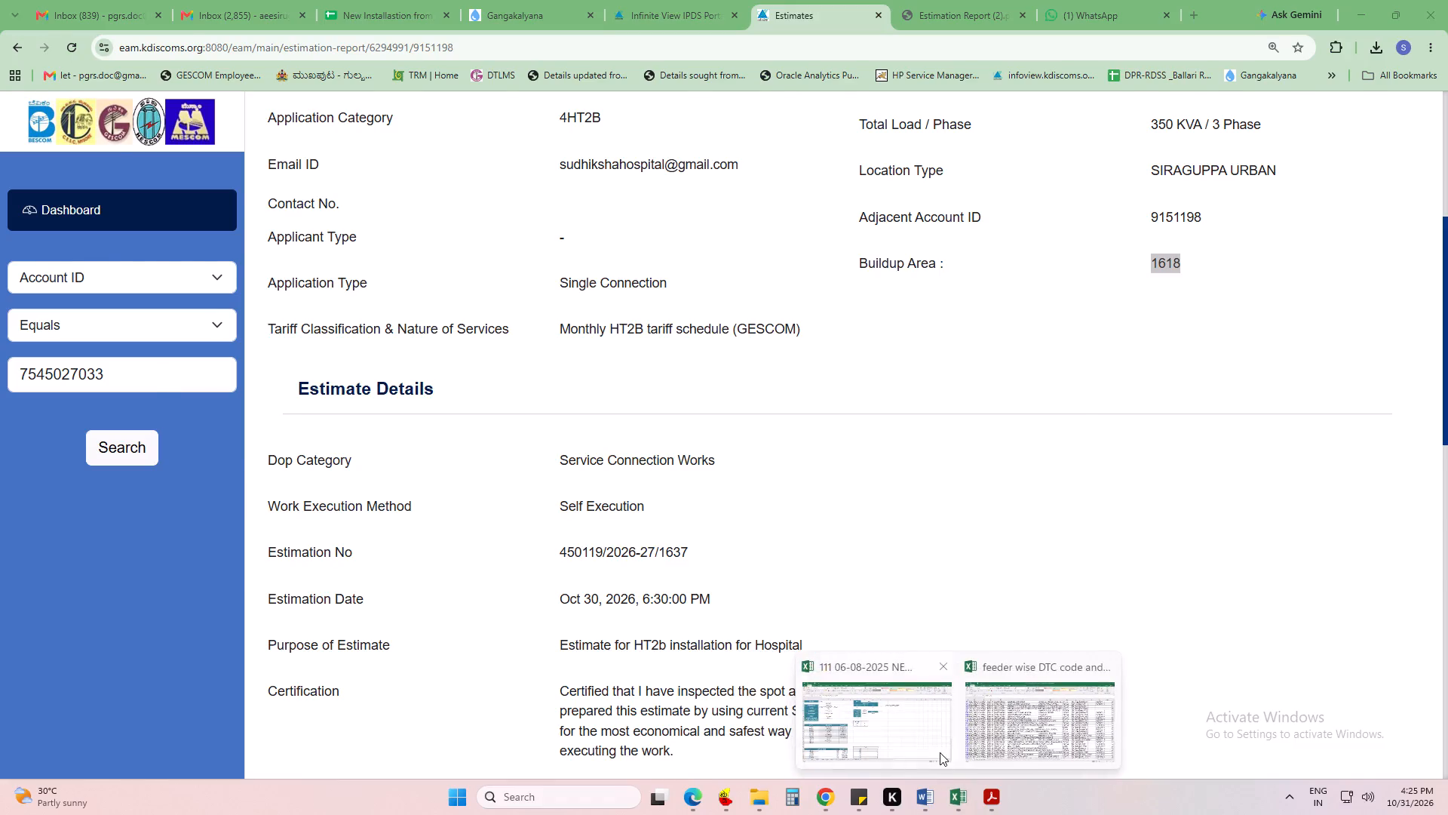
left_click(940, 752)
key("ctrl+c")
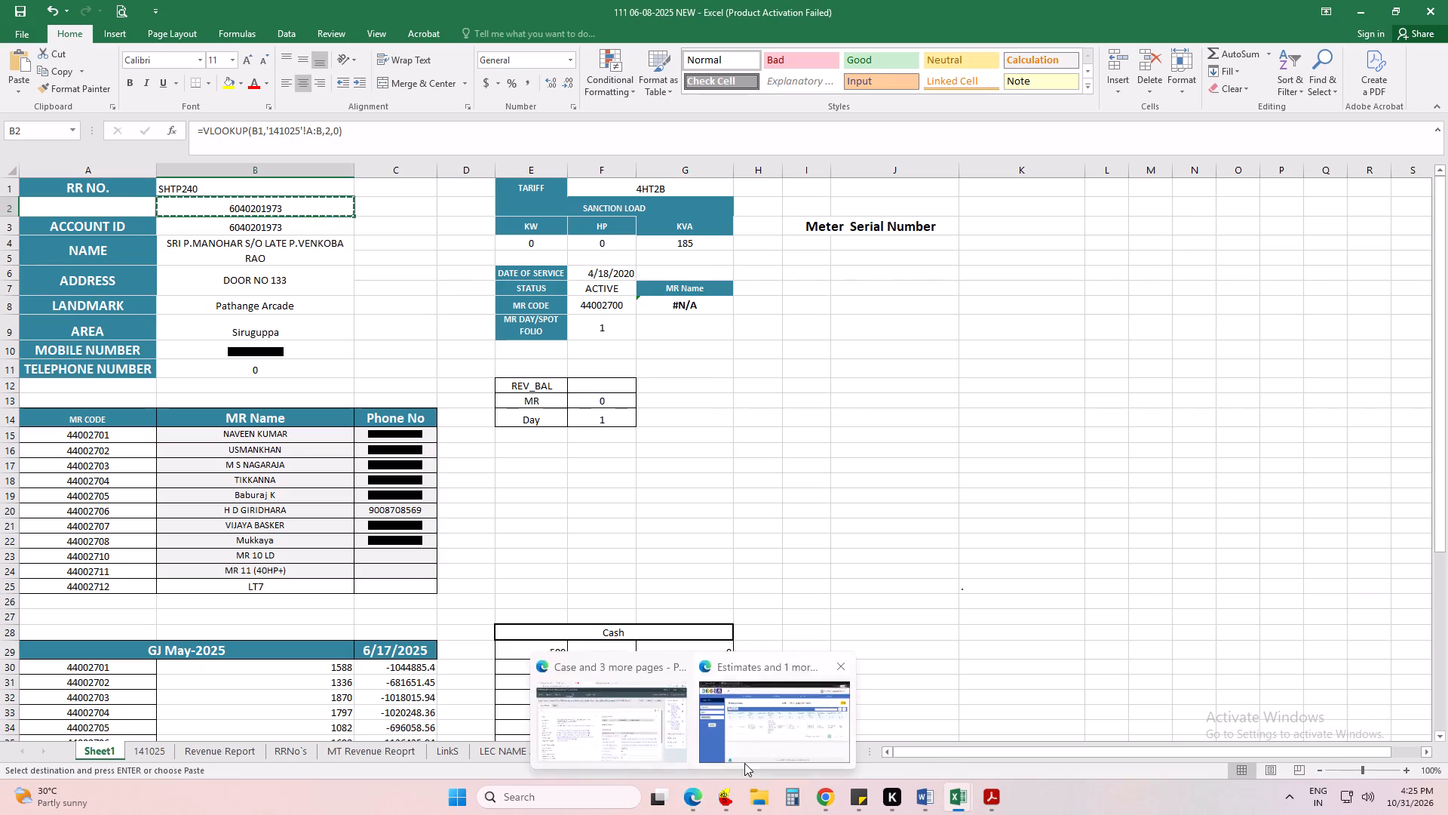
left_click(744, 763)
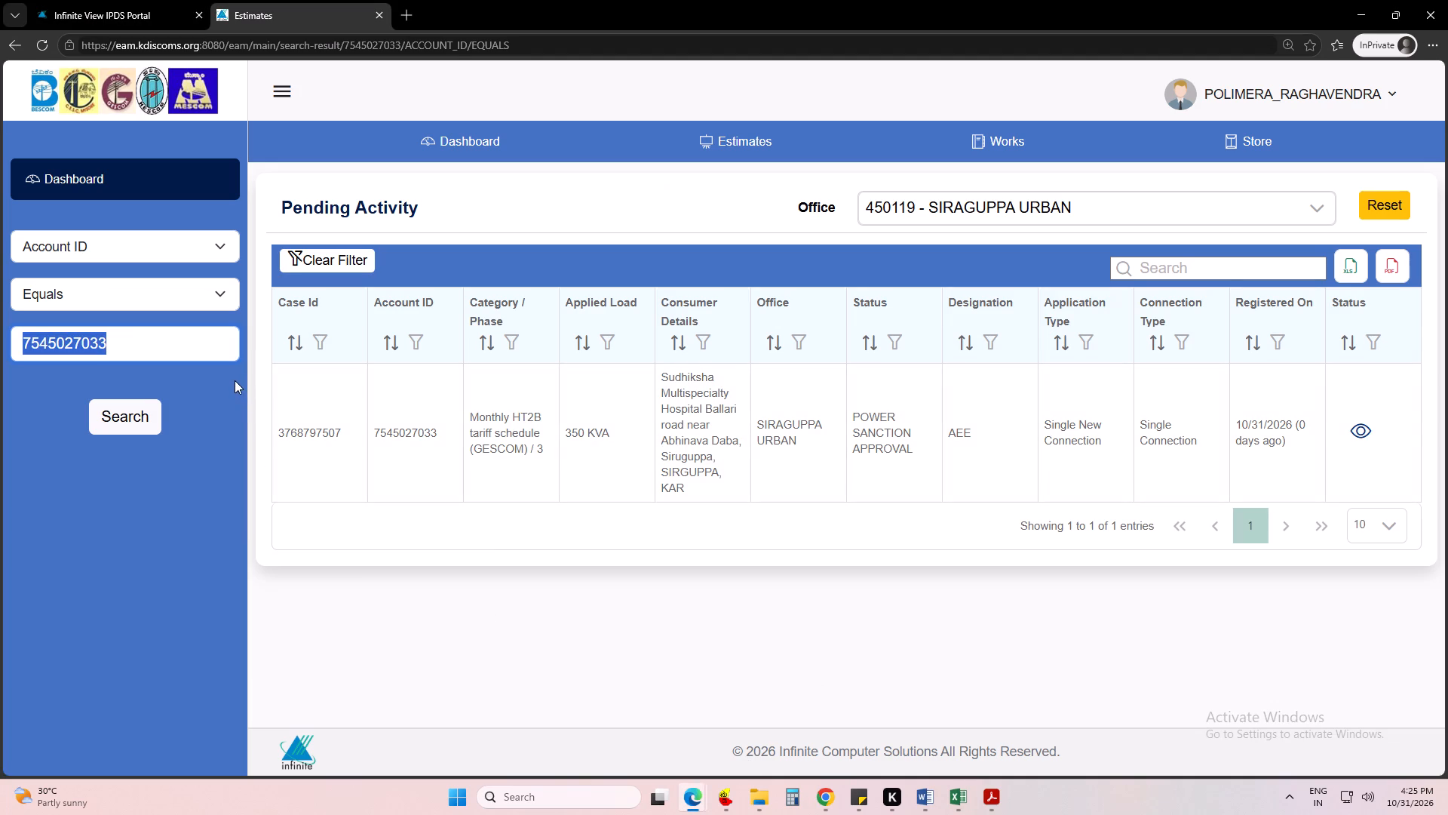
key("ctrl+v")
left_click(140, 422)
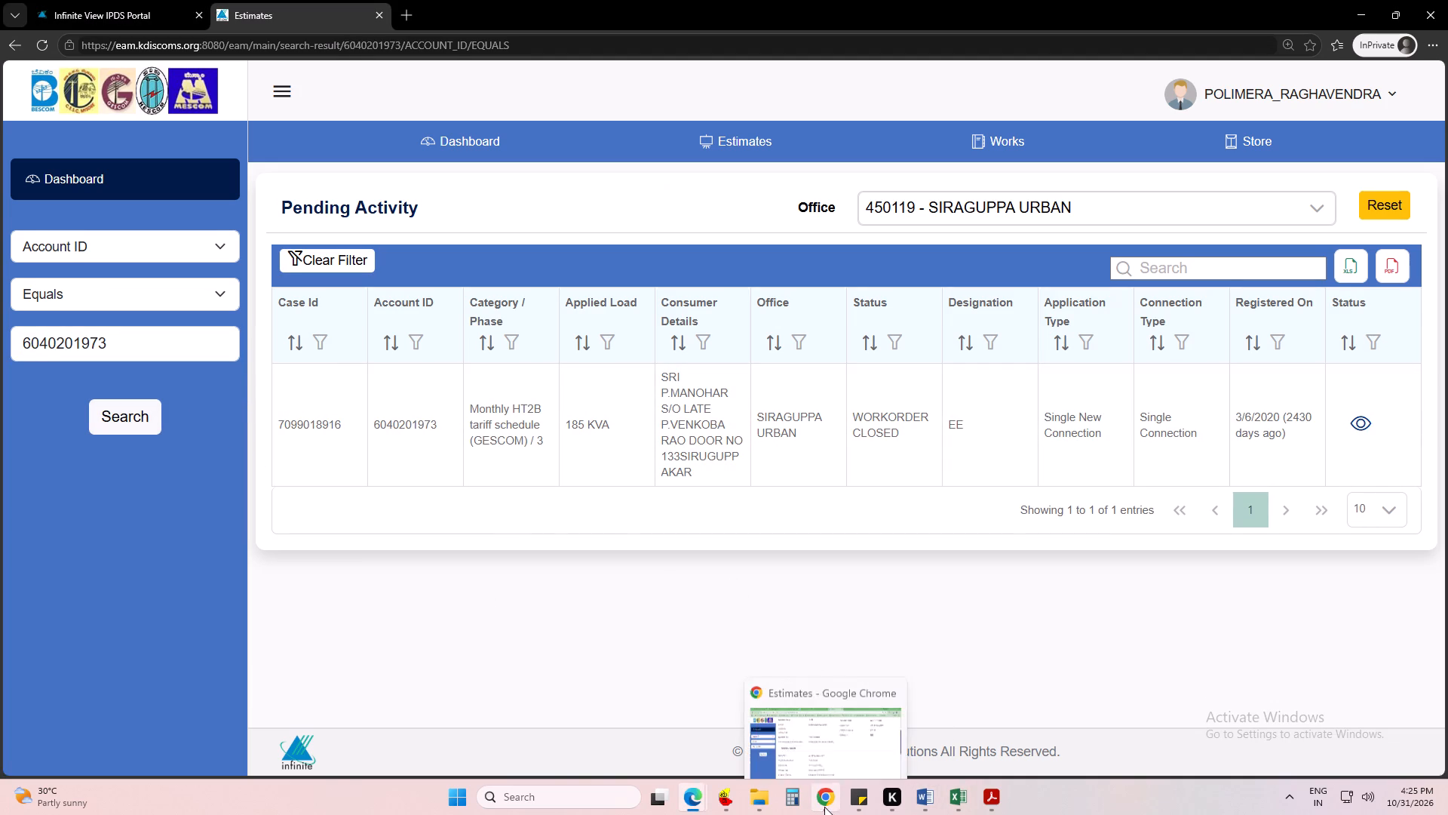
Return to Chrome and review the material items and cost data sheet in the hospital's cost estimation report.
left_click(824, 743)
scroll(823, 477, "down", 13)
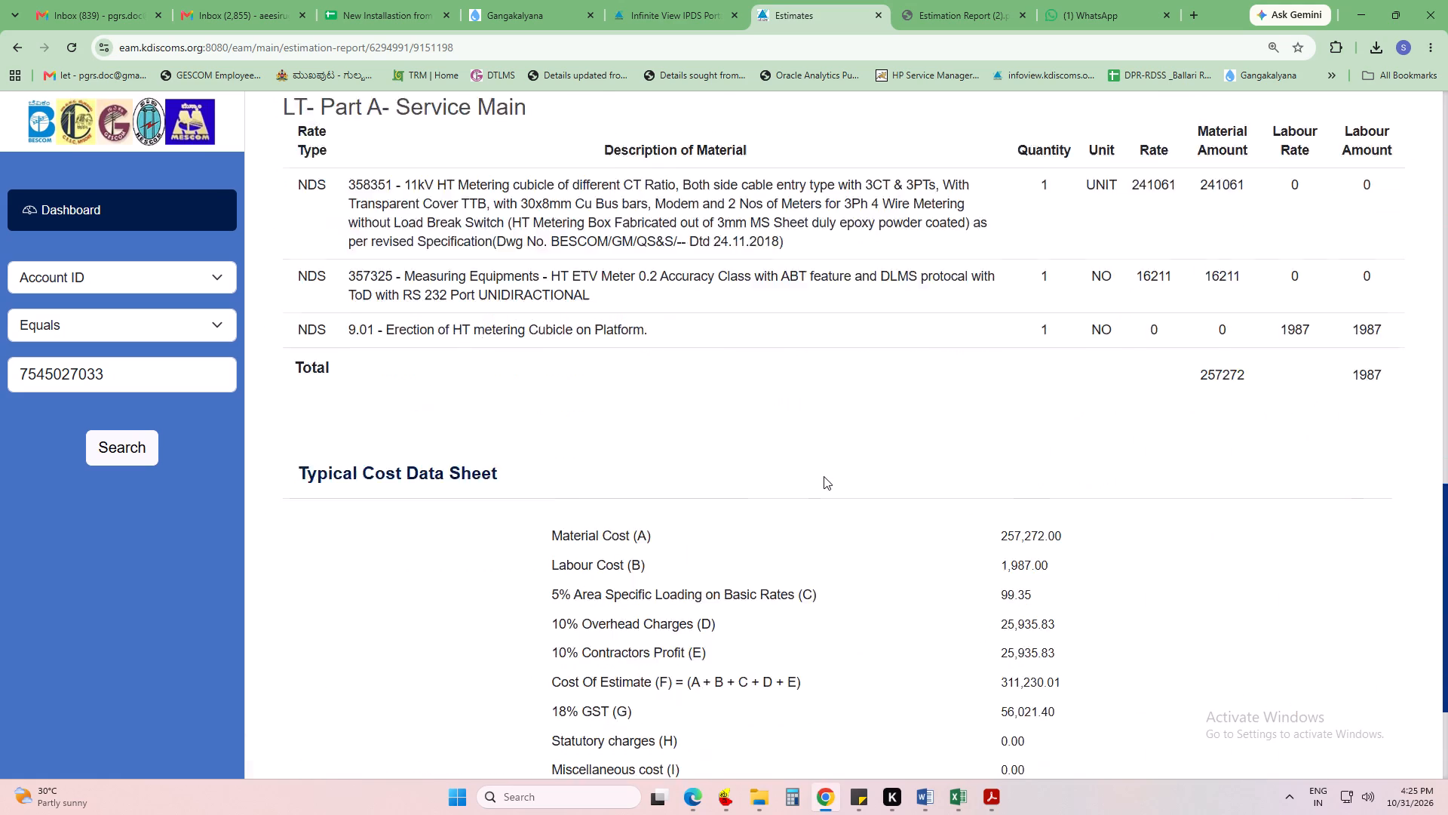
scroll(824, 476, "down", 7)
Search for the hospital's account in Chrome, open its full details, and review the consumer, inspection and estimation details.
left_click(133, 447)
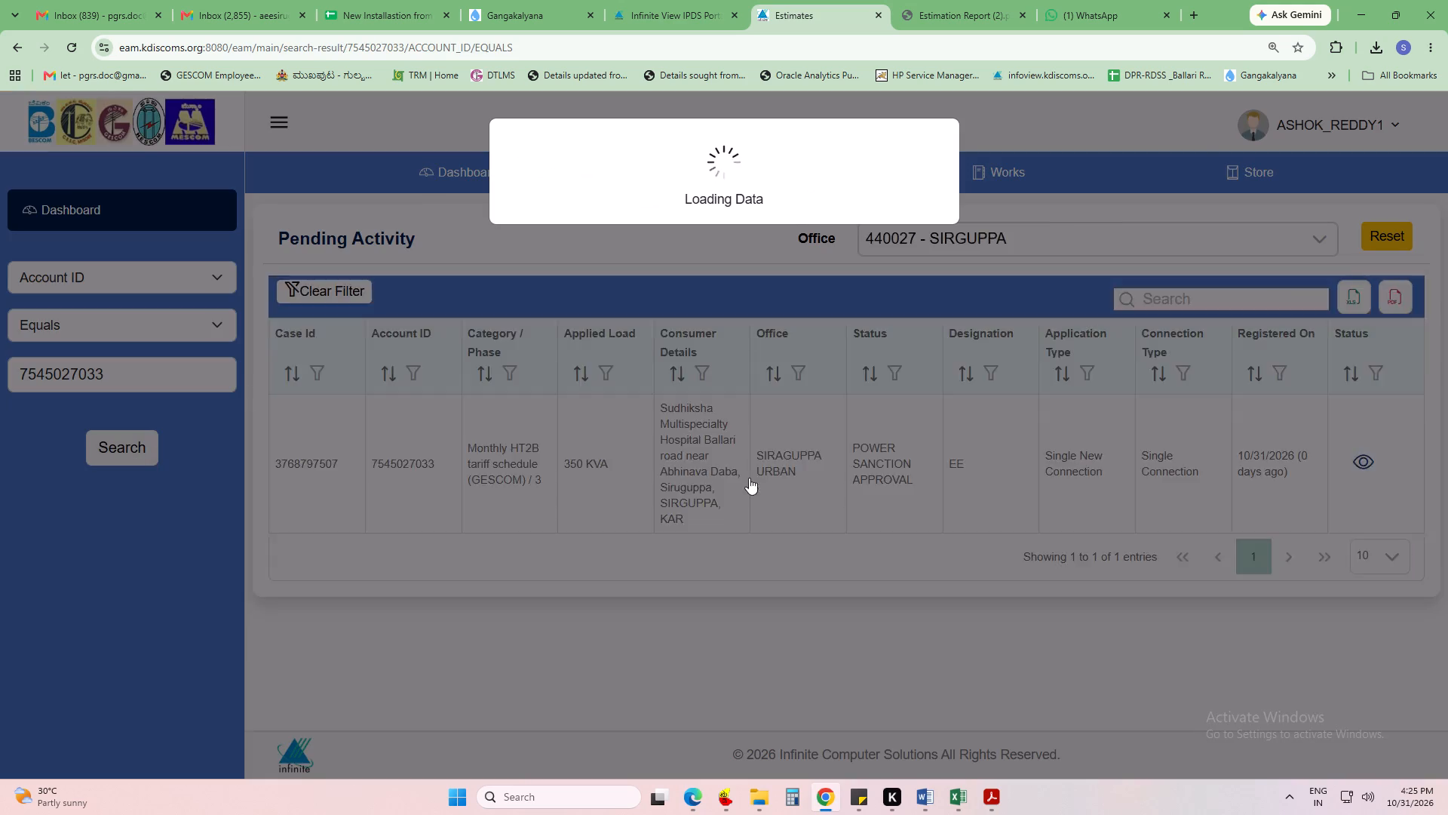
left_click(1361, 458)
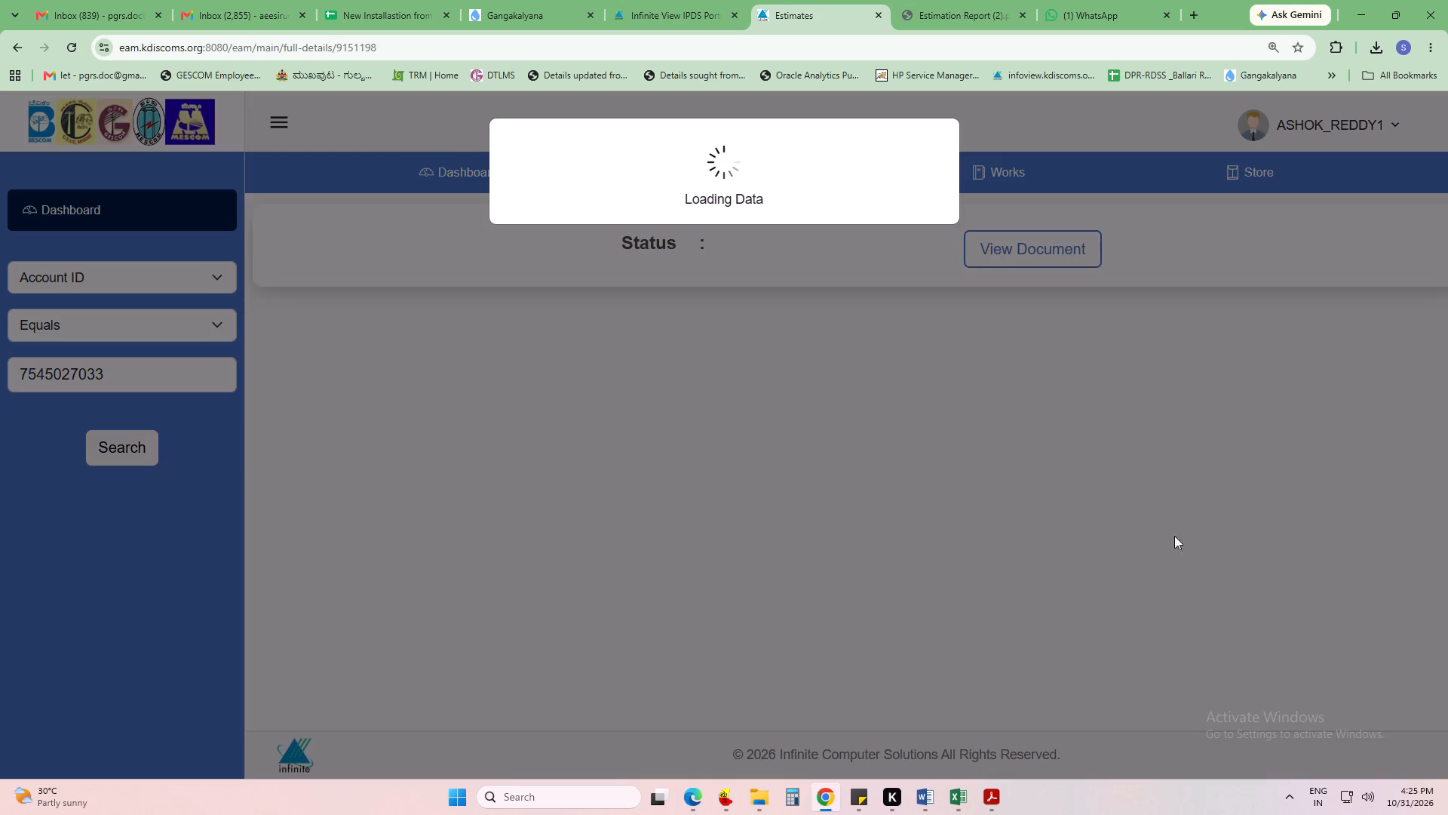
scroll(660, 555, "down", 19)
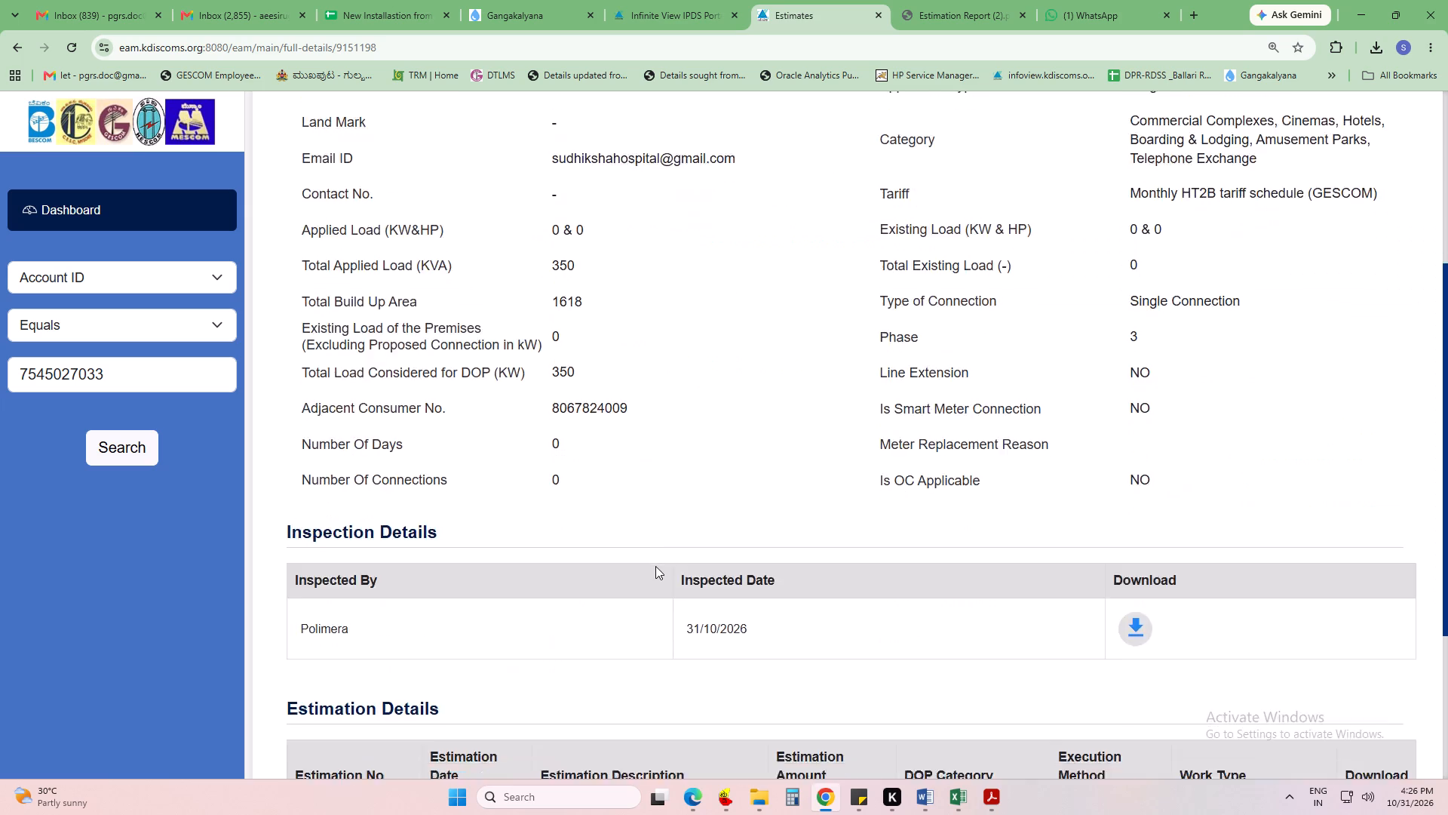
scroll(655, 566, "down", 12)
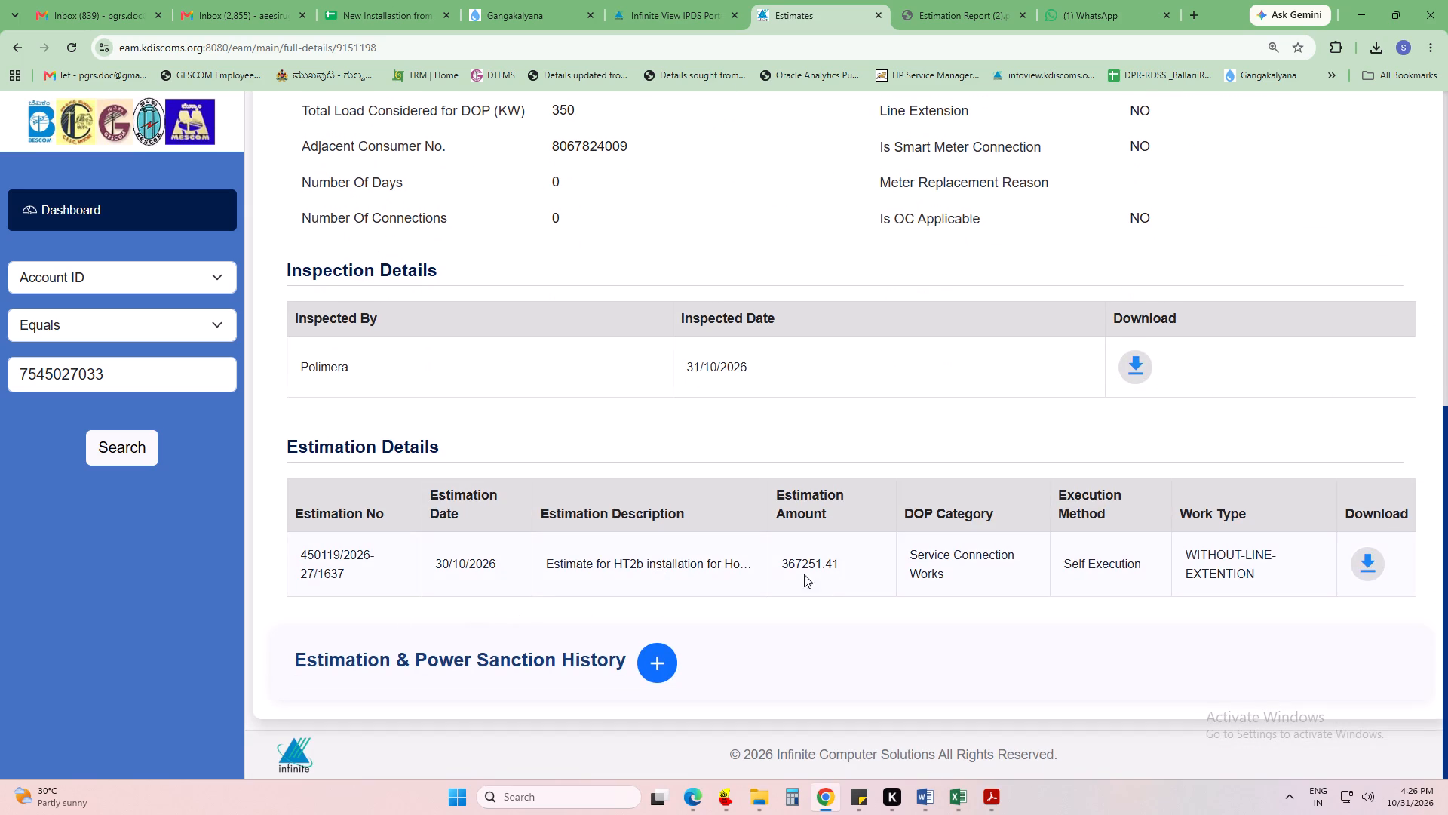
scroll(789, 561, "down", 1)
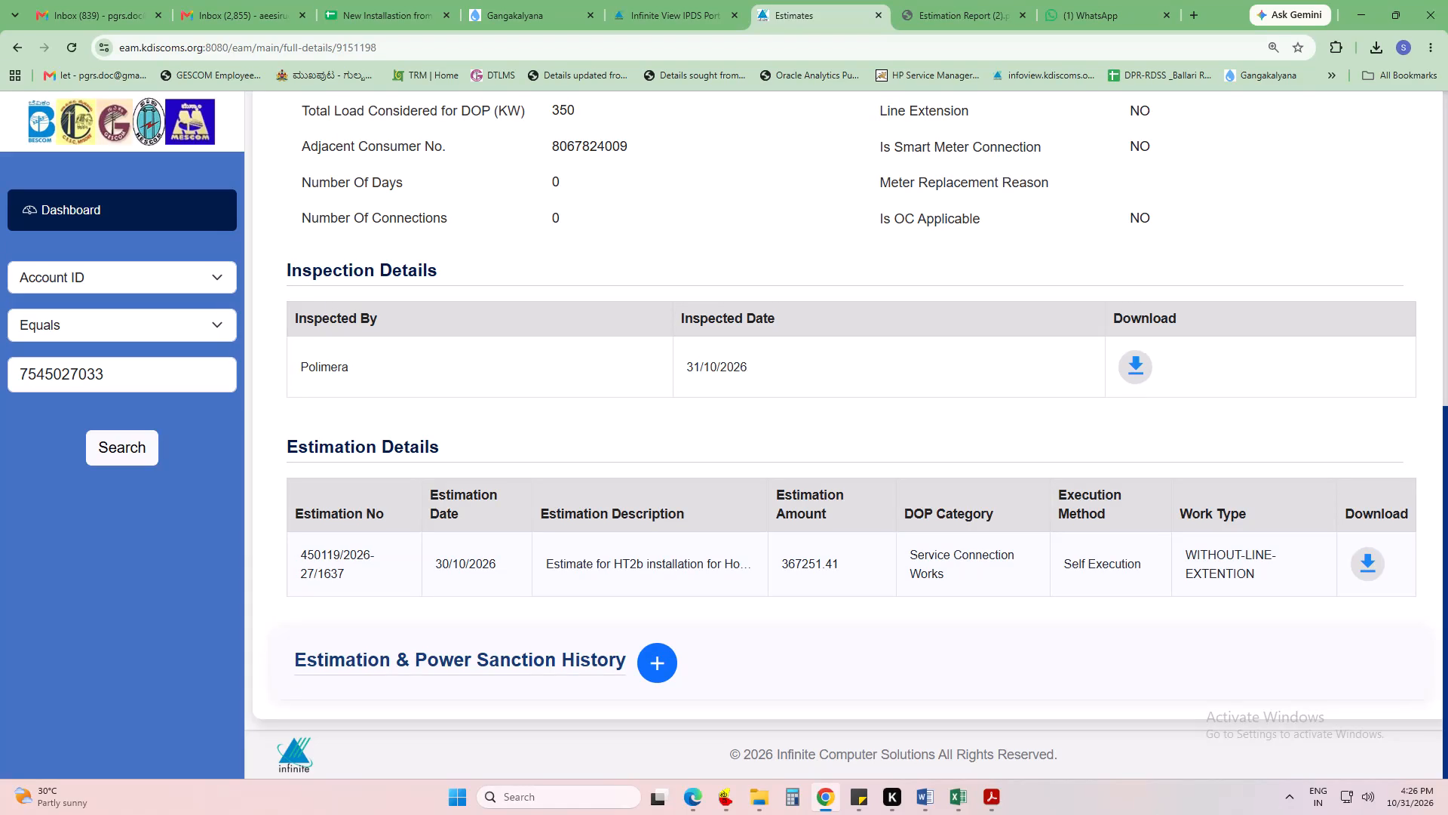
scroll(594, 484, "down", 5)
scroll(598, 484, "up", 13)
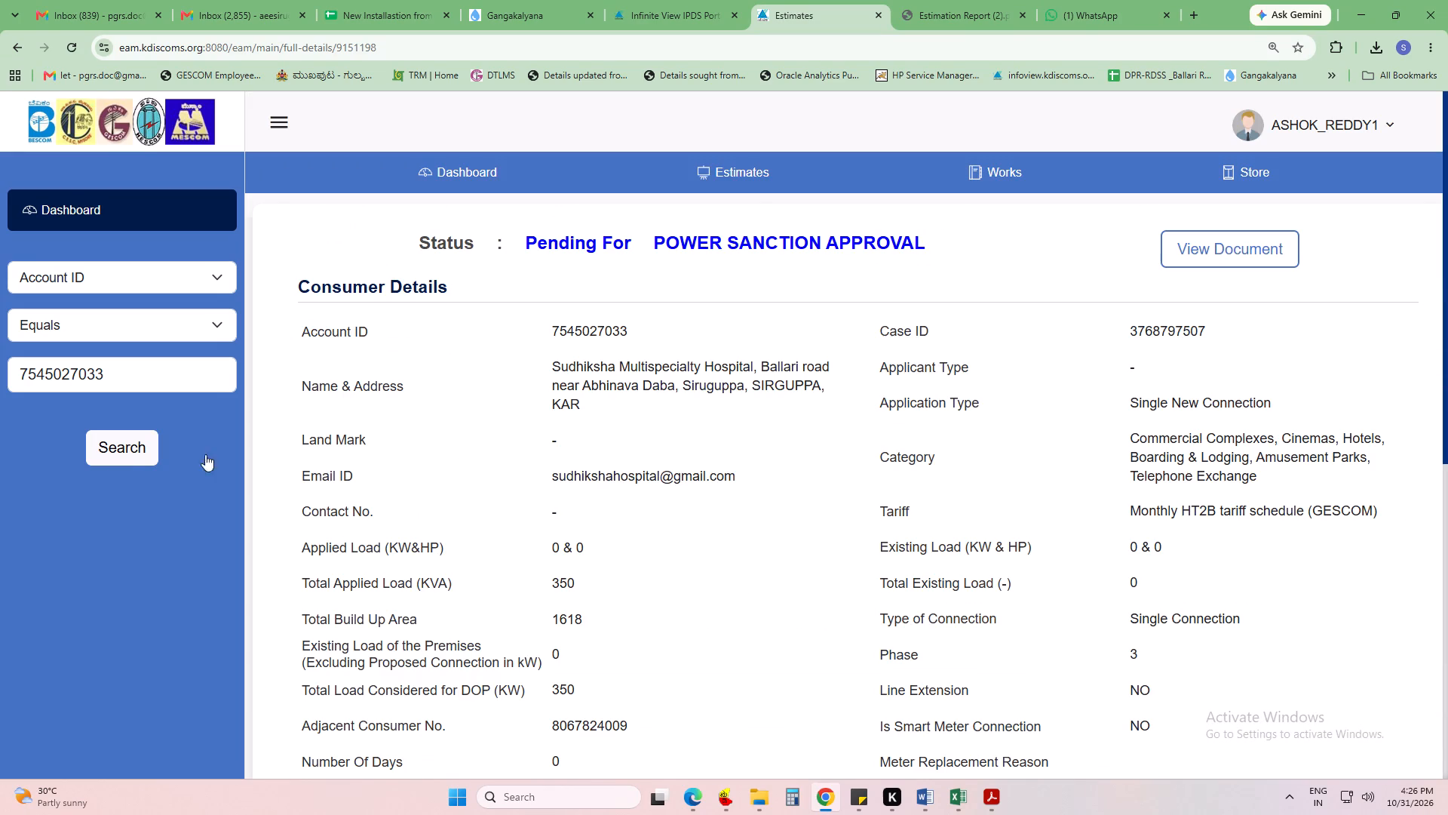
Search for the hospital's account again to check its pending activity and designation.
left_click(112, 455)
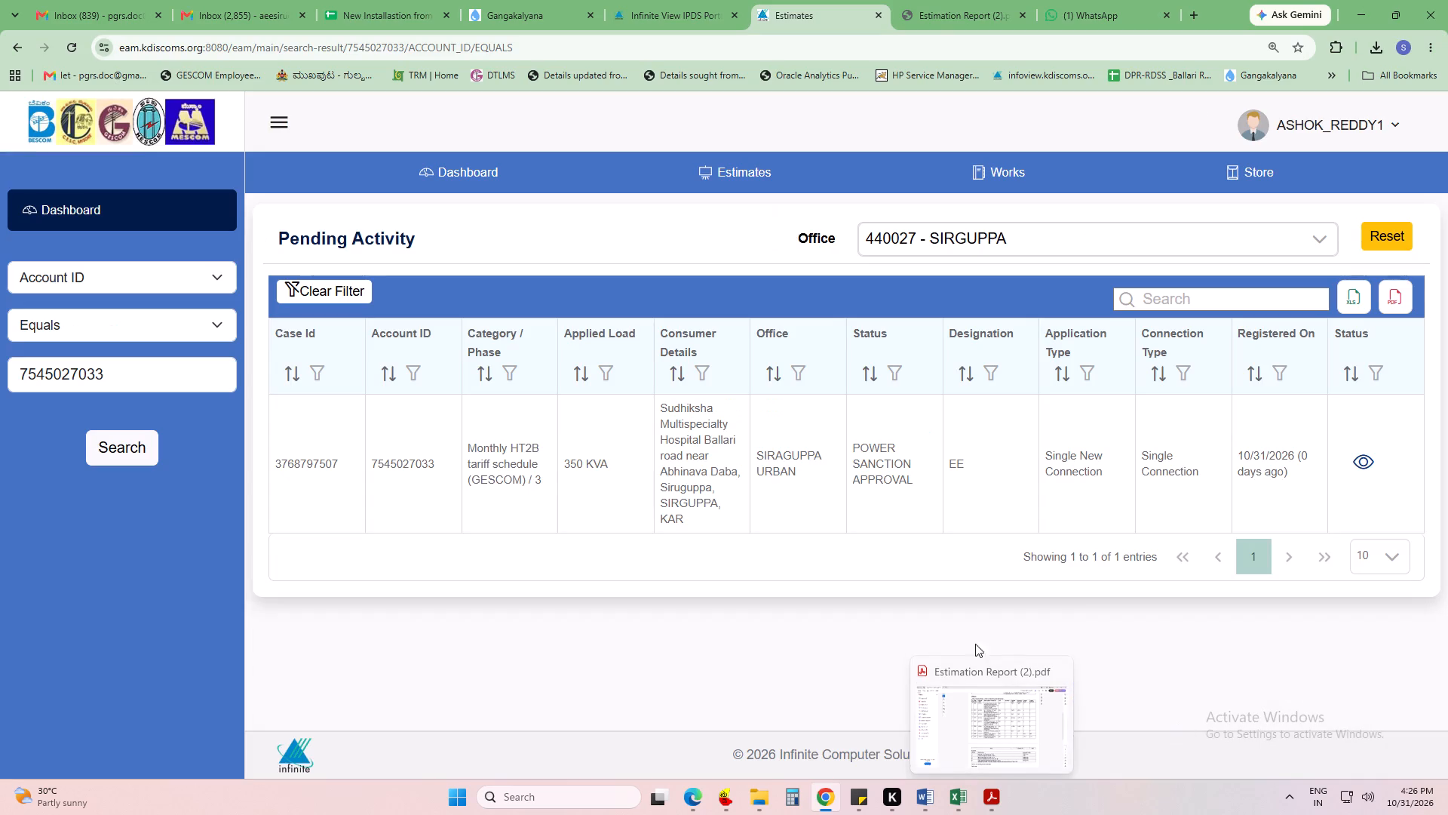
scroll(931, 638, "up", 8)
left_click(150, 454)
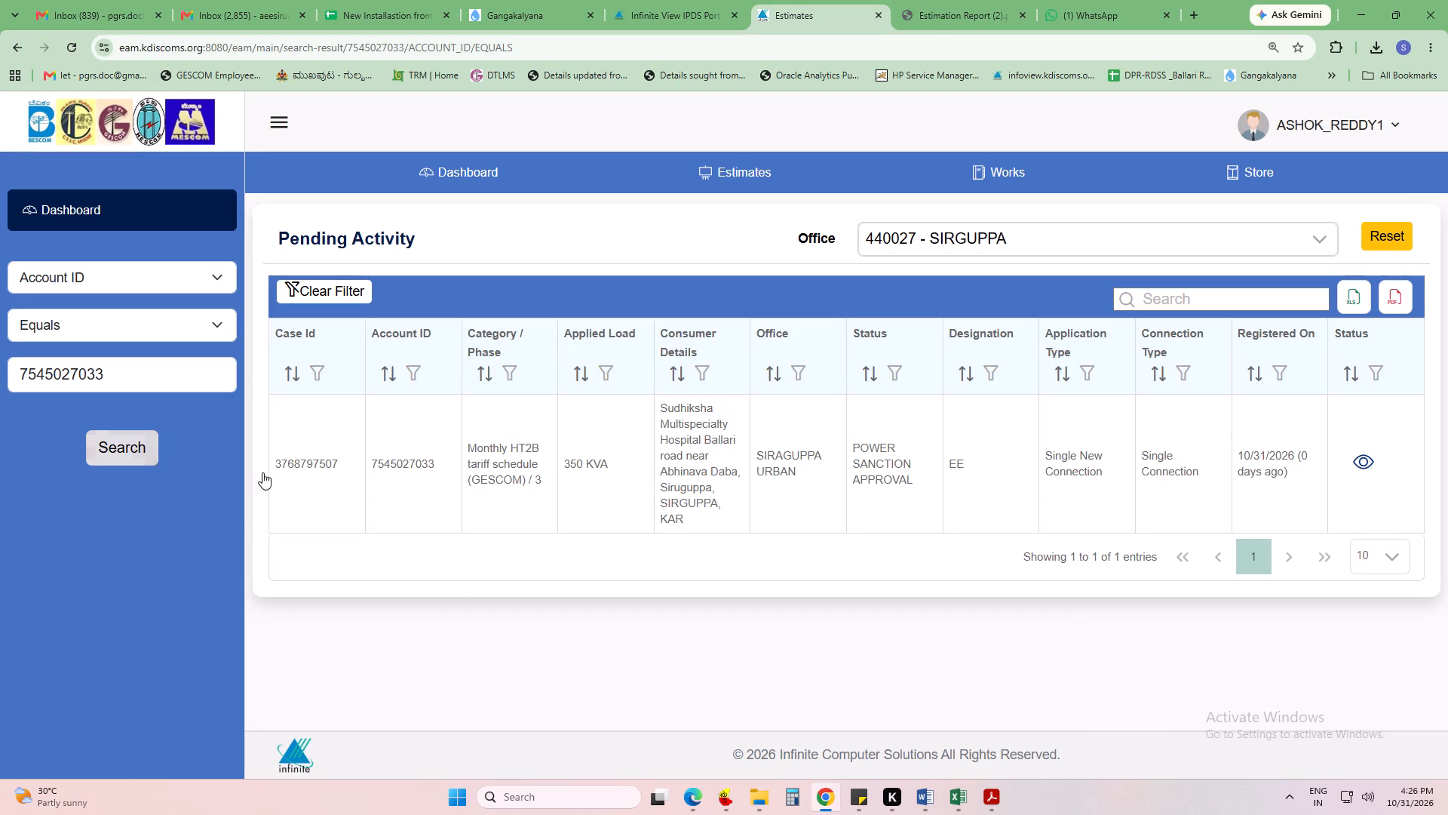
Close the Estimation Report (2) PDF open in Chrome.
left_click(982, 0)
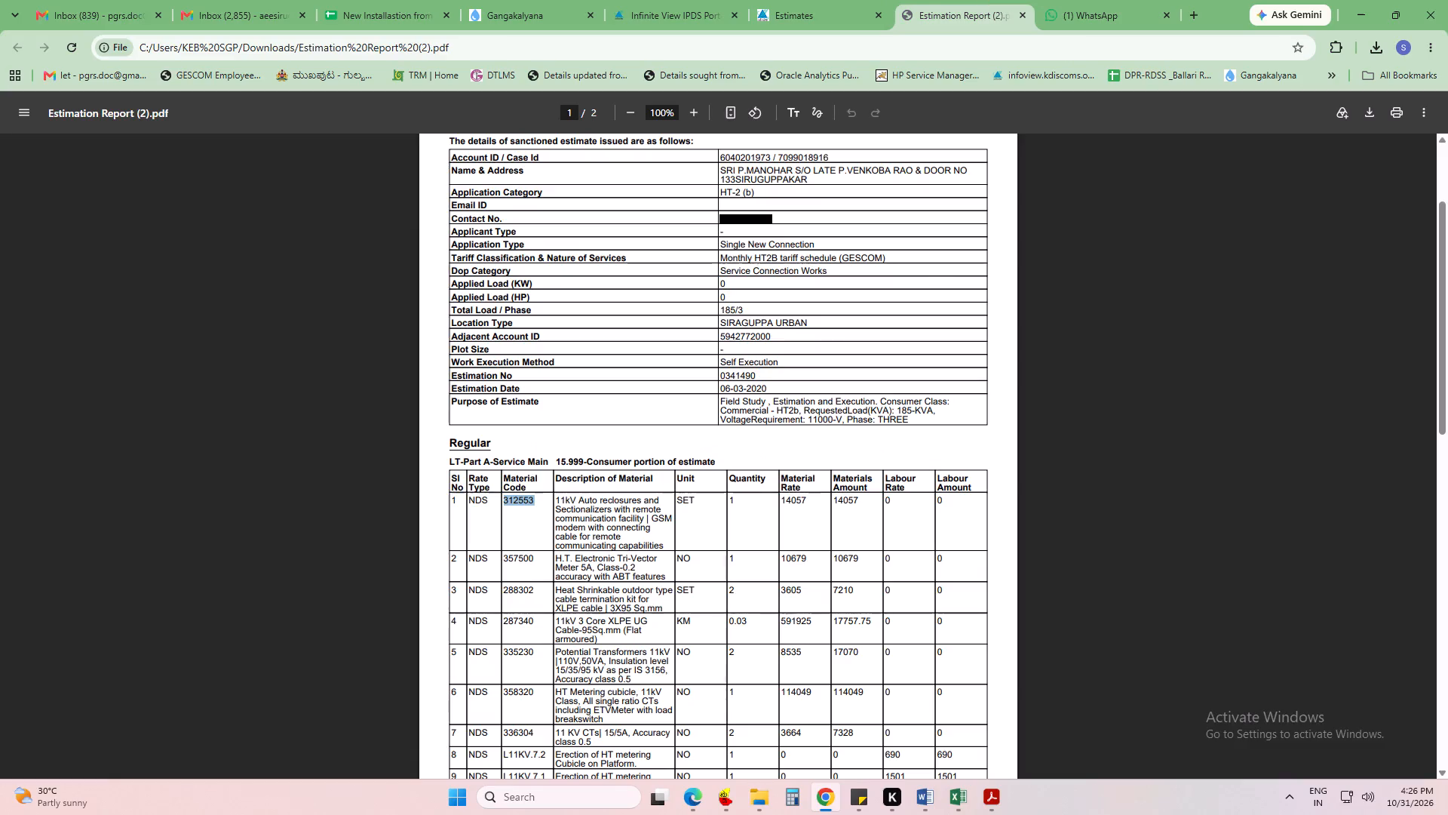
left_click(1023, 10)
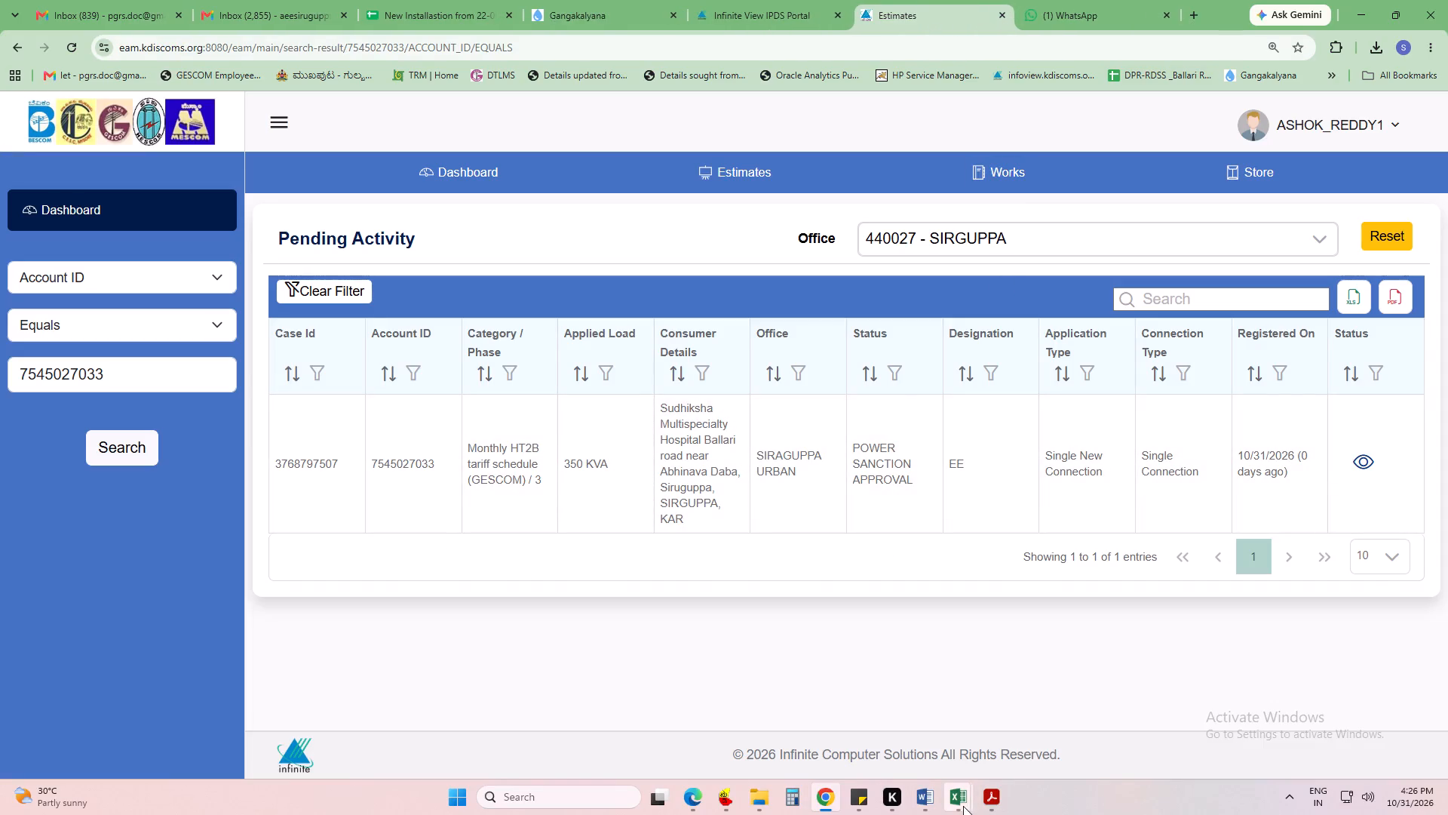
Copy the 185 KVA consumer's account ID from the Excel lookup sheet again and search for it in the Edge portal session.
left_click(920, 748)
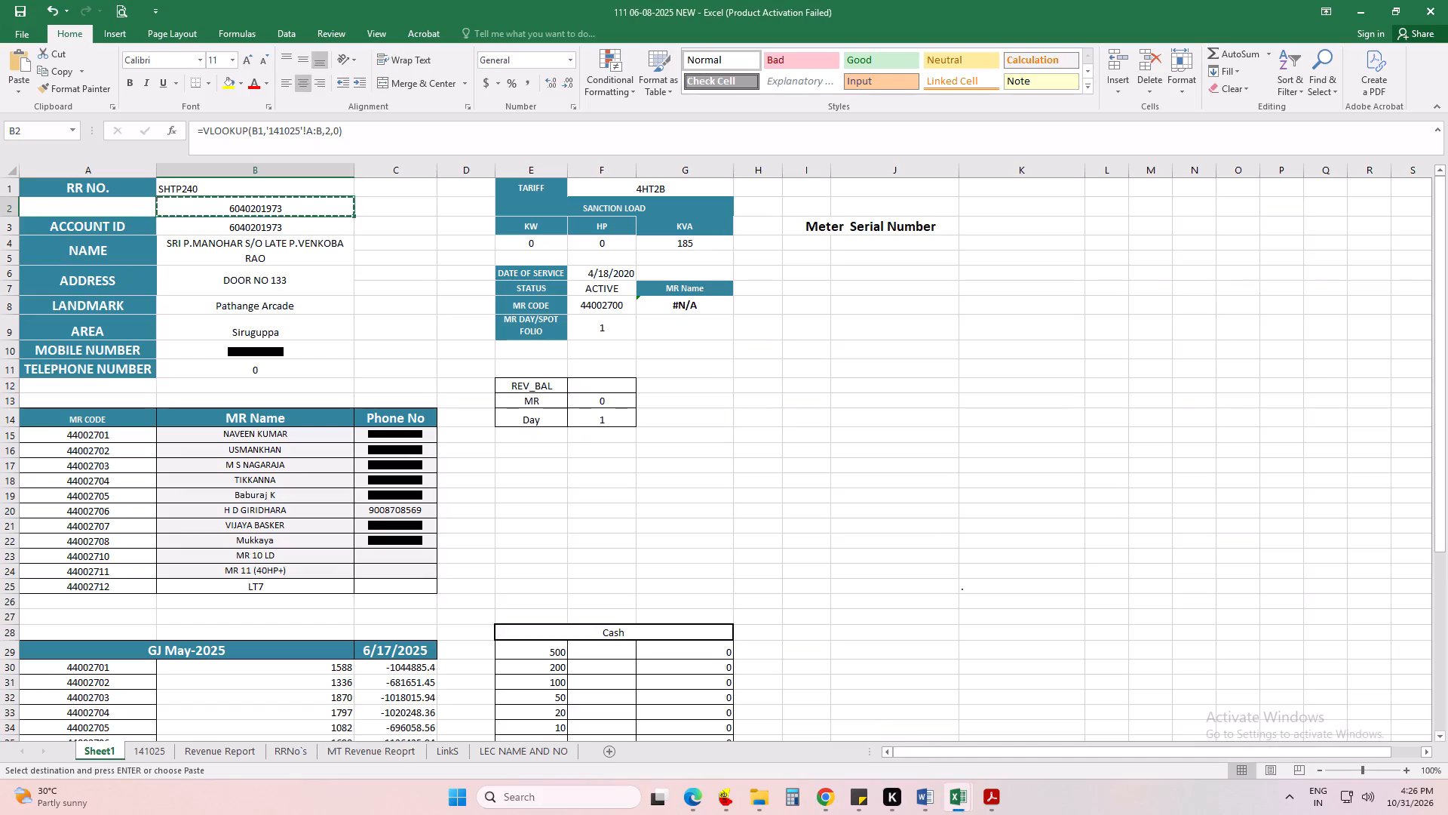
key("ctrl+c")
left_click(731, 739)
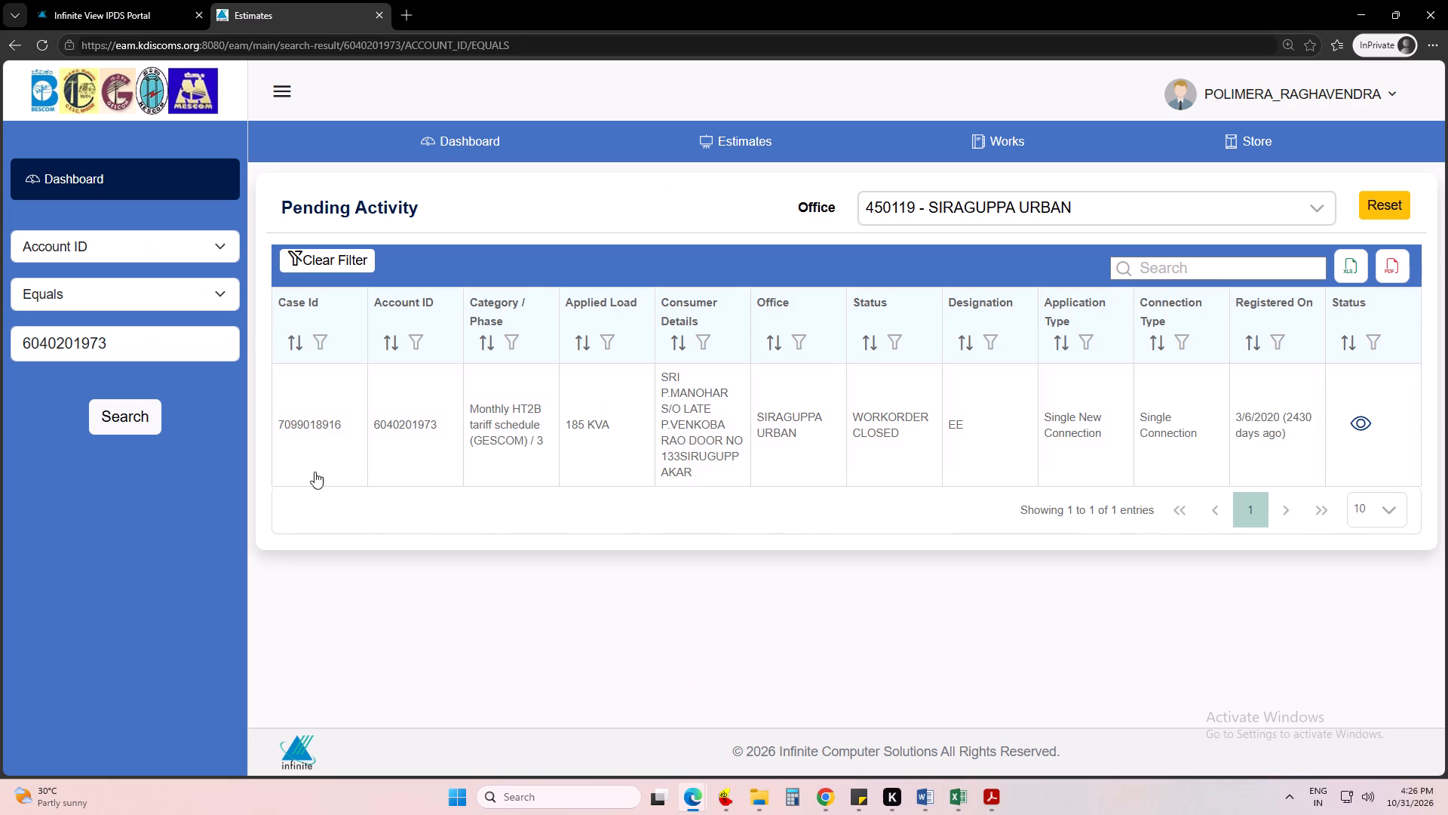
double_click(149, 353)
key("ctrl+v")
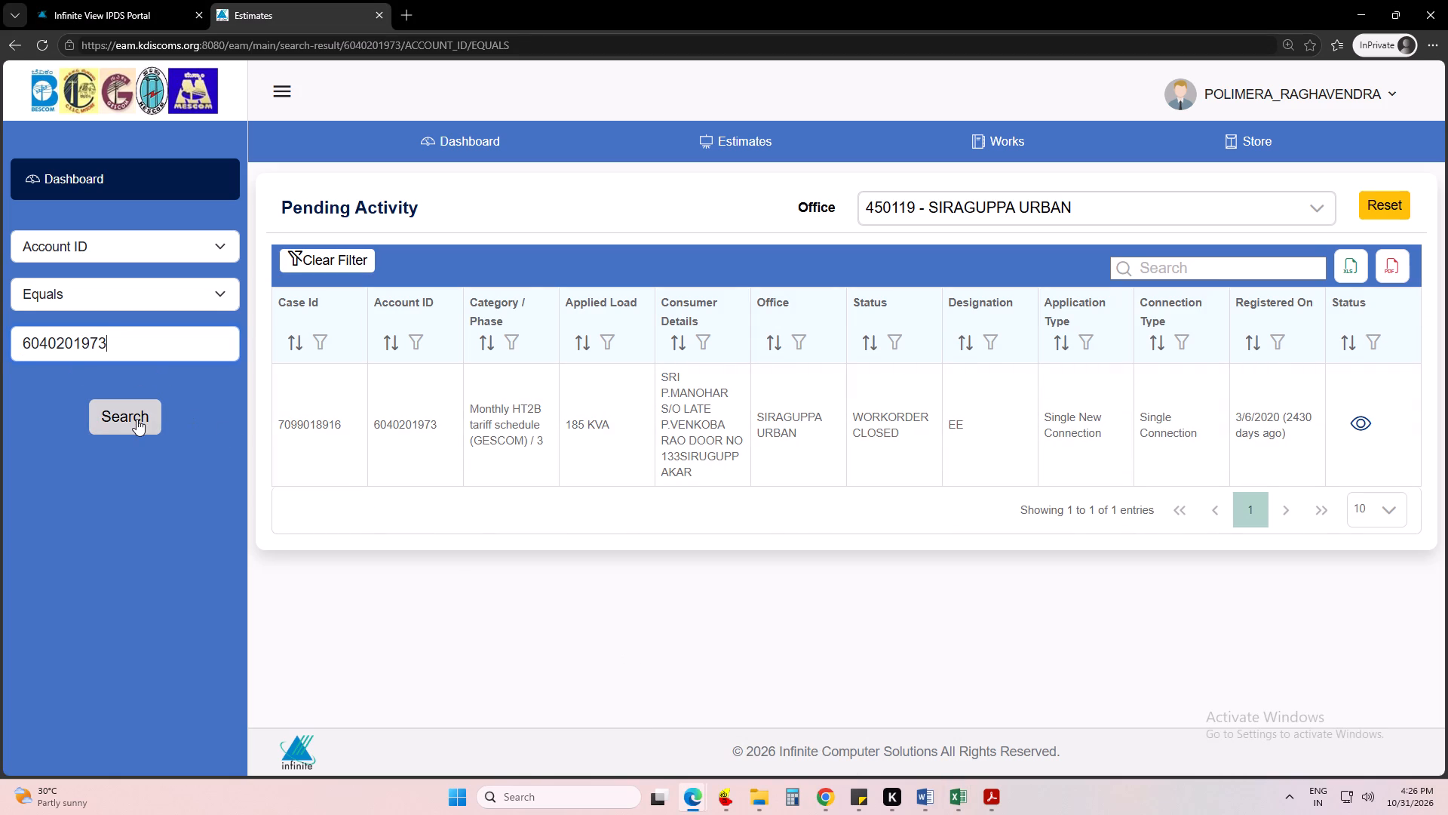
left_click(137, 419)
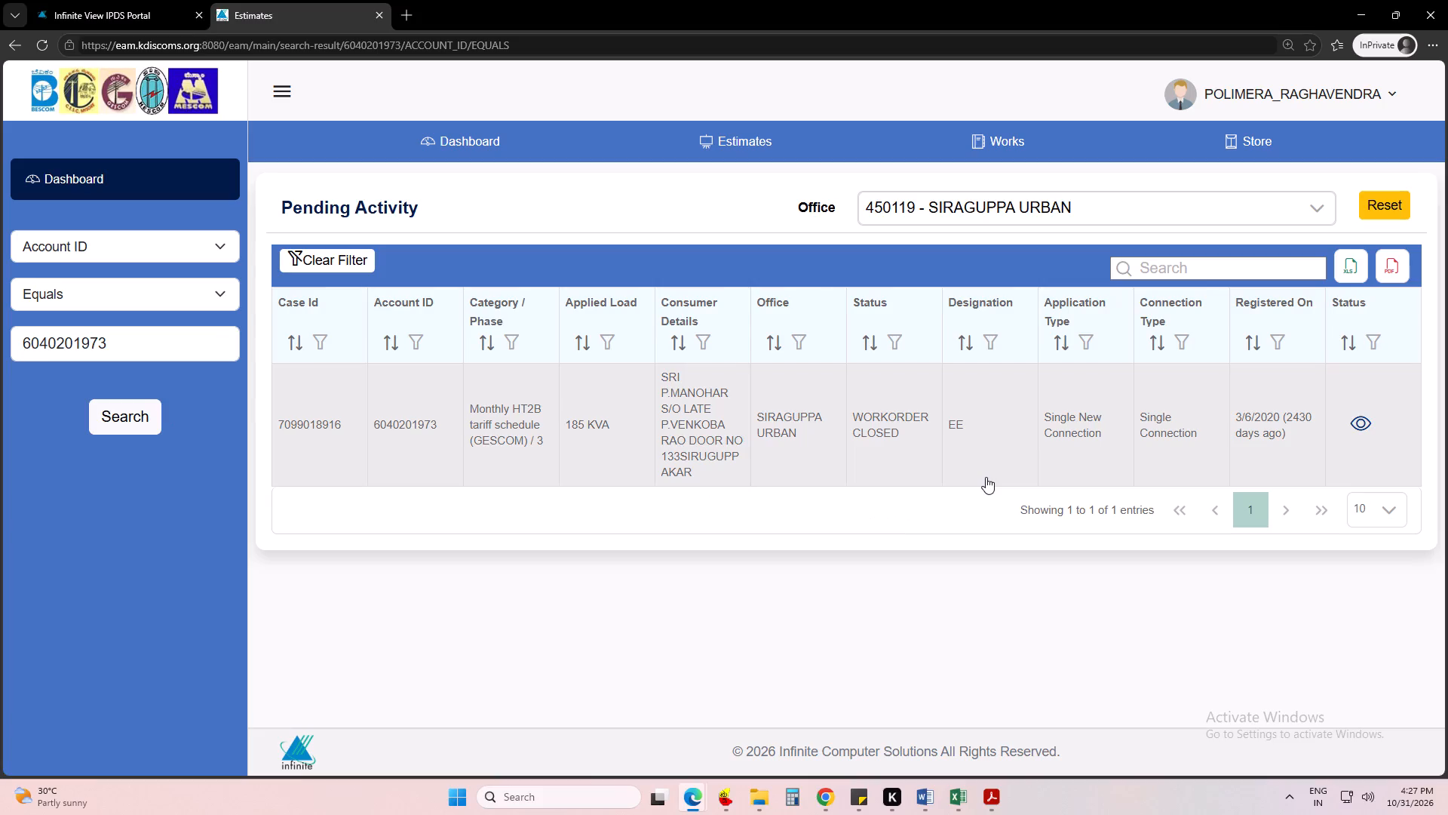
Open the 185 KVA case's full details and review its consumer, inspection, estimation, work order, execution and completion sections.
scroll(861, 484, "down", 5)
scroll(859, 488, "up", 3)
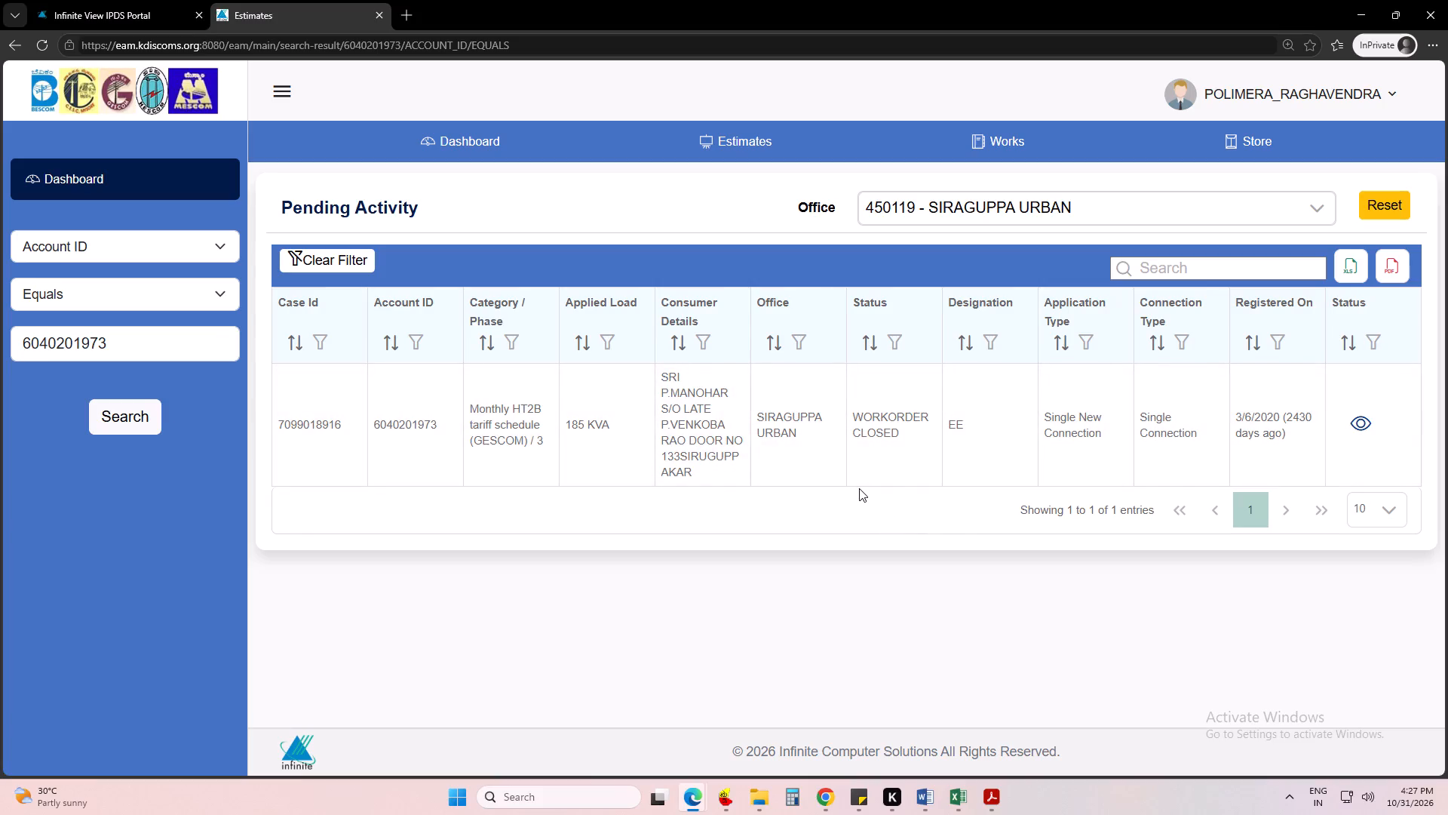
scroll(859, 488, "up", 1)
scroll(960, 541, "down", 7)
left_click(1357, 426)
scroll(821, 446, "down", 2)
scroll(821, 446, "up", 1)
scroll(821, 446, "down", 1)
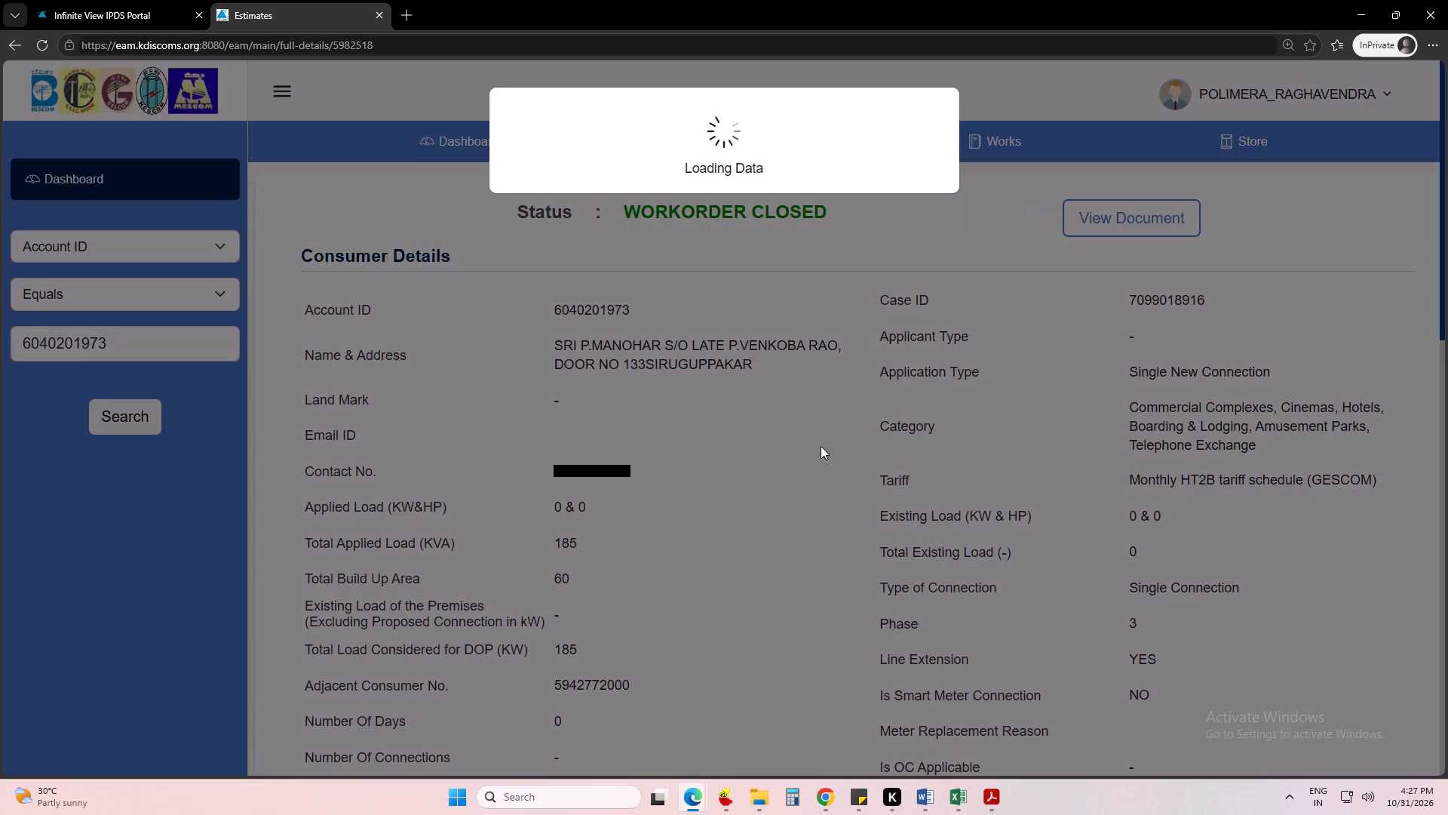
scroll(821, 446, "down", 19)
scroll(879, 607, "down", 2)
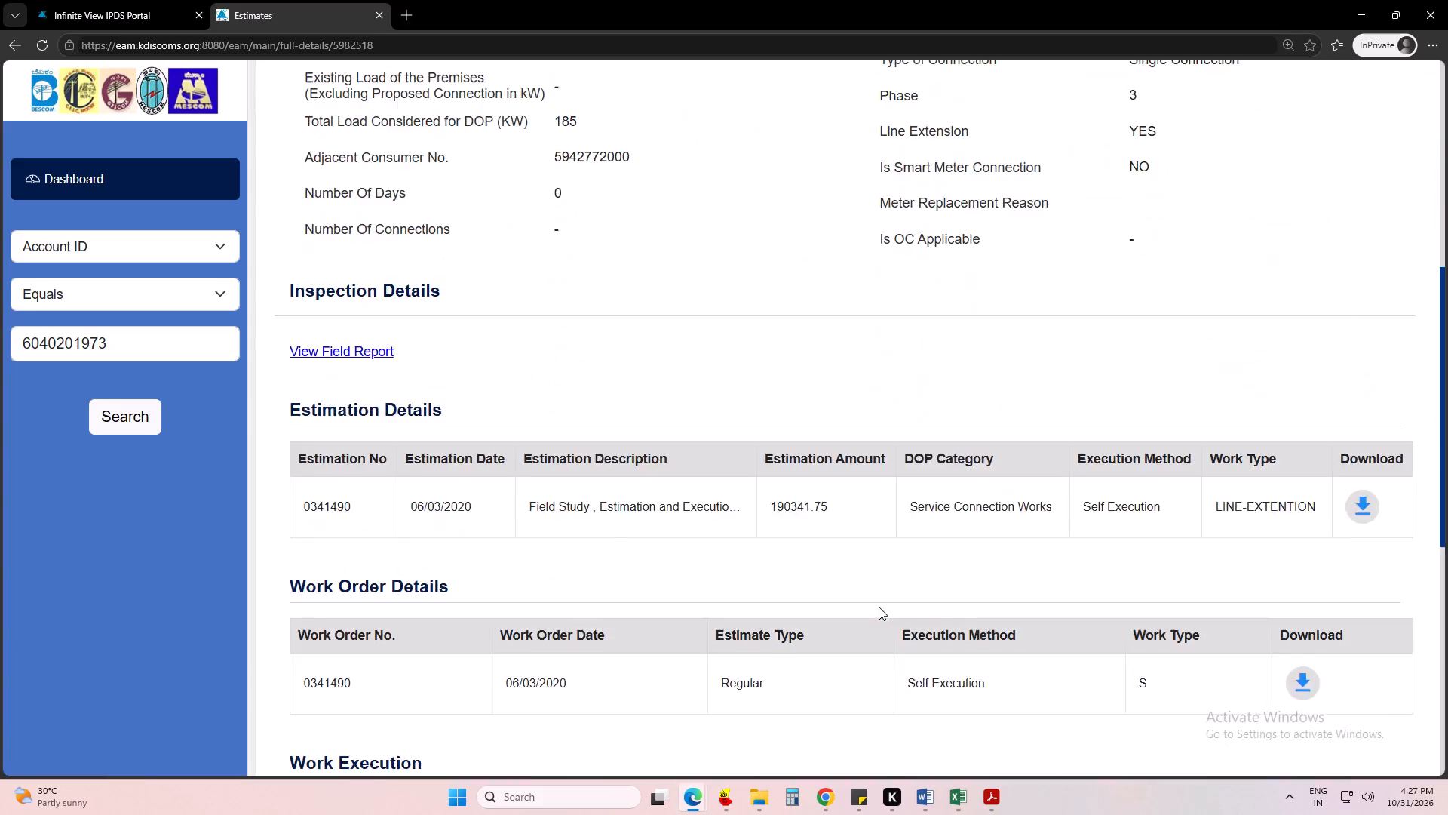
scroll(879, 607, "down", 14)
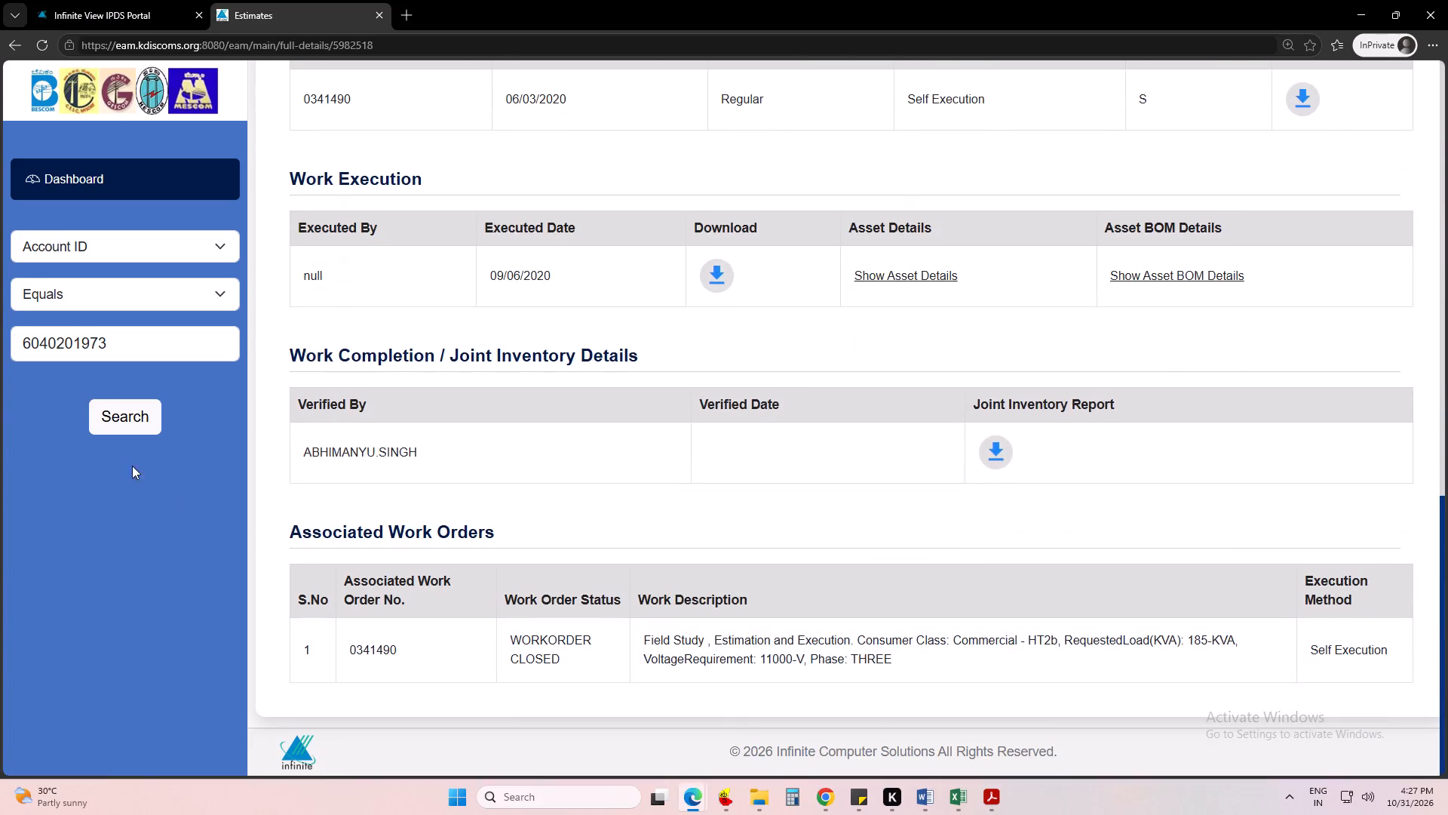
Search for the same 185 KVA account again to return to its pending activity entry.
left_click(106, 421)
left_click(69, 346)
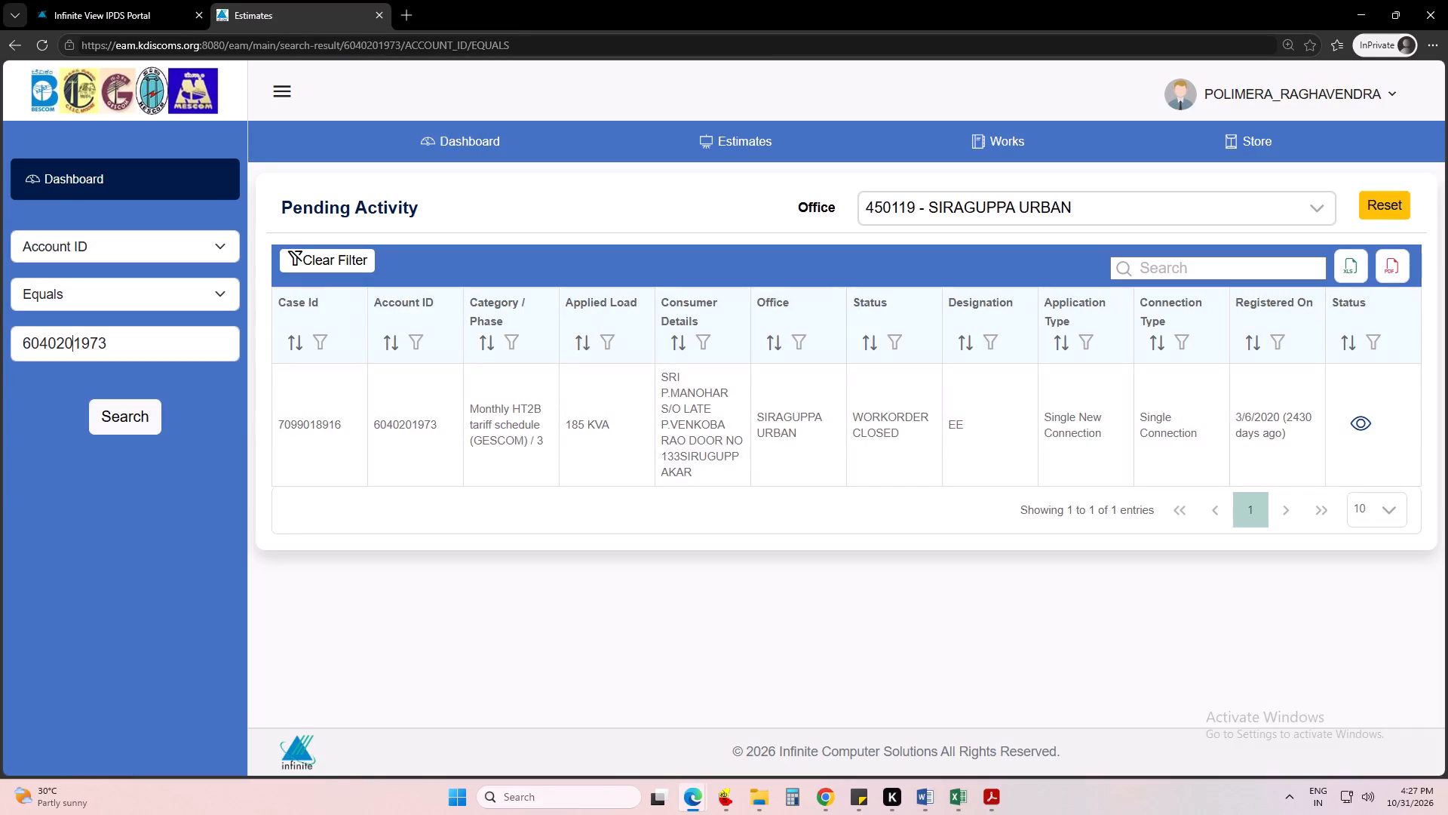
left_click(69, 346)
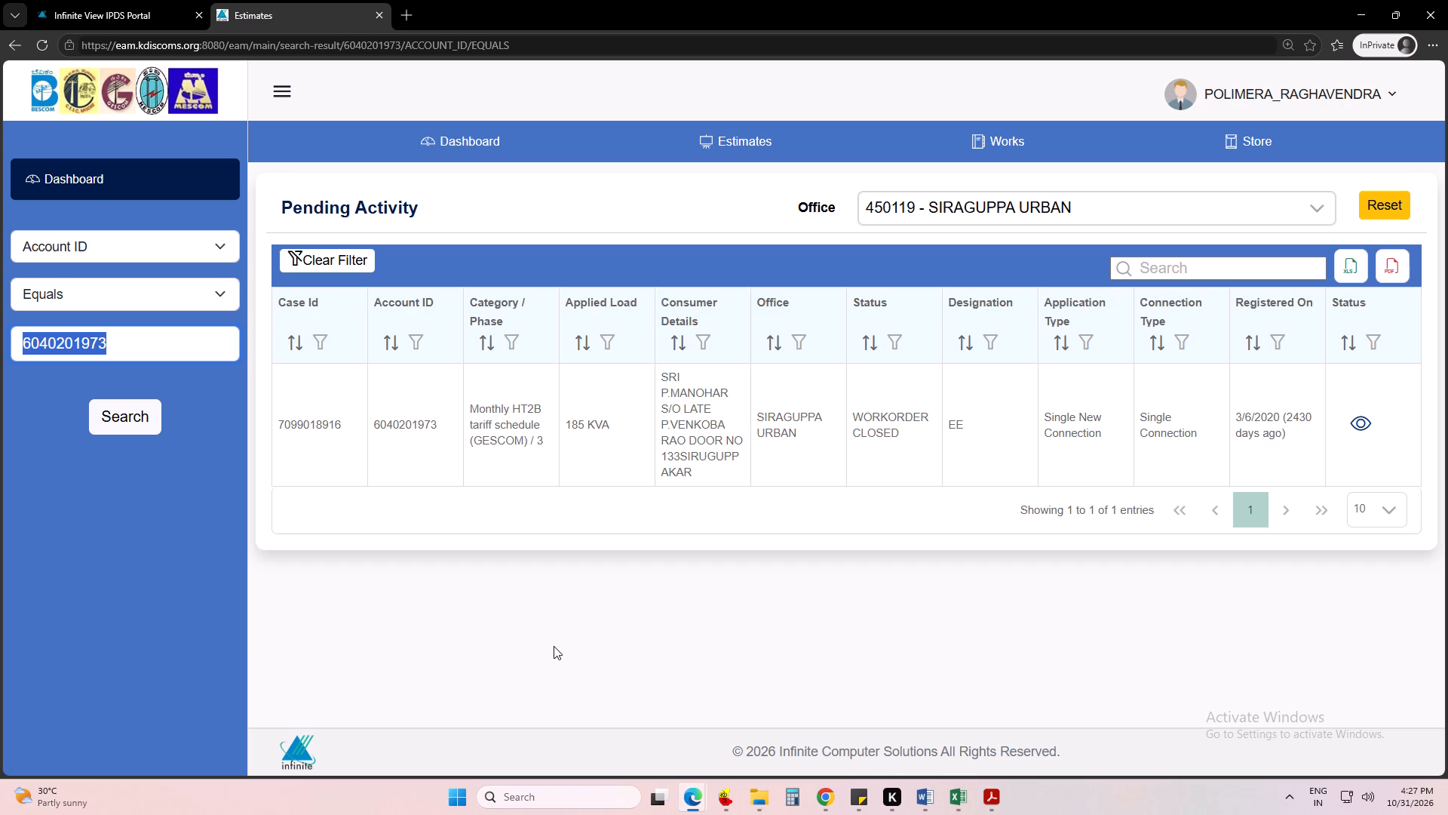
scroll(656, 625, "down", 3)
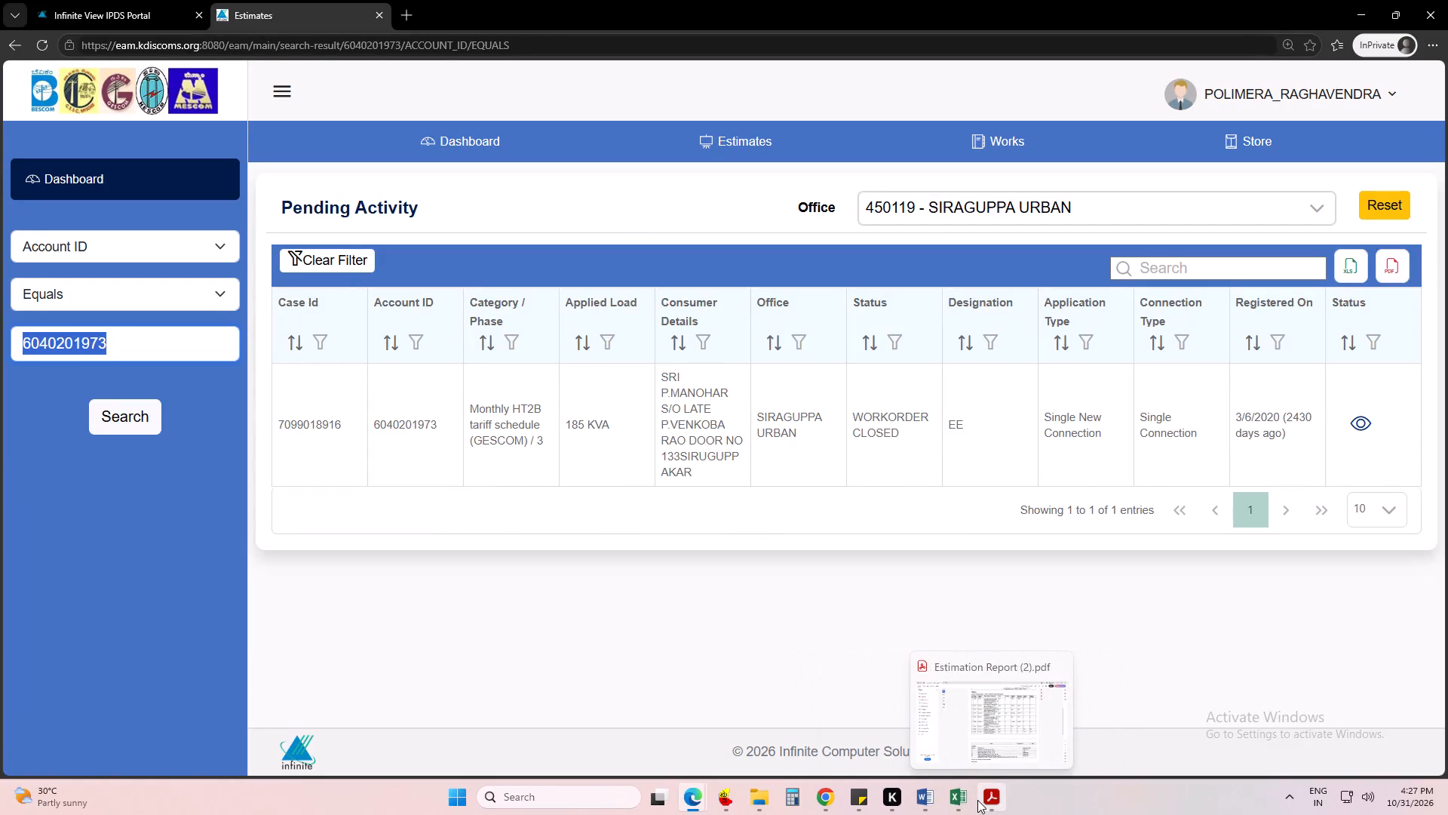
left_click(1082, 600)
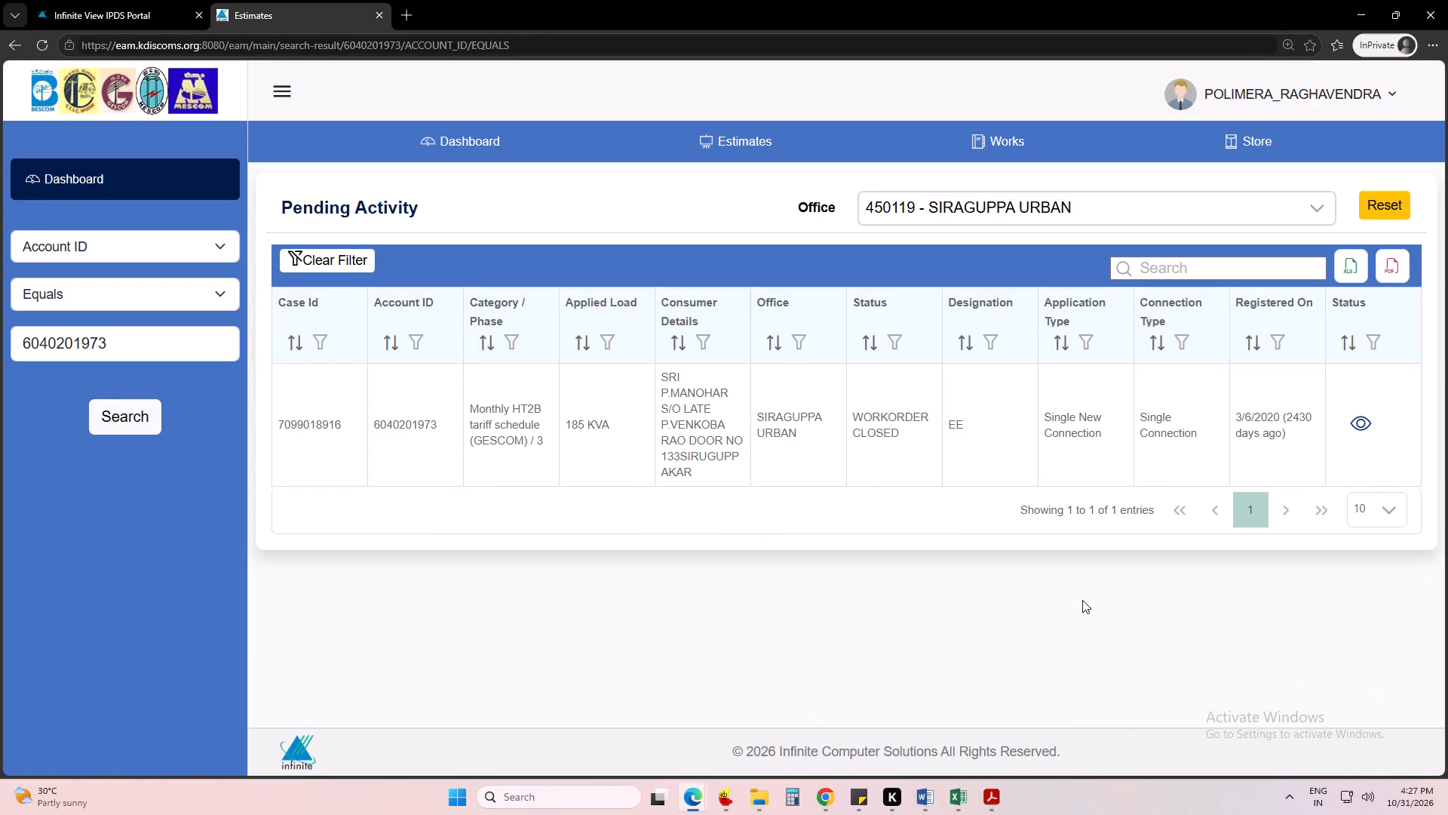